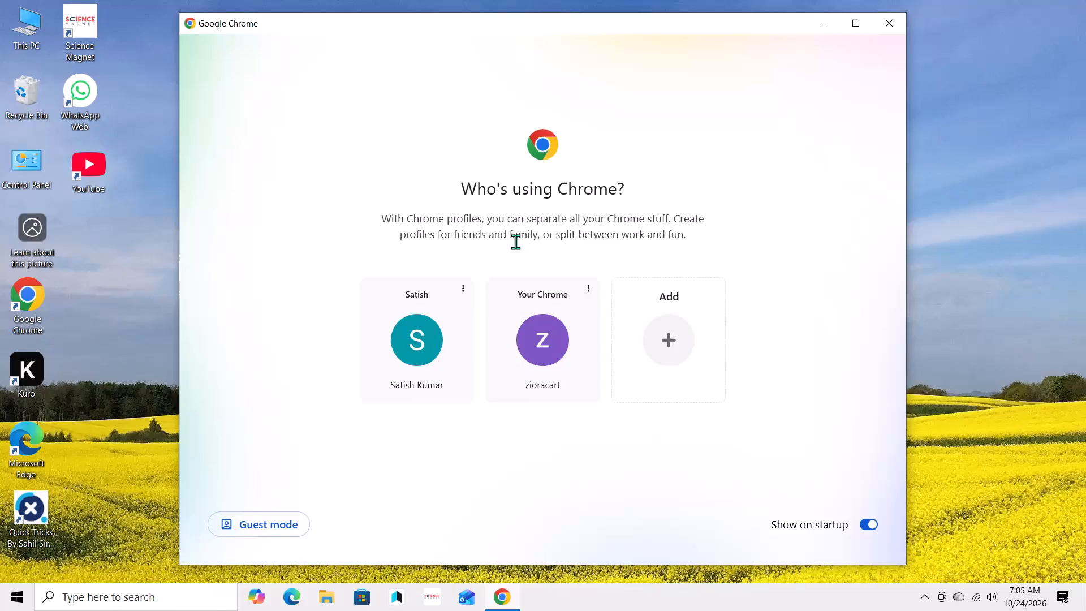
Open the browser with the zioracart profile.
click(519, 336)
click(541, 290)
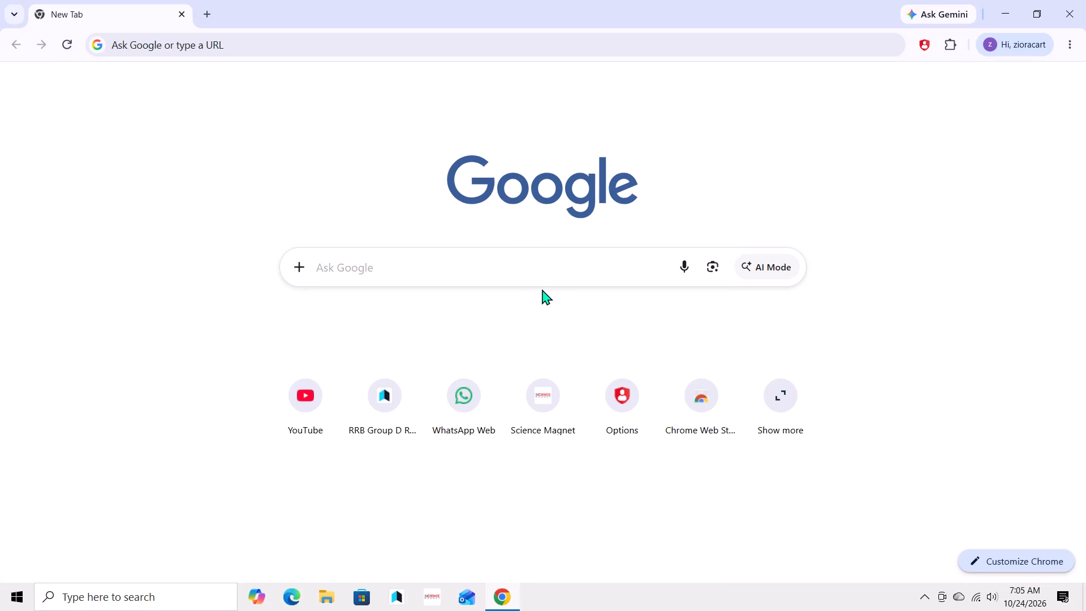
Search Google for tradingview using the suggested query.
click(547, 264)
click(552, 306)
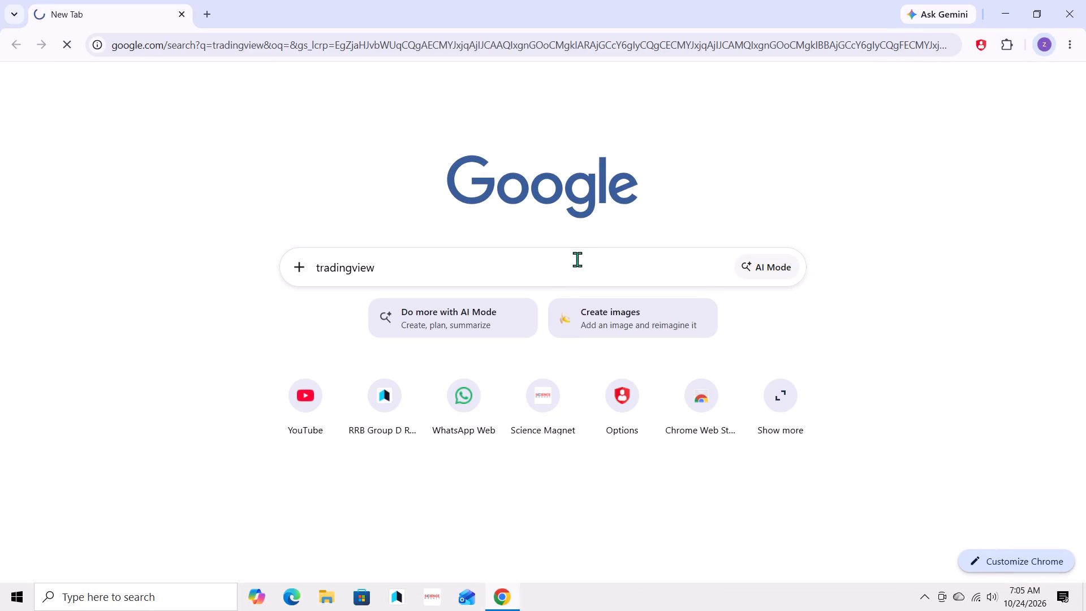
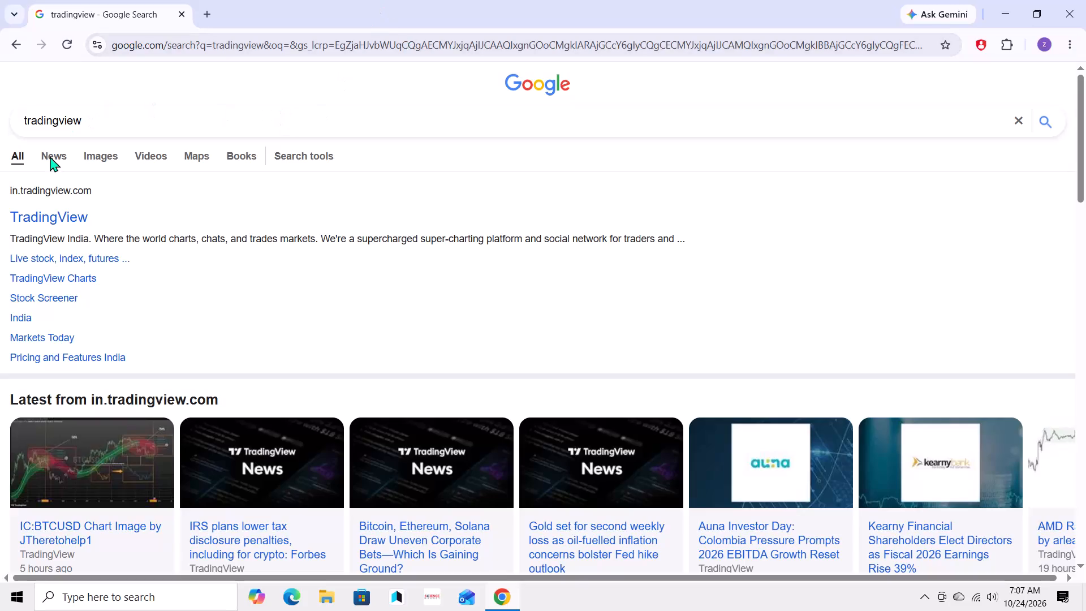
Open the main TradingView result from in.tradingview.com in the Google search results.
drag(31, 213, 36, 212)
drag(40, 208, 46, 197)
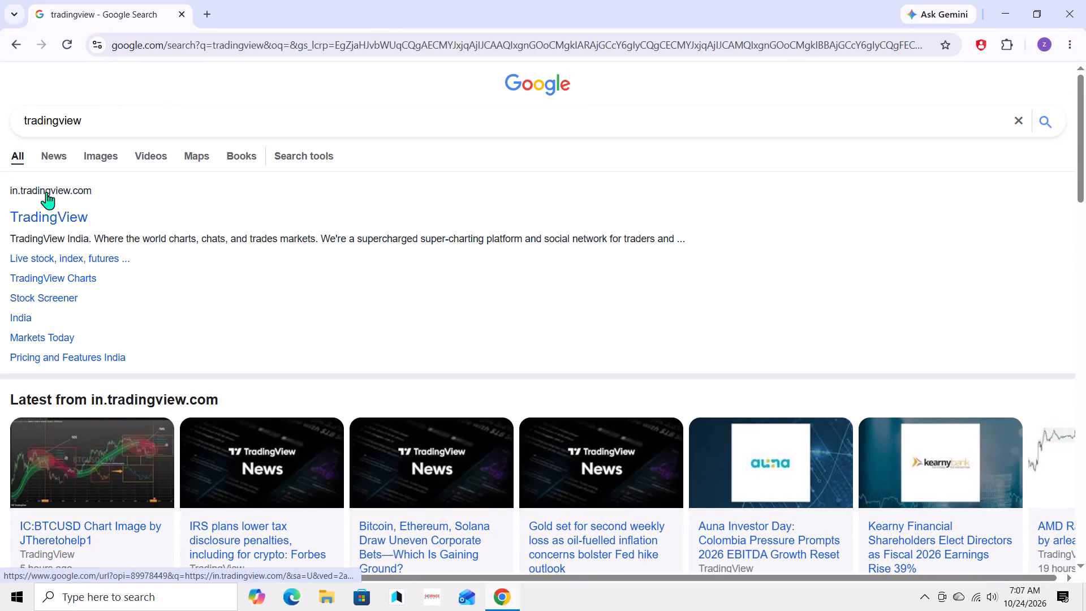
double_click(53, 216)
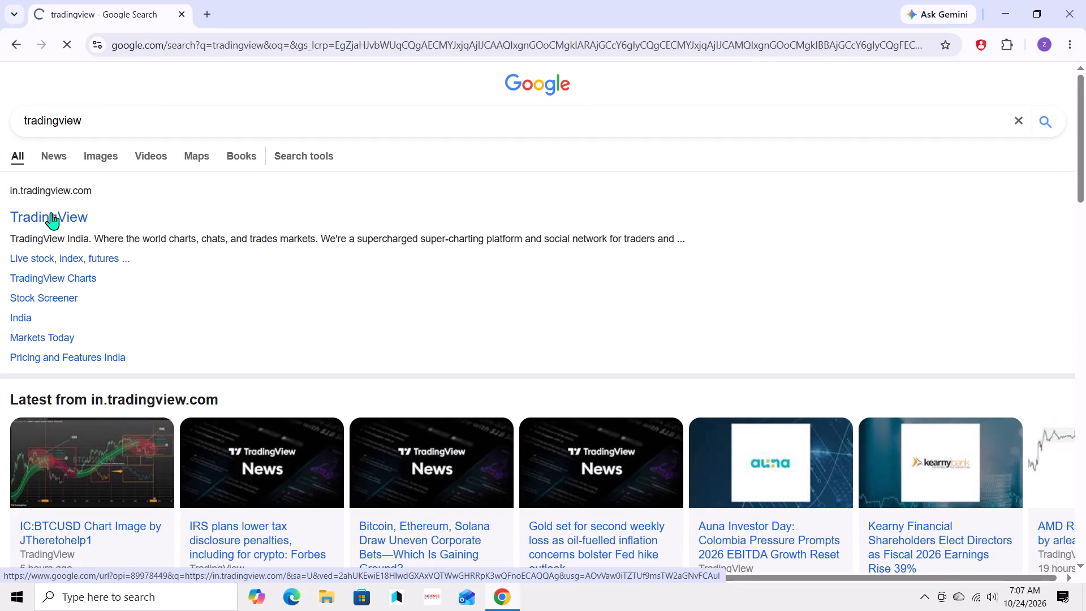
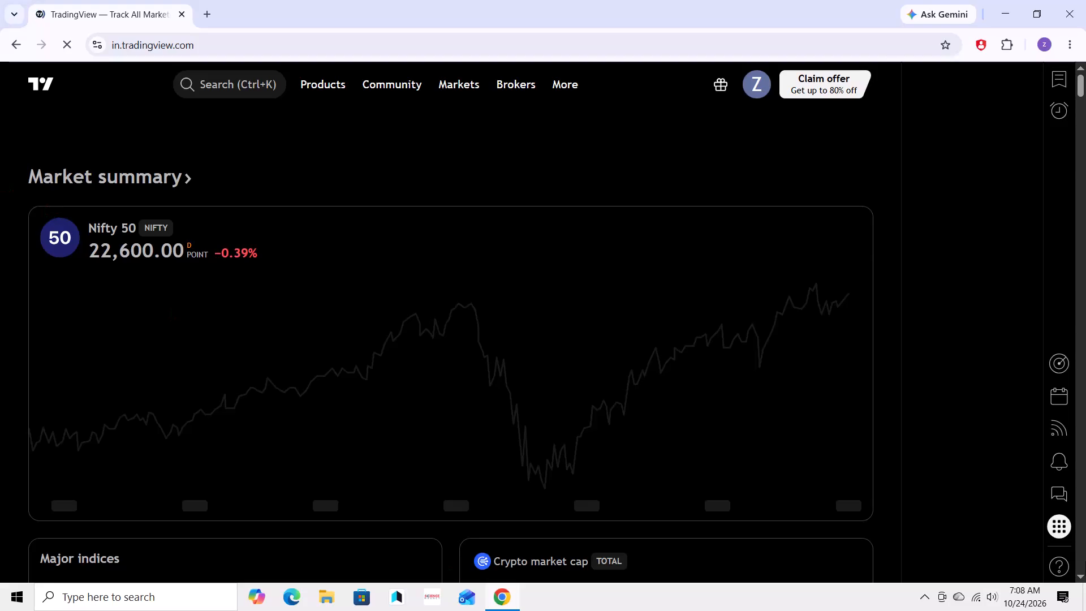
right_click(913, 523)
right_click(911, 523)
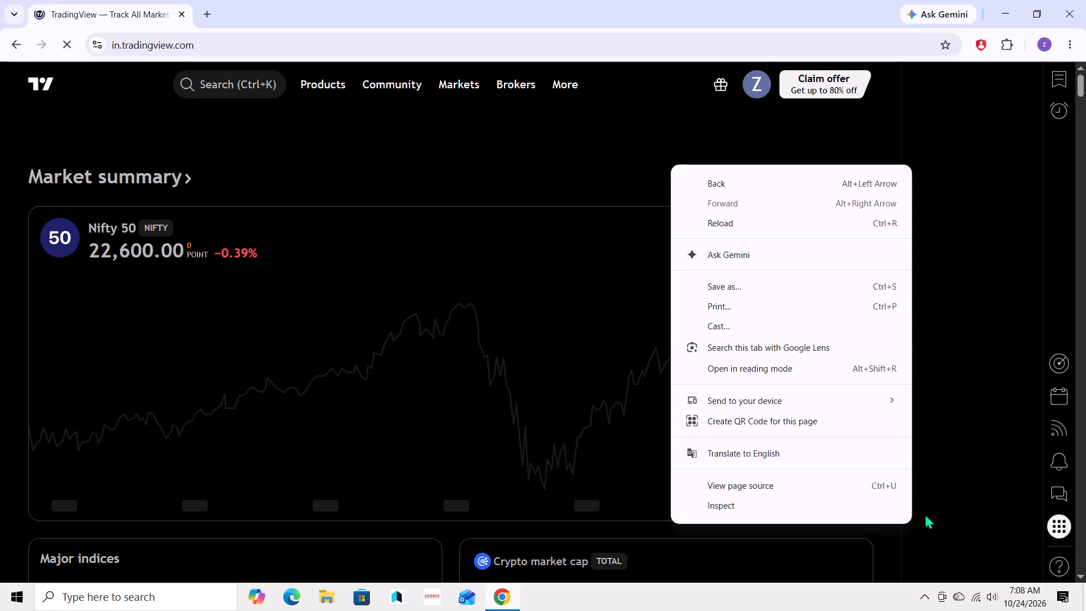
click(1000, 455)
Close the Chrome window with the TradingView page.
click(1066, 14)
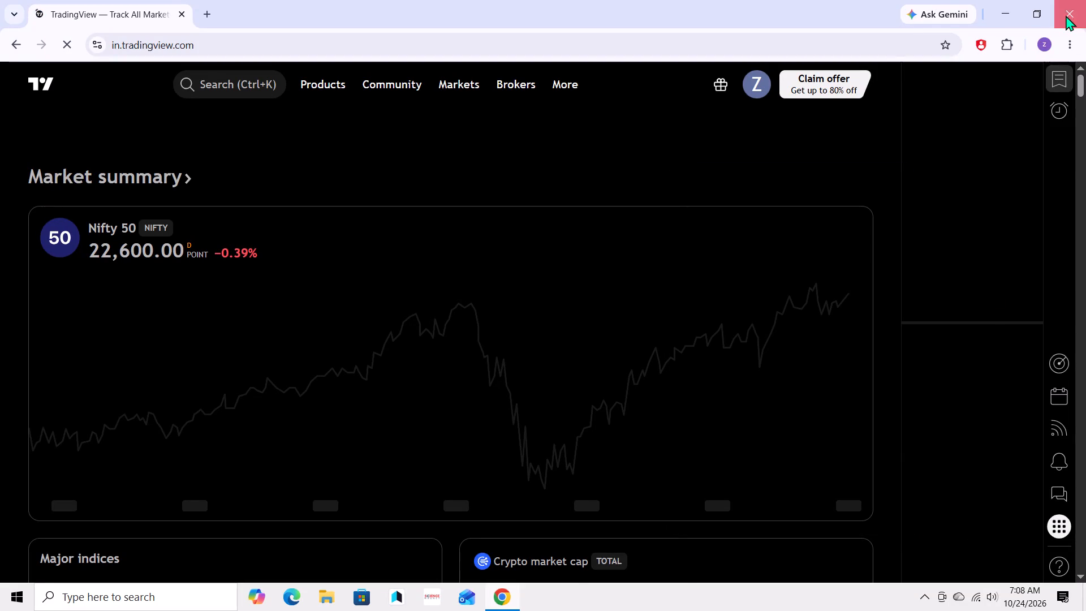
Check the computer's Wi-Fi connection in the network list, then dismiss it.
click(980, 591)
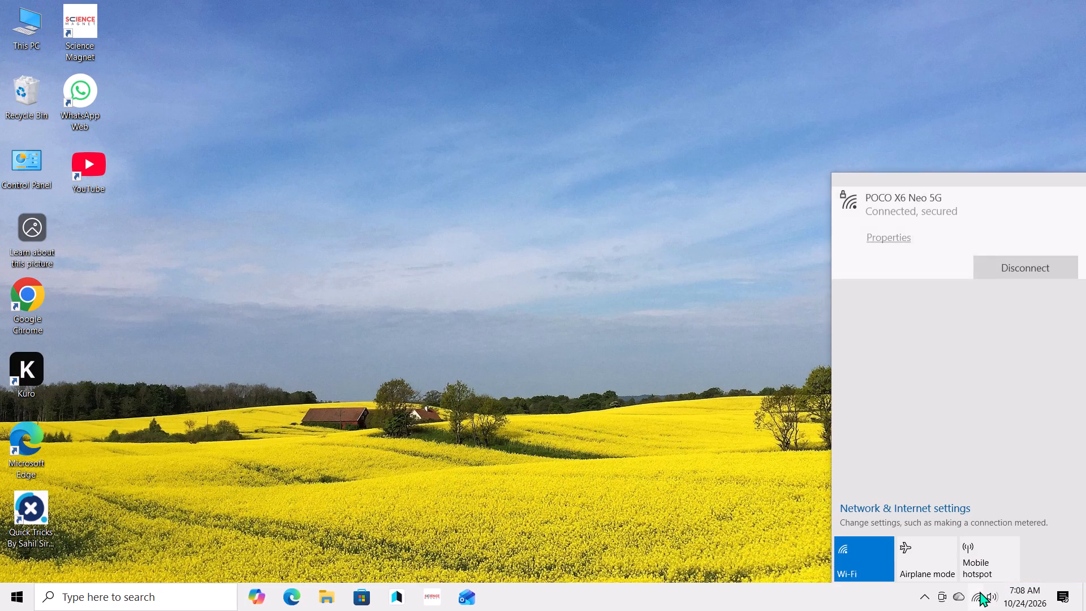
click(751, 357)
Reopen Google Chrome from the desktop with the zioracart profile.
double_click(36, 300)
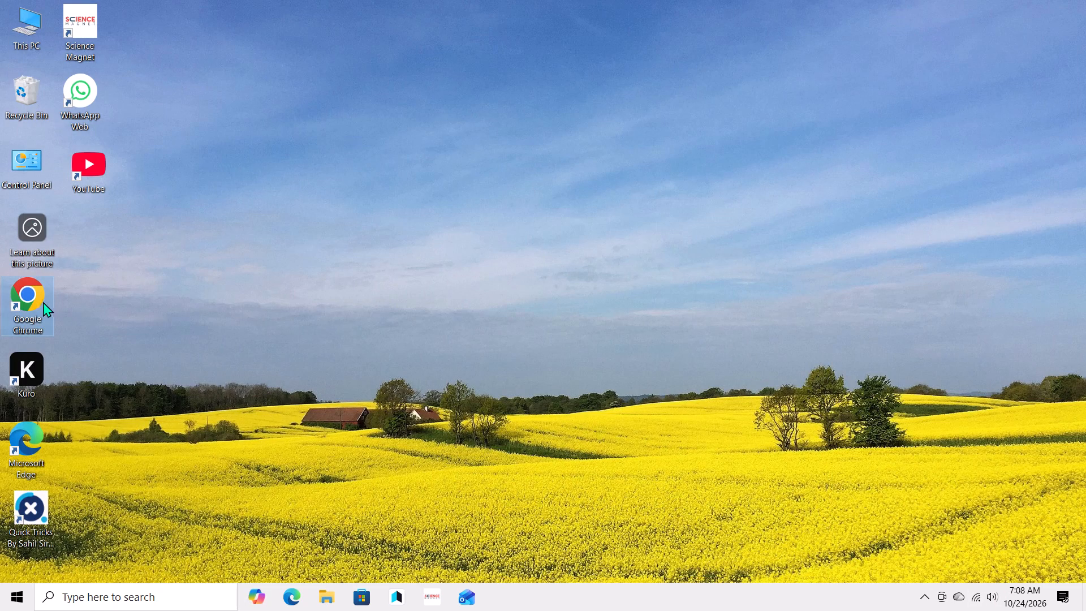
click(548, 314)
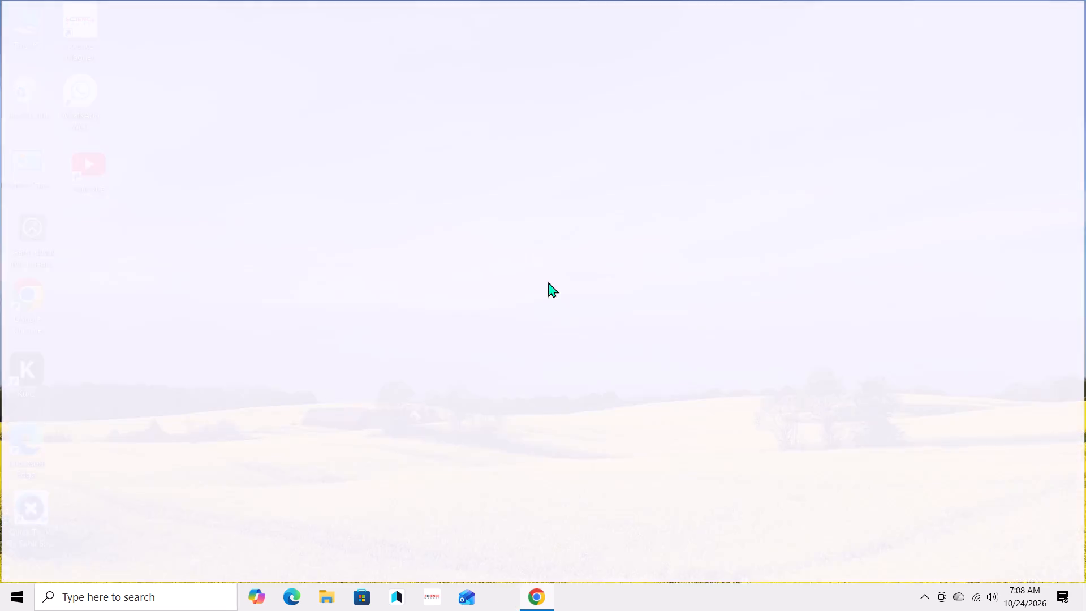
Search Google for tradingview using the suggested query.
click(511, 255)
click(521, 313)
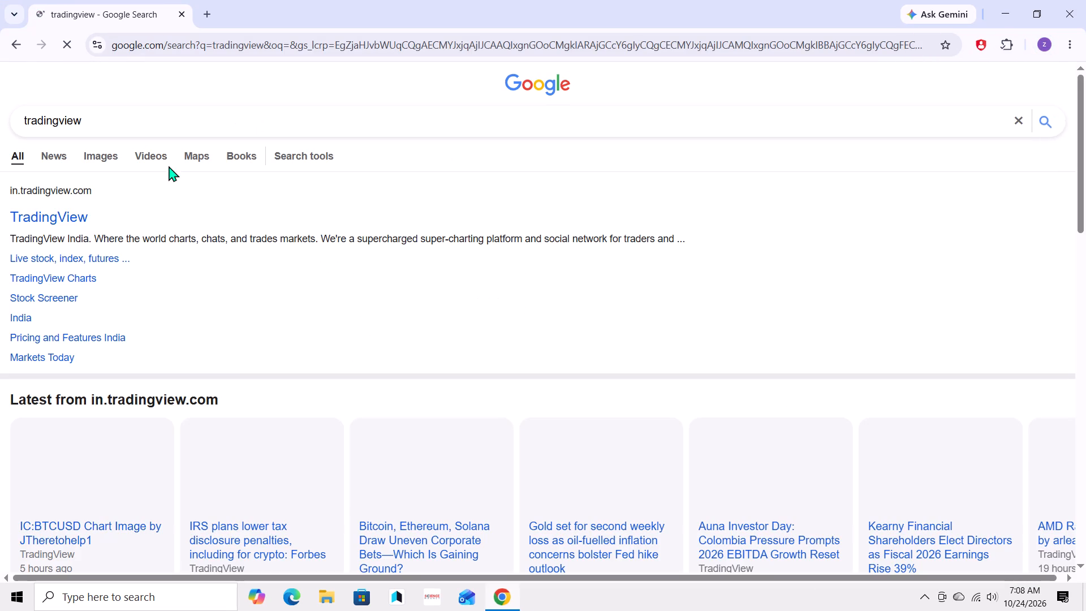
Open the main TradingView result from in.tradingview.com in the Google search results.
triple_click(89, 207)
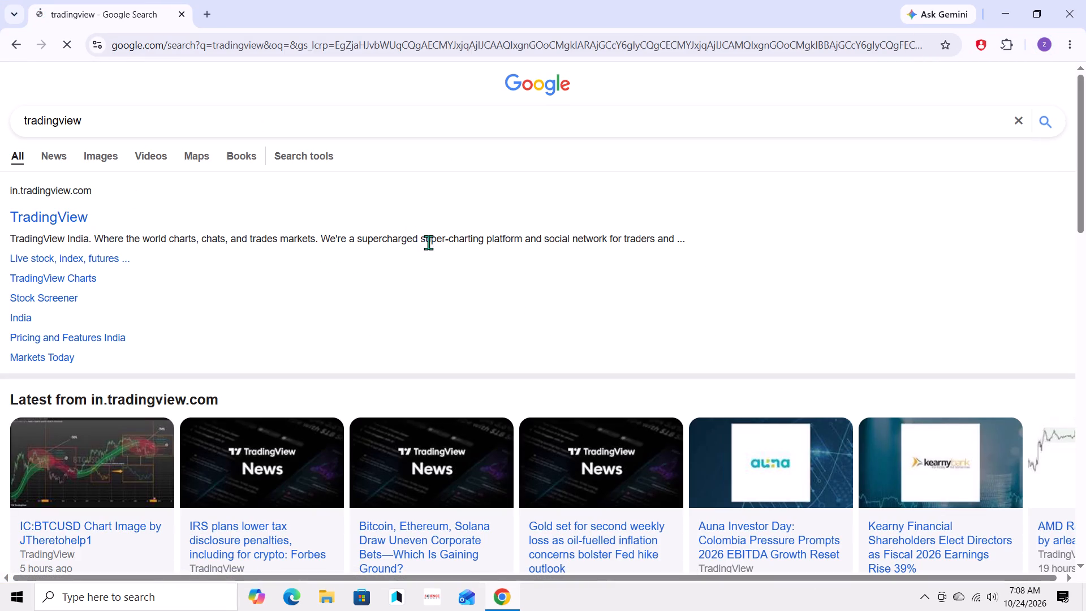
drag(143, 233, 452, 261)
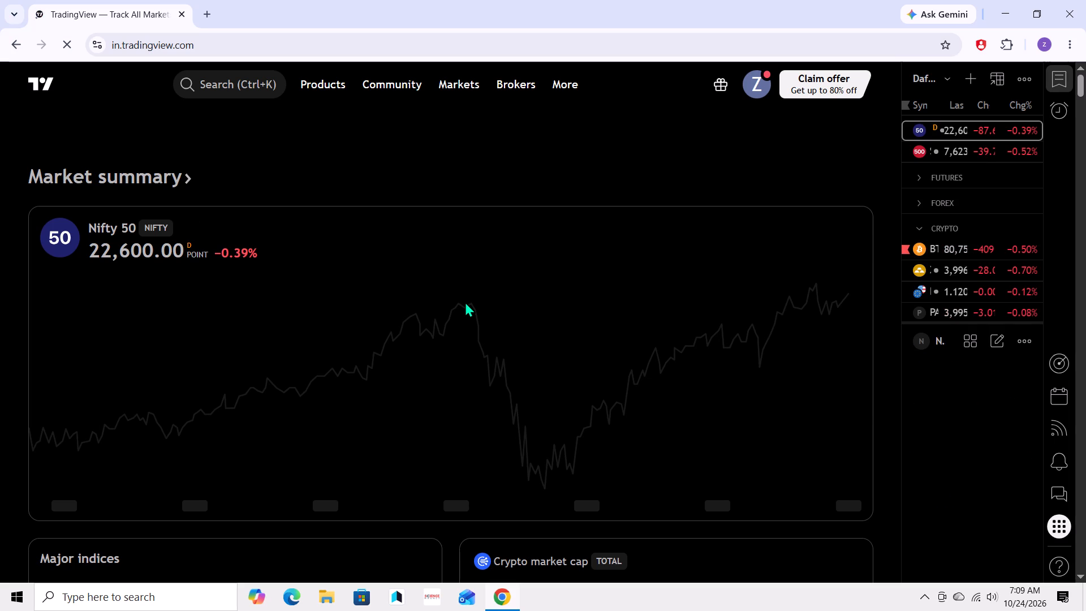
Open the Gold Spot / U.S. Dollar (XAUUSD) symbol page from the watchlist and launch its full chart.
click(969, 268)
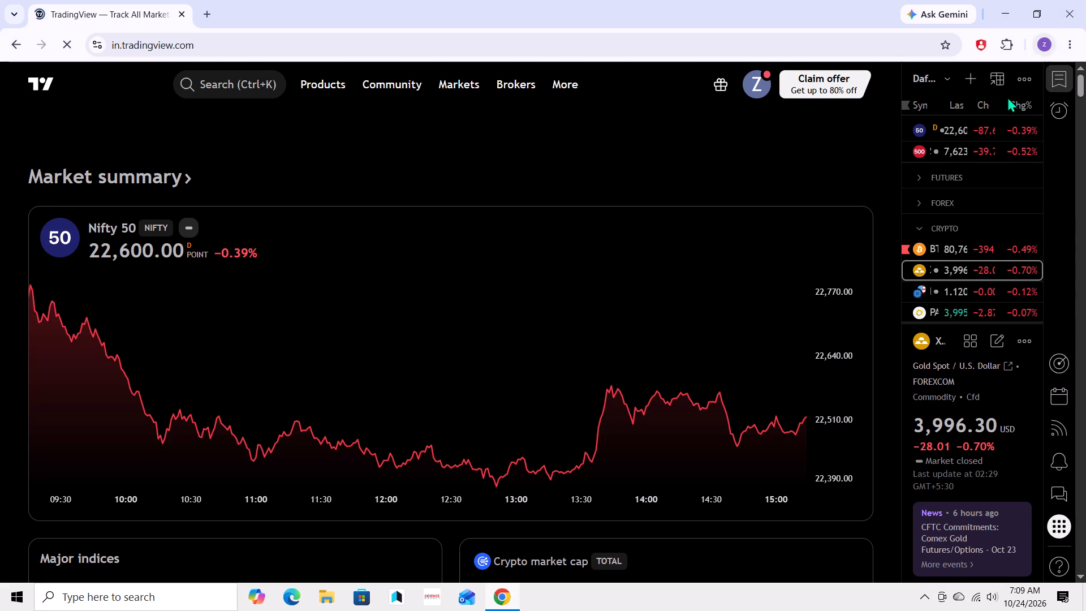
double_click(936, 263)
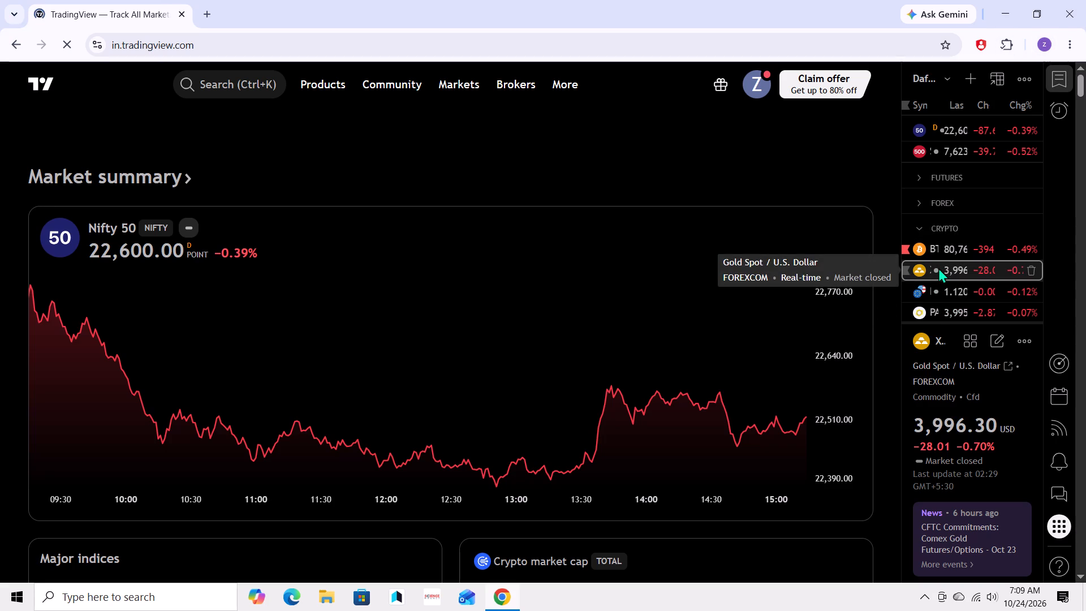
scroll(948, 227, up, 1)
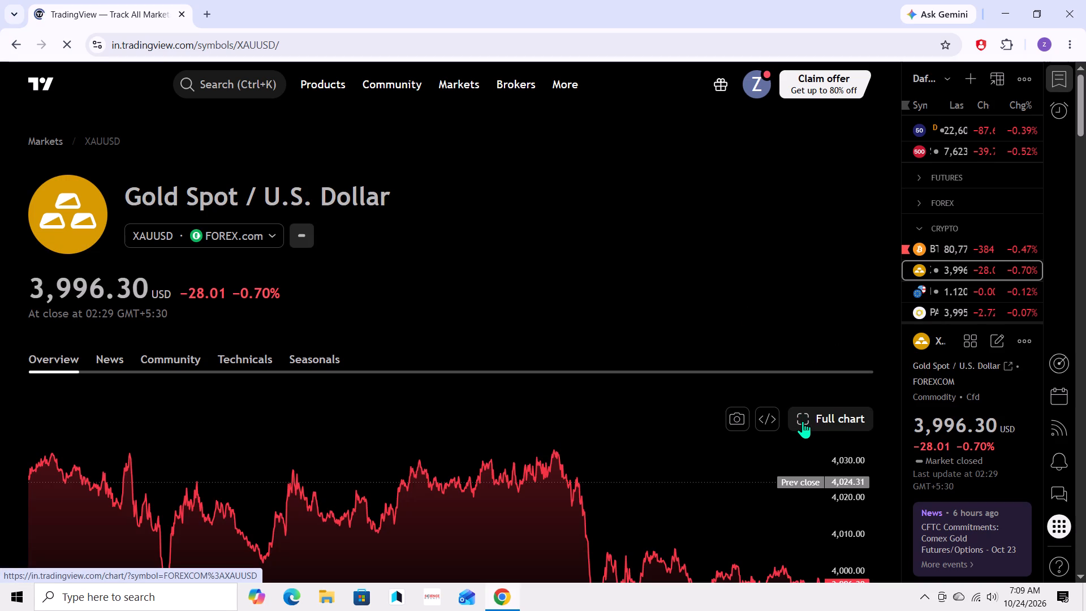
click(803, 421)
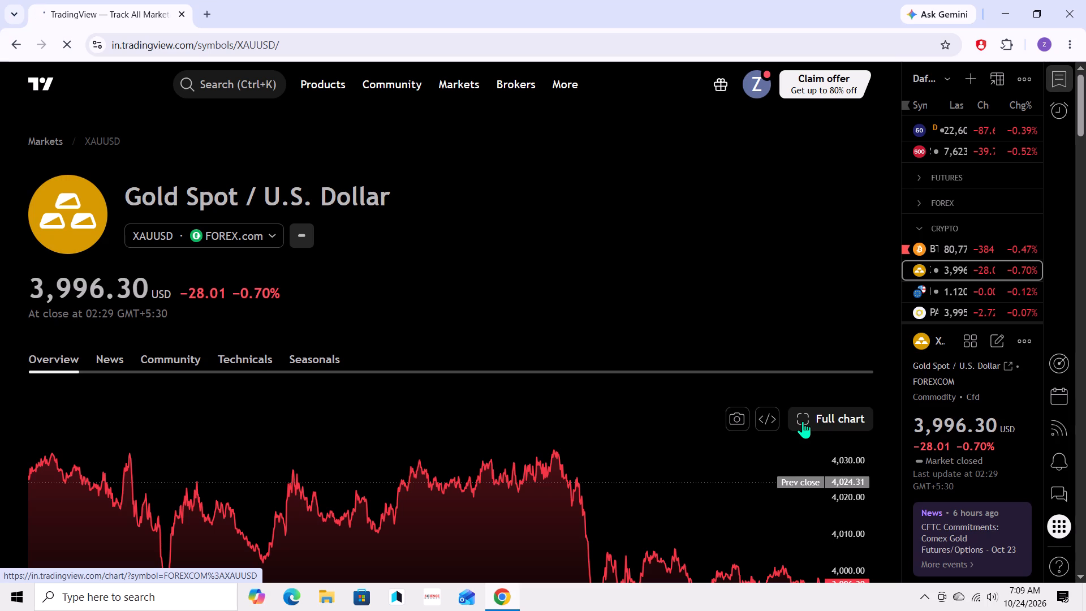
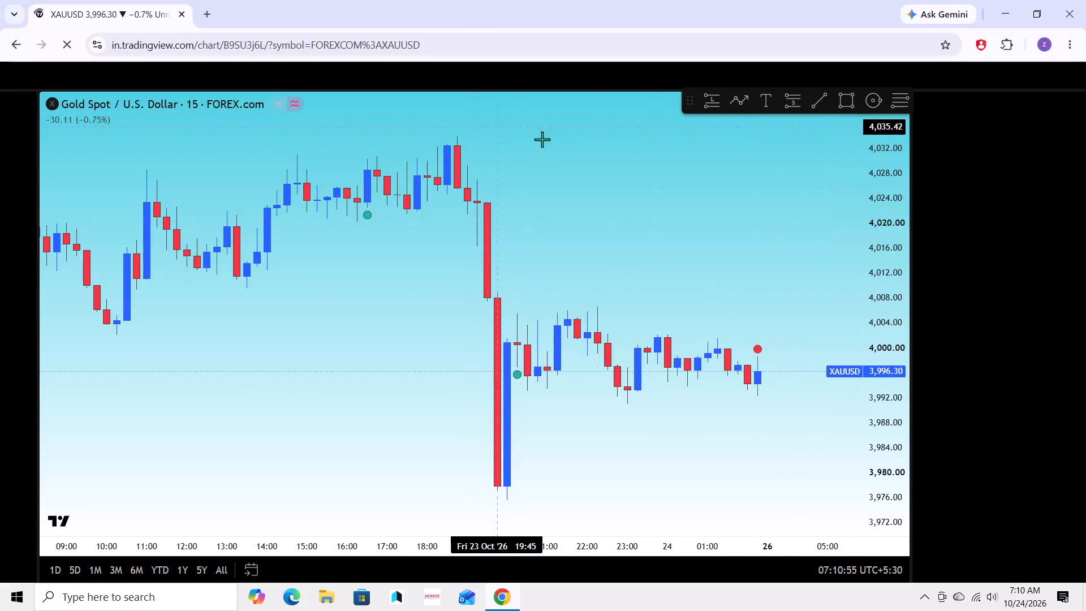
Examine the recent price action on the 15-minute Gold Spot / U.S. Dollar chart, from the preceding days up to the latest candles.
scroll(636, 210, down, 14)
scroll(643, 220, up, 1)
scroll(643, 220, down, 4)
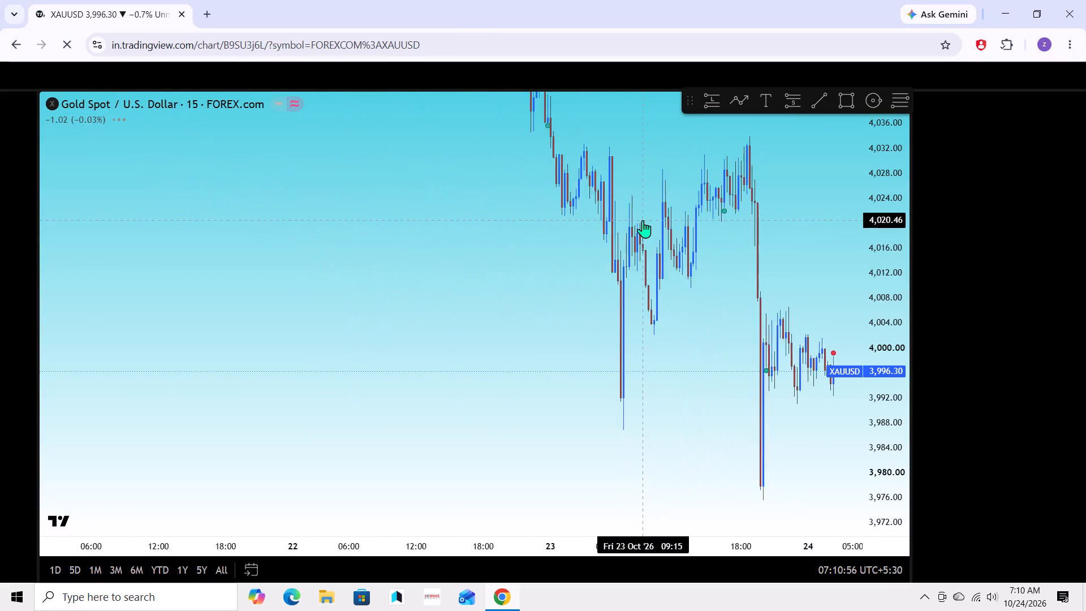
scroll(643, 221, up, 8)
drag(738, 251, 686, 340)
scroll(880, 277, down, 6)
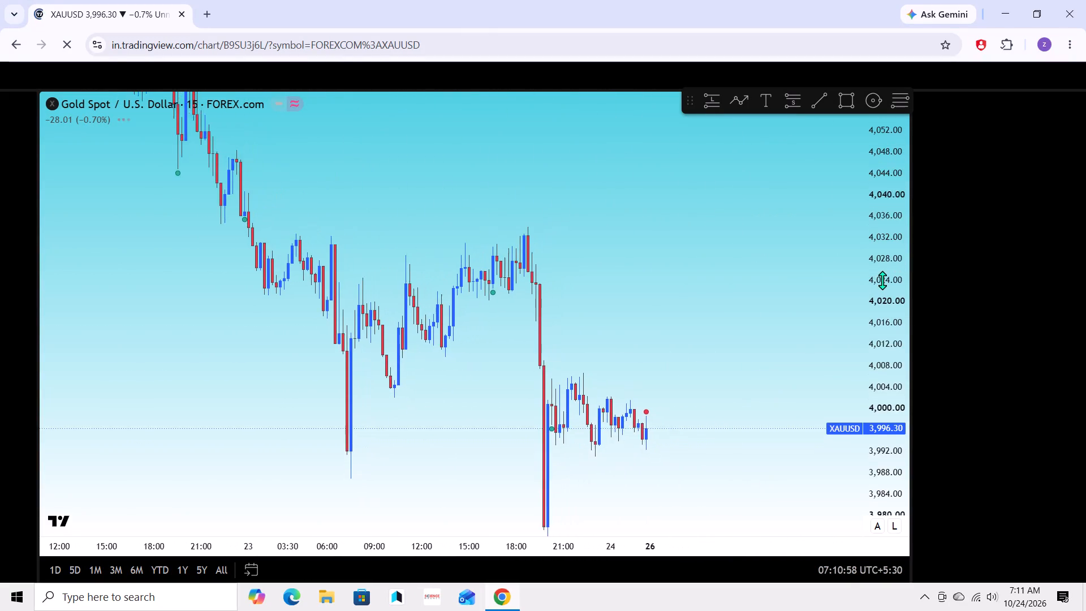
scroll(882, 280, down, 14)
scroll(626, 334, down, 6)
drag(602, 261, 703, 481)
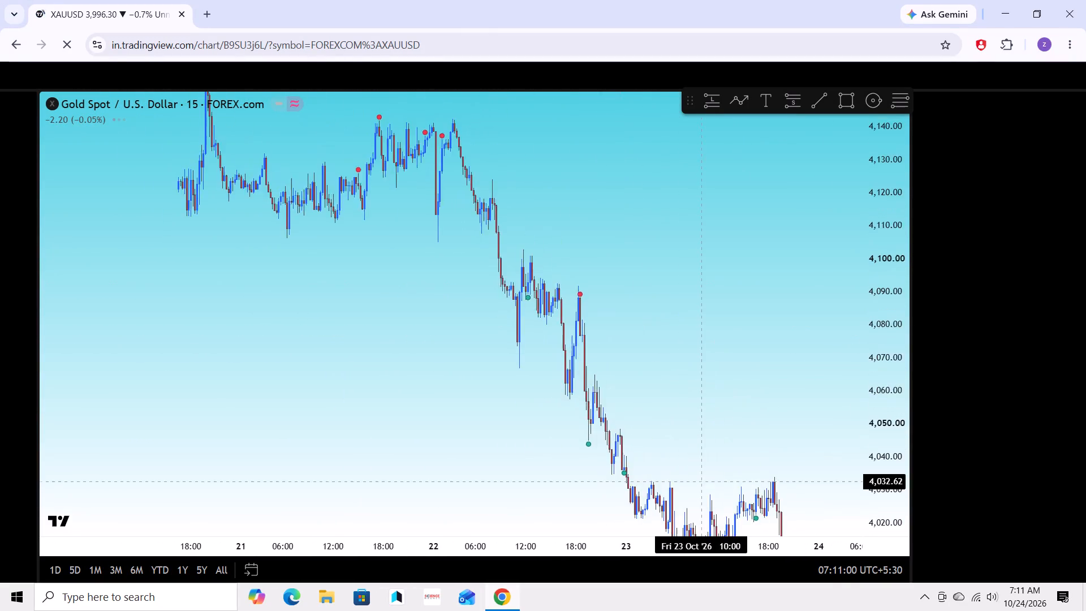
drag(703, 481, 742, 367)
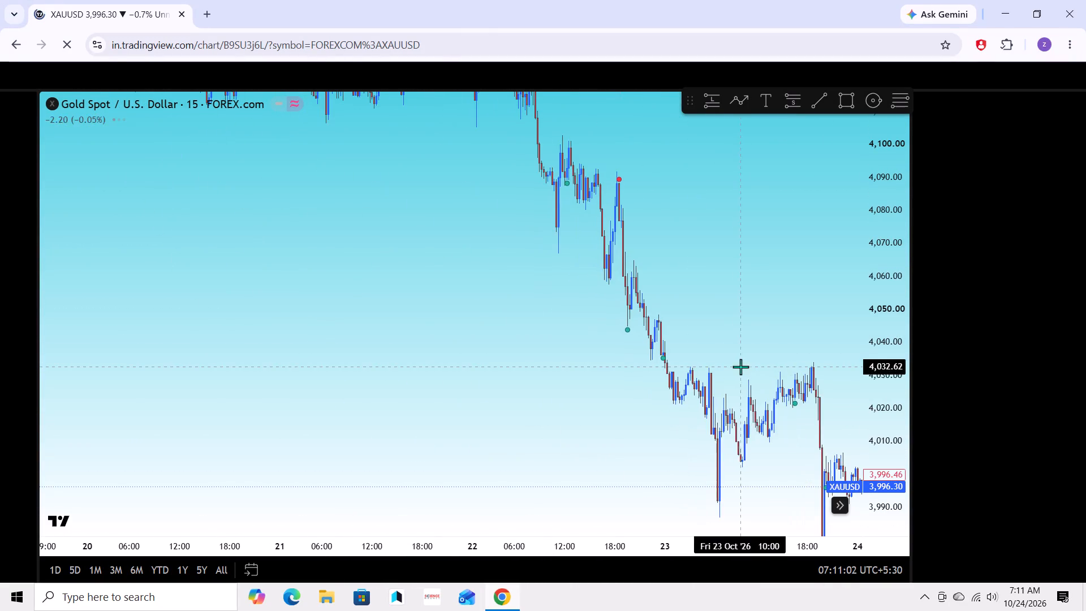
scroll(713, 356, up, 5)
scroll(743, 339, down, 3)
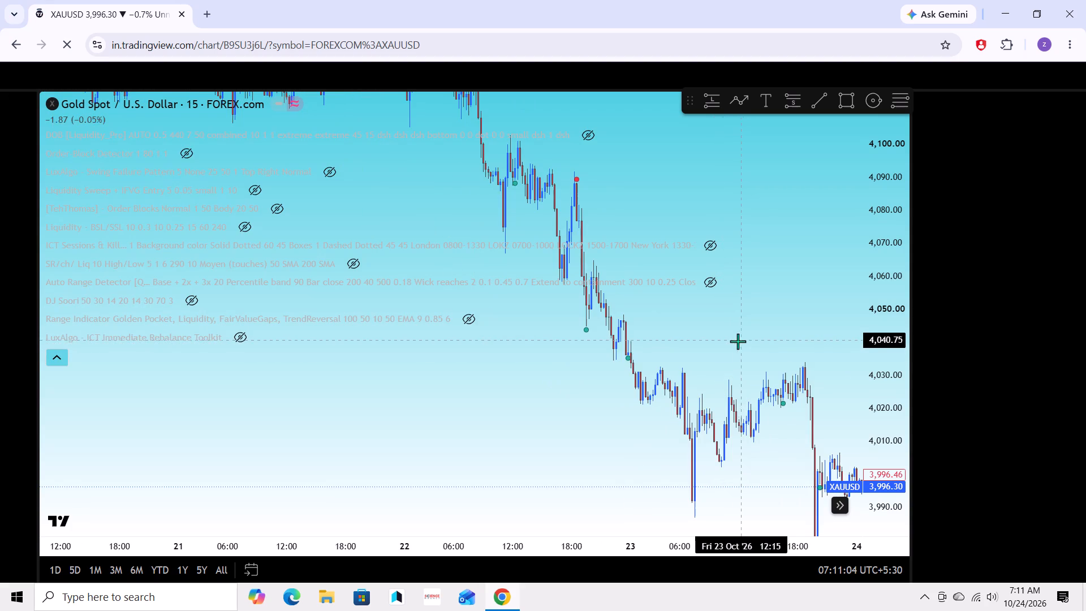
drag(709, 354, 407, 339)
drag(457, 370, 771, 309)
drag(645, 383, 718, 358)
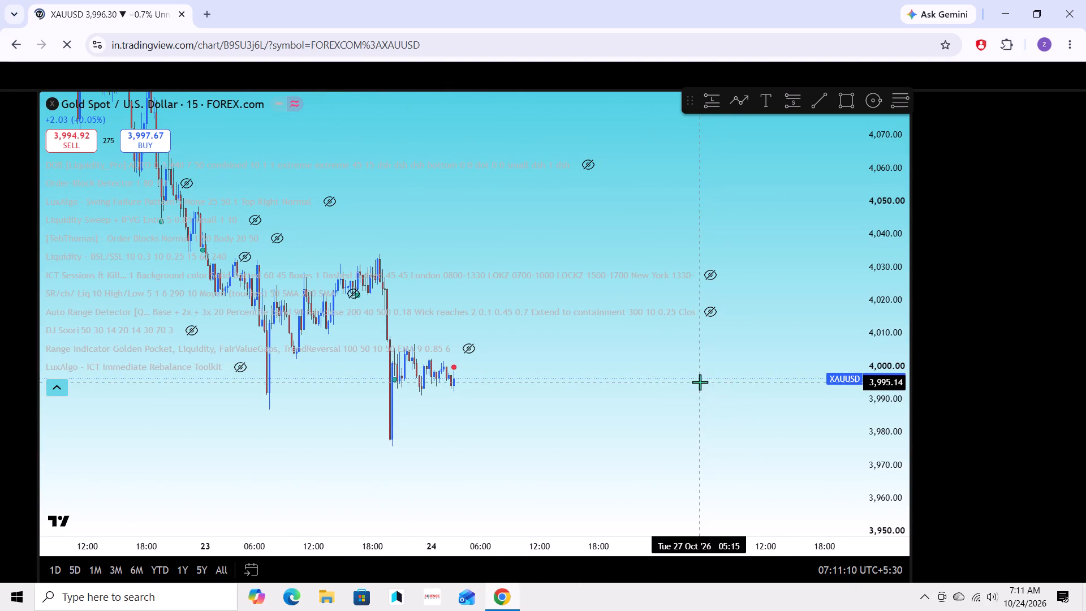
scroll(700, 377, down, 2)
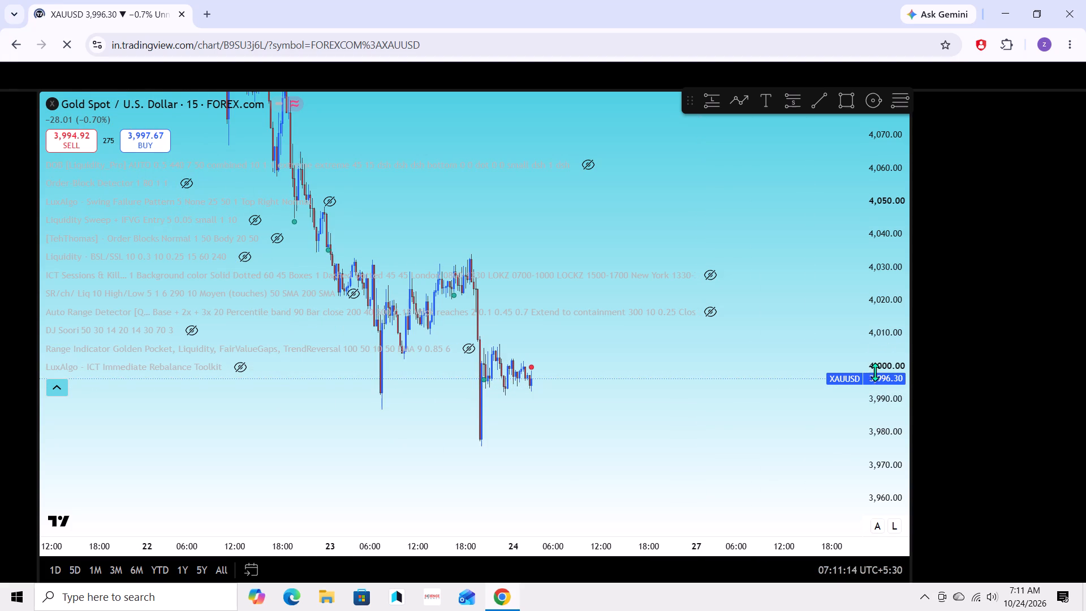
scroll(885, 364, up, 5)
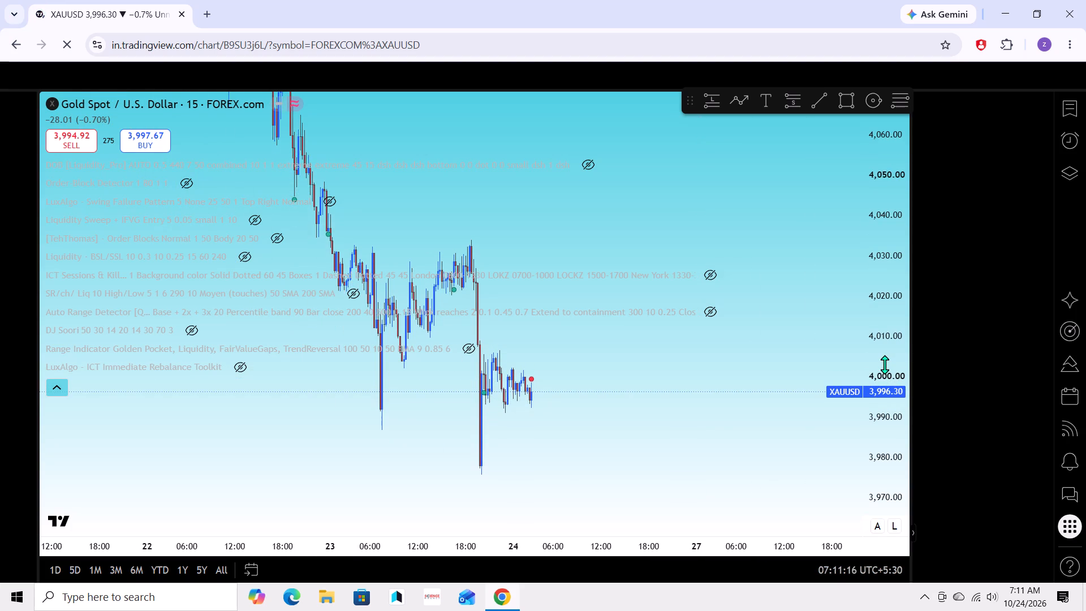
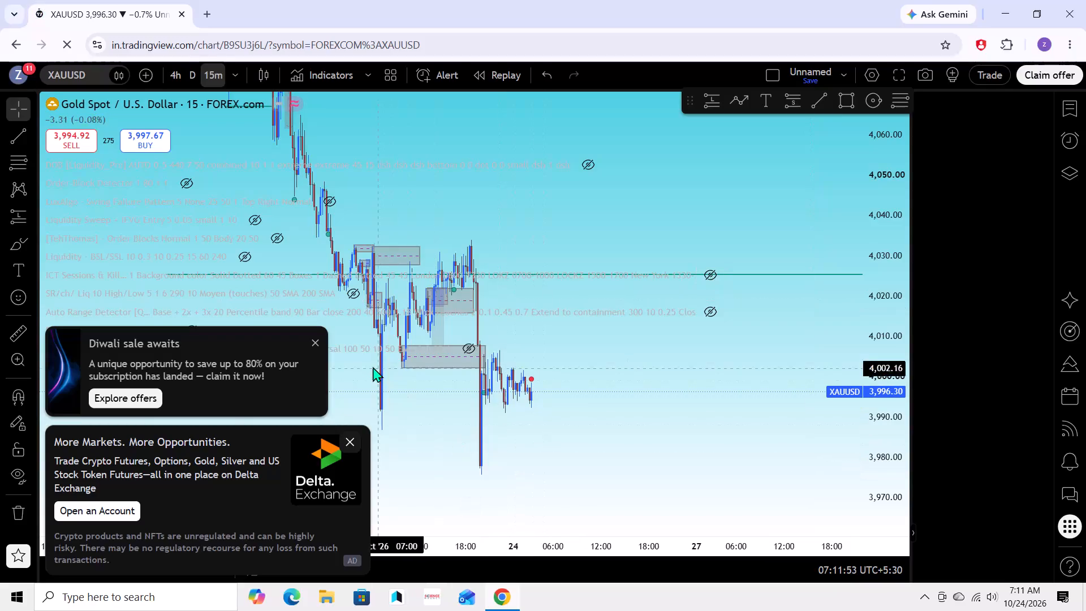
Dismiss the Diwali sale offer and the Delta Exchange advertisement covering the chart.
click(316, 335)
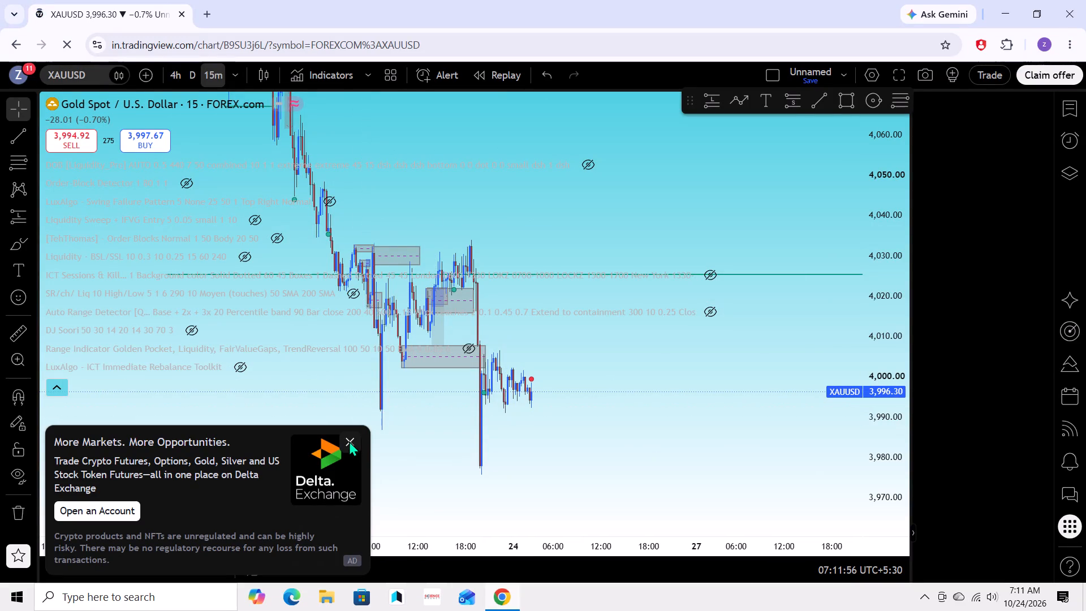
click(349, 440)
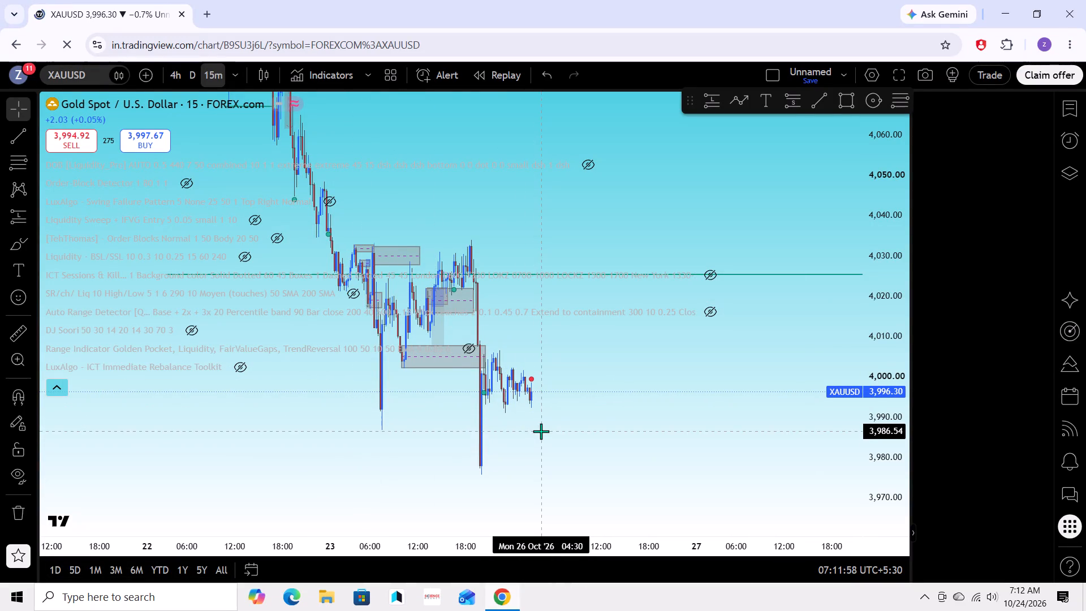
Examine the 22 and 23 October candles and marked zones on the 15-minute gold chart, at different time and price scales.
scroll(541, 431, down, 2)
drag(652, 448, 752, 451)
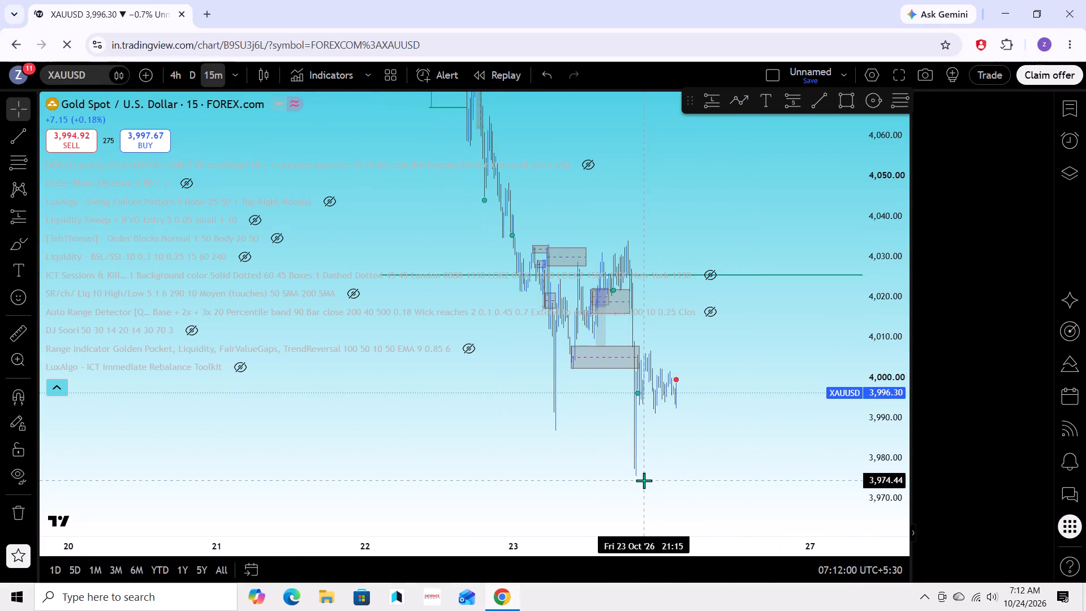
scroll(644, 480, up, 4)
drag(561, 472, 800, 458)
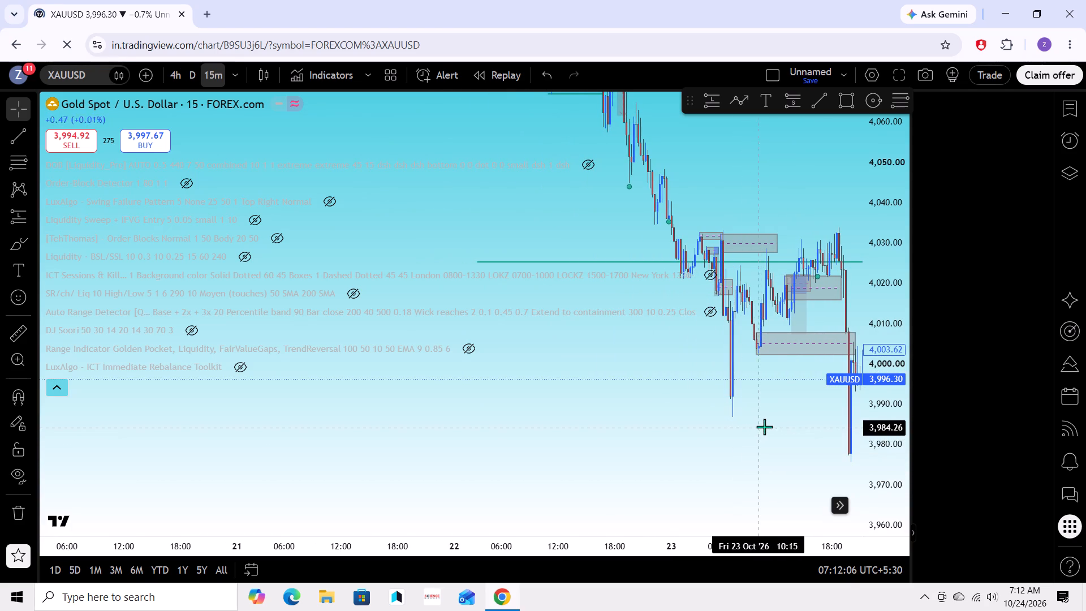
scroll(766, 427, up, 5)
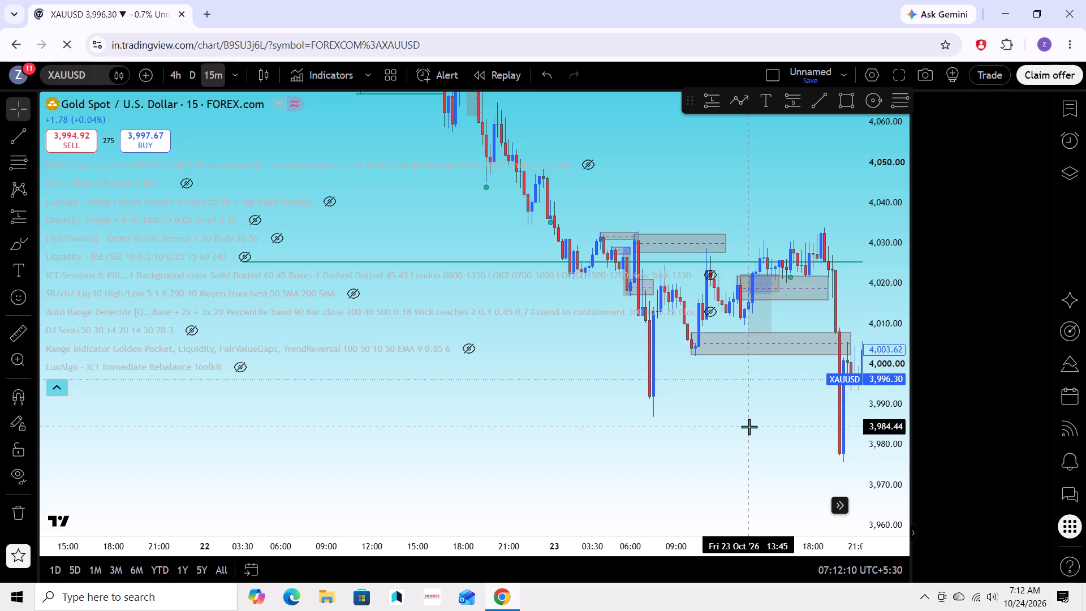
drag(745, 430, 740, 438)
drag(762, 412, 721, 462)
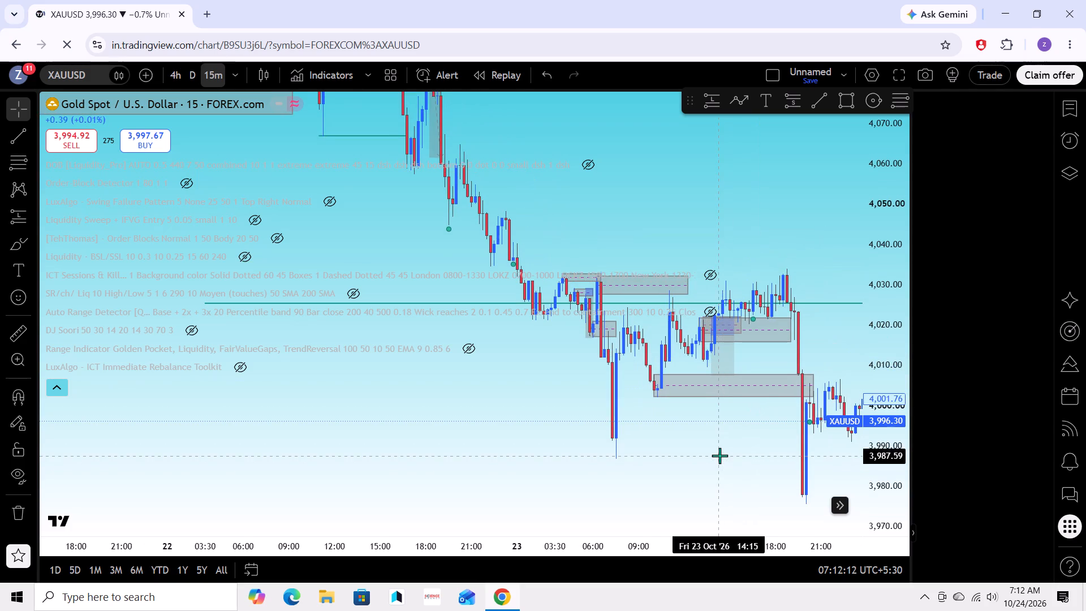
scroll(724, 458, up, 3)
scroll(878, 401, up, 4)
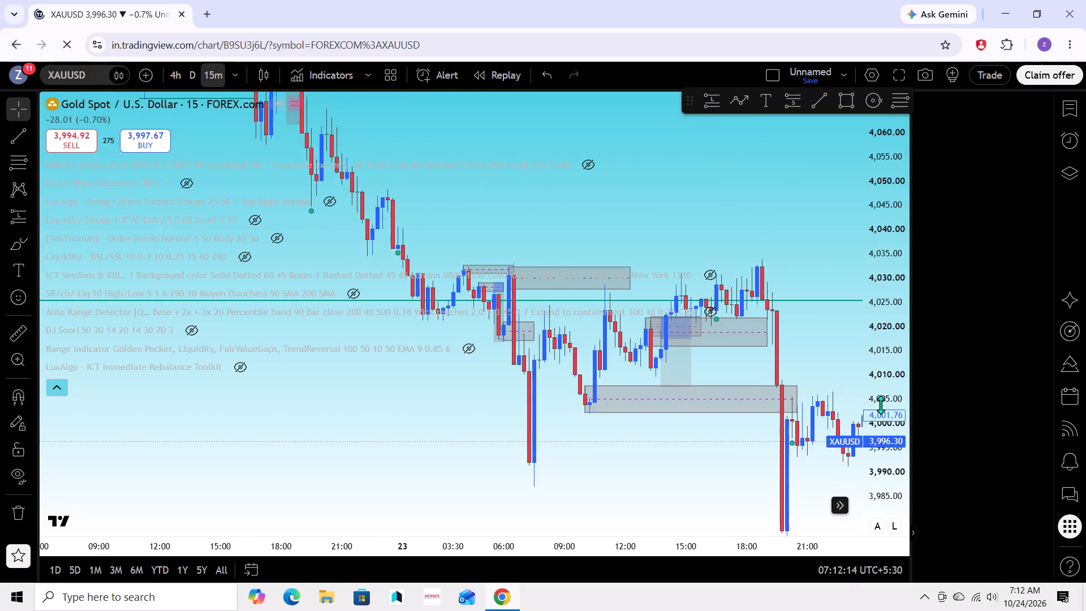
scroll(881, 405, up, 3)
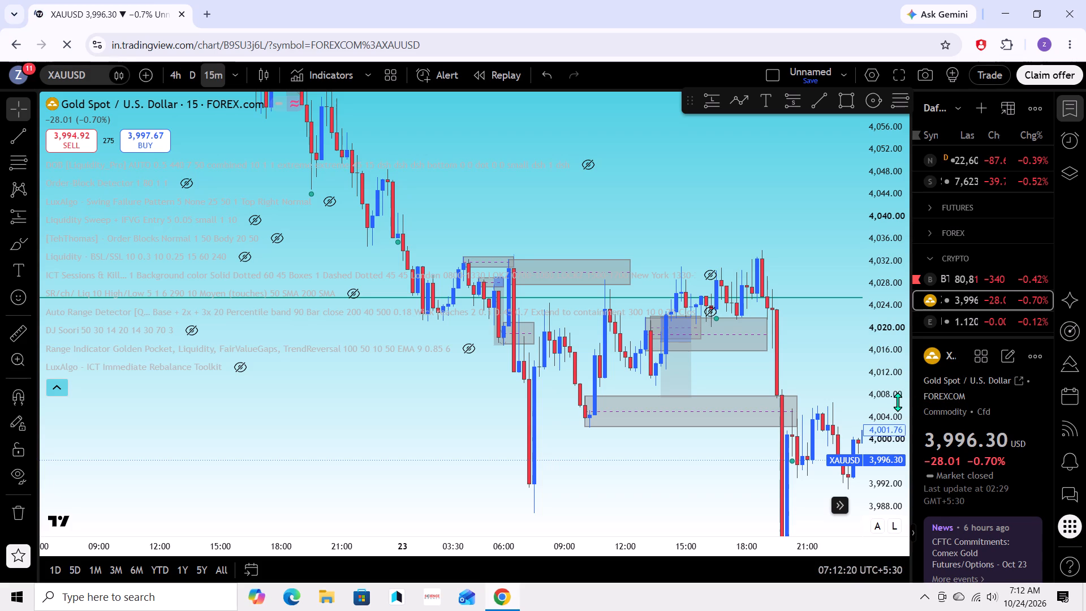
scroll(890, 393, up, 7)
scroll(831, 398, up, 5)
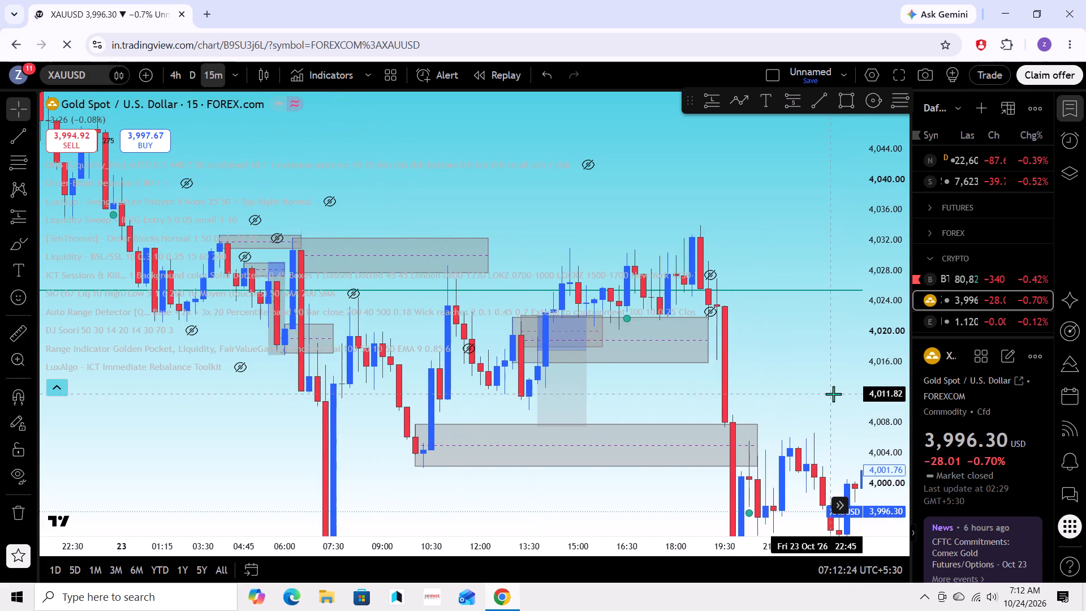
scroll(833, 394, up, 3)
scroll(895, 369, down, 10)
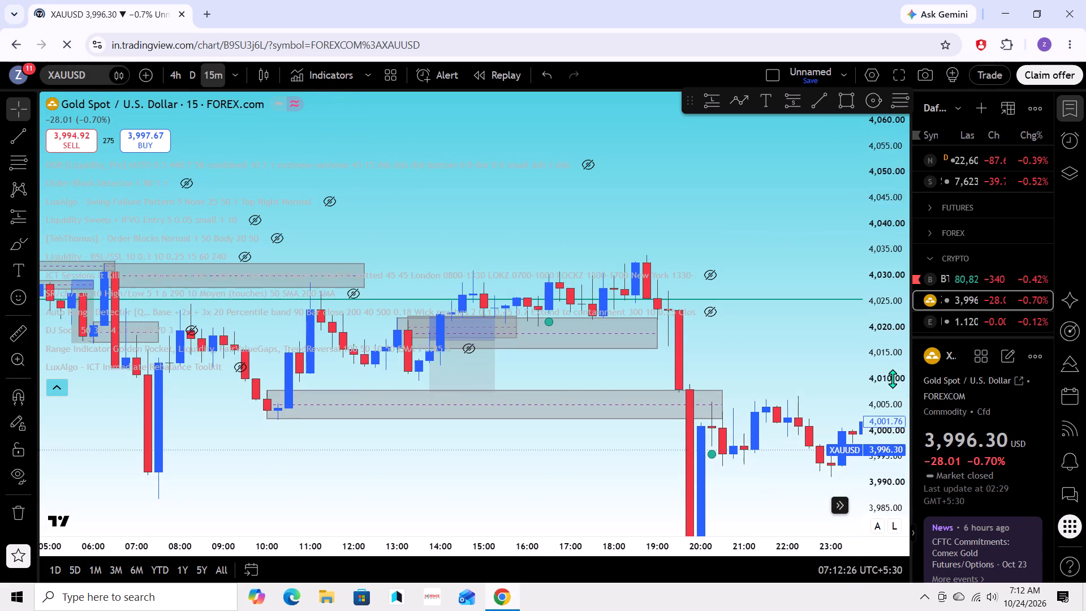
scroll(893, 378, down, 8)
drag(446, 435, 645, 463)
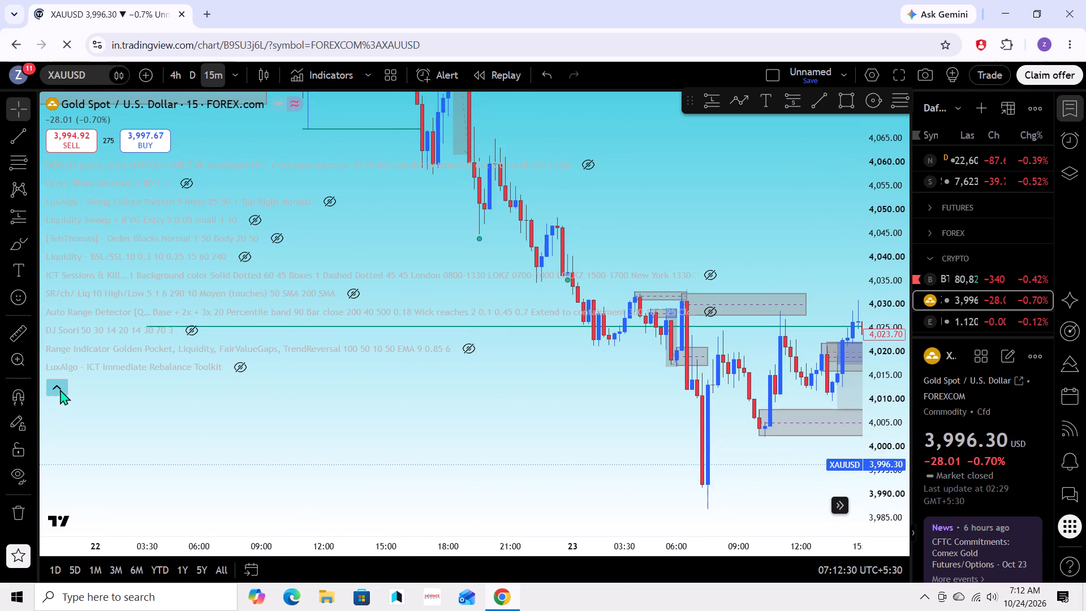
Collapse the indicator legend on the chart.
click(57, 386)
Delete the green horizontal ray at 4,025.40 that starts on 22 October.
drag(525, 385, 397, 416)
scroll(686, 394, down, 7)
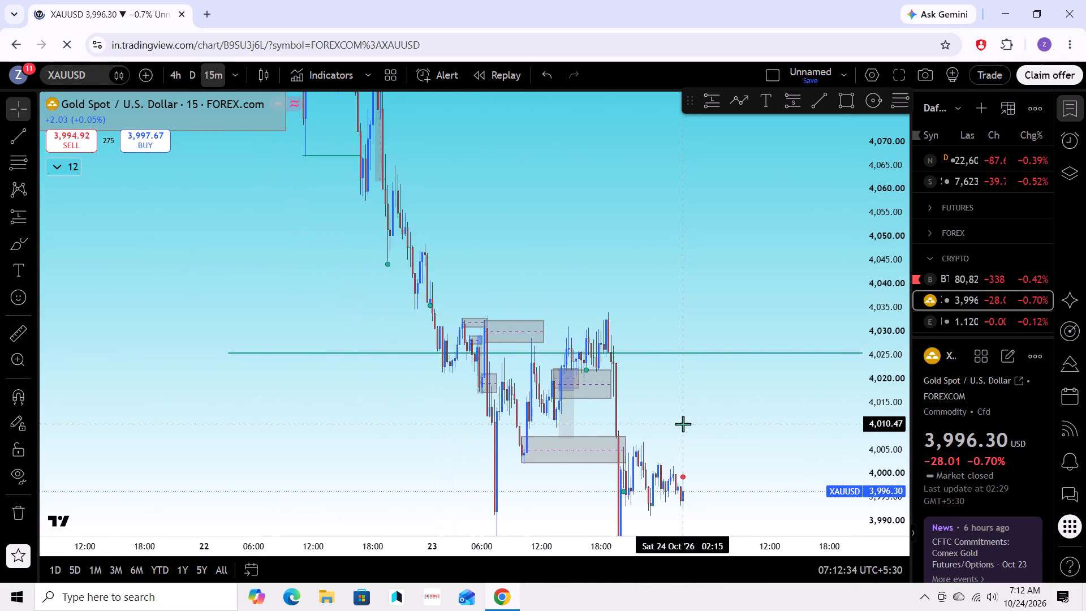
drag(720, 406, 772, 364)
drag(780, 392, 843, 279)
scroll(900, 314, down, 2)
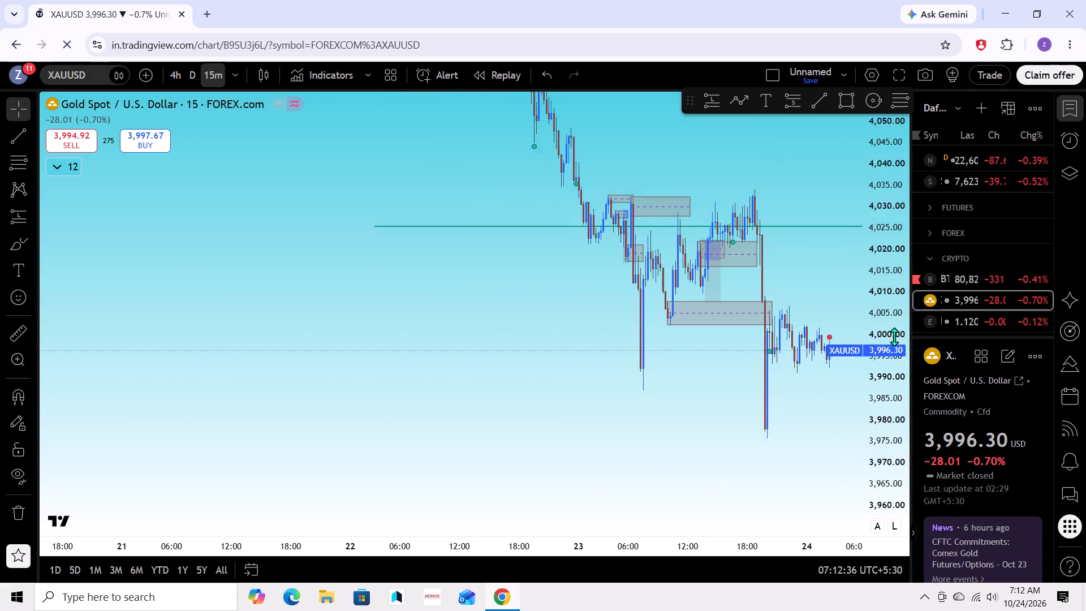
scroll(894, 337, down, 20)
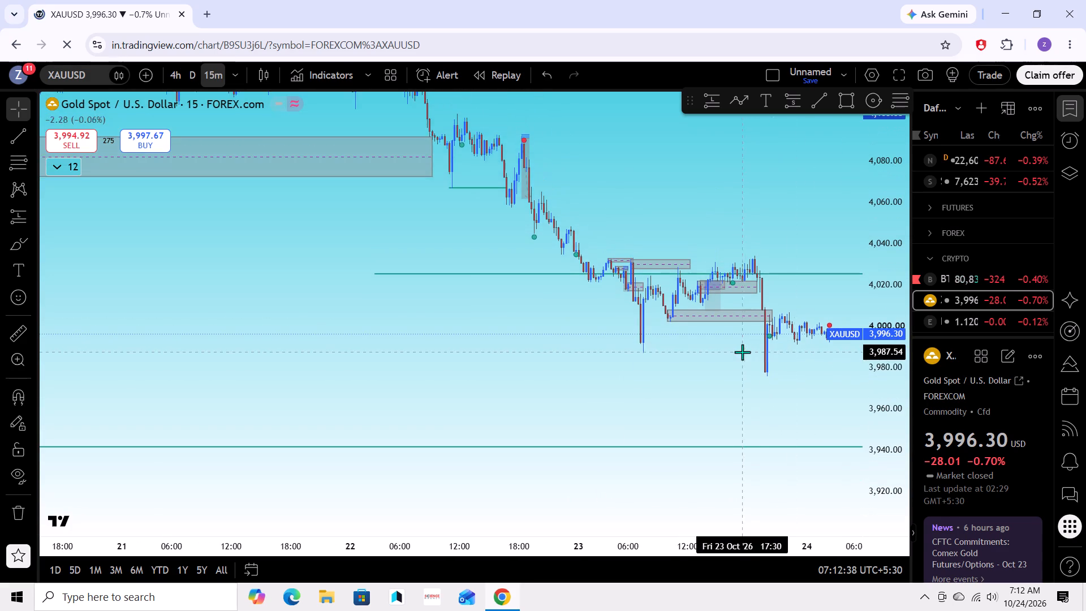
scroll(742, 352, down, 8)
drag(601, 321, 514, 436)
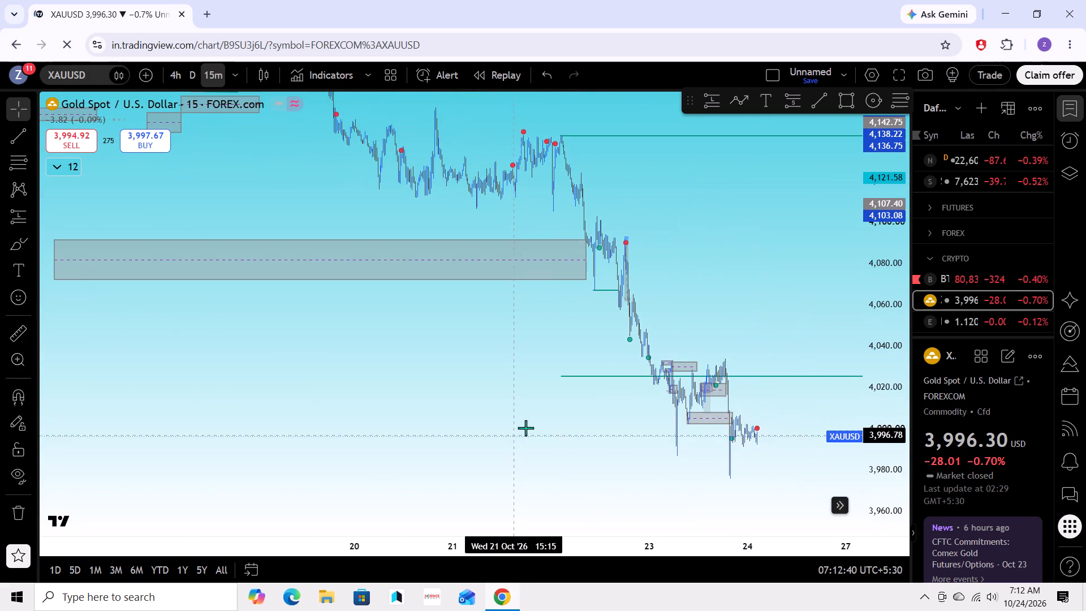
click(578, 377)
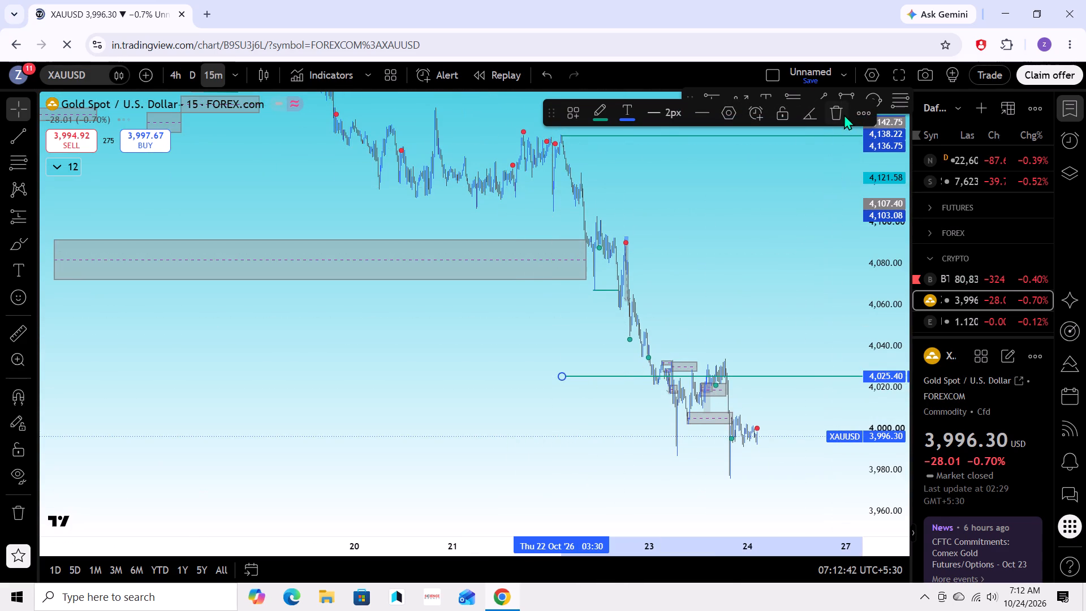
click(833, 117)
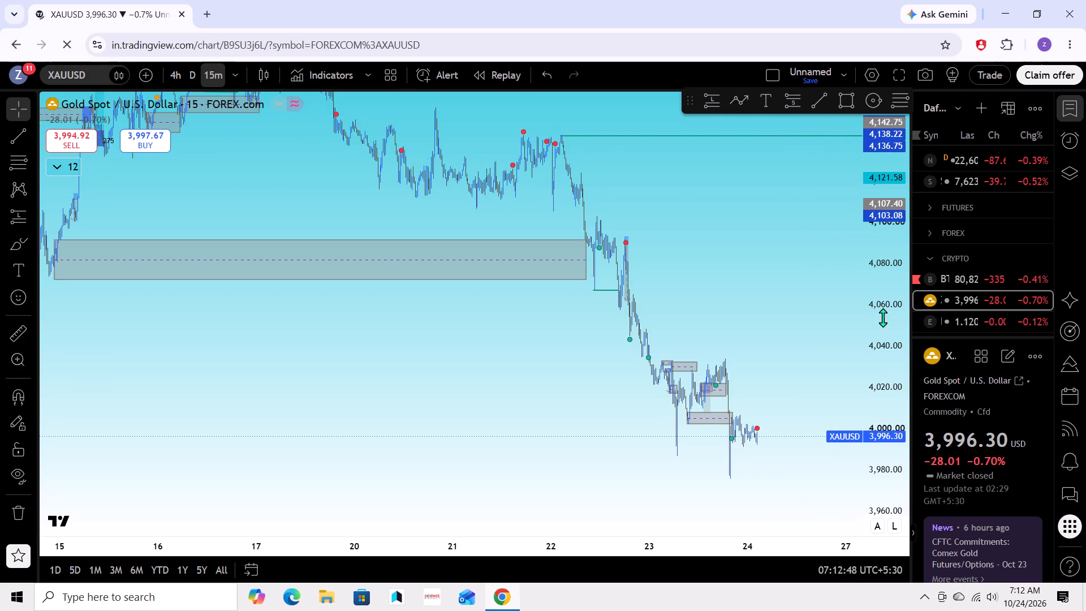
Examine the decline into 23 October and the latest candles, including the empty area ahead of the current price.
scroll(898, 317, up, 9)
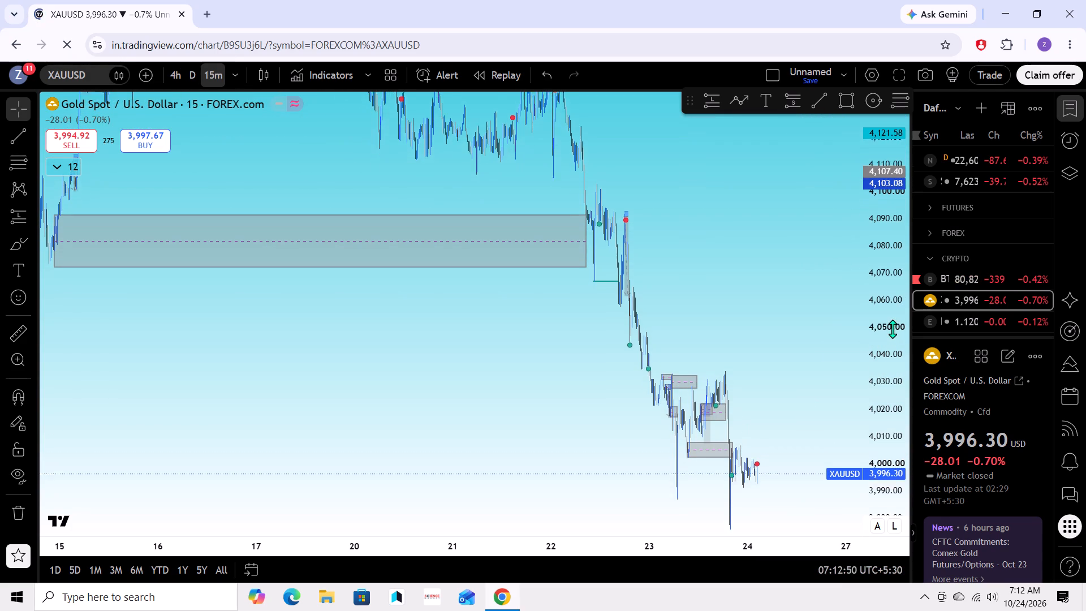
scroll(893, 329, up, 2)
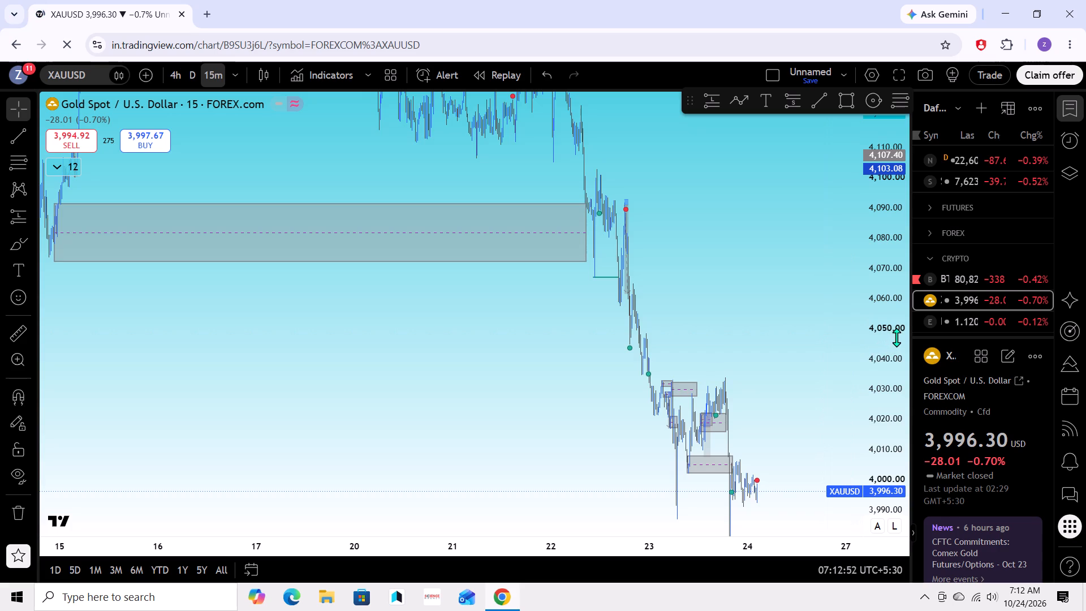
scroll(897, 337, up, 7)
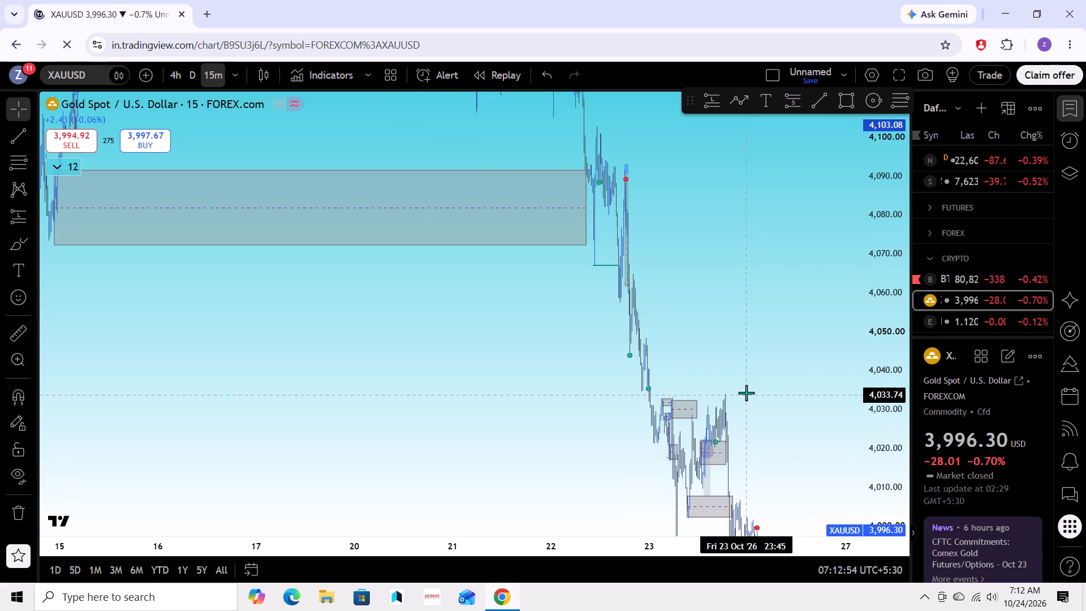
scroll(782, 369, up, 7)
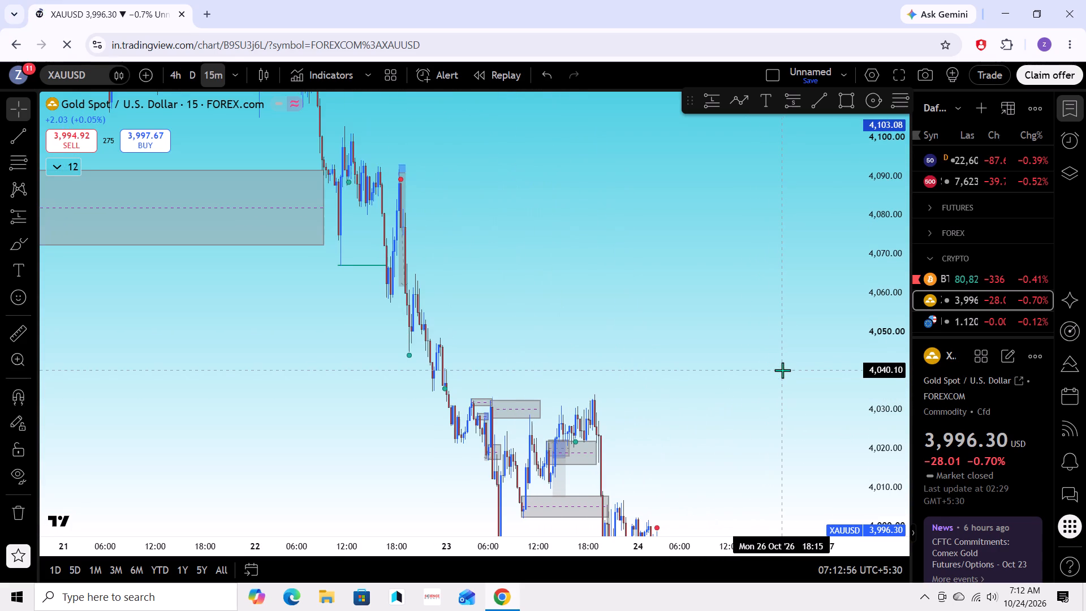
drag(782, 370, 593, 355)
drag(626, 365, 704, 326)
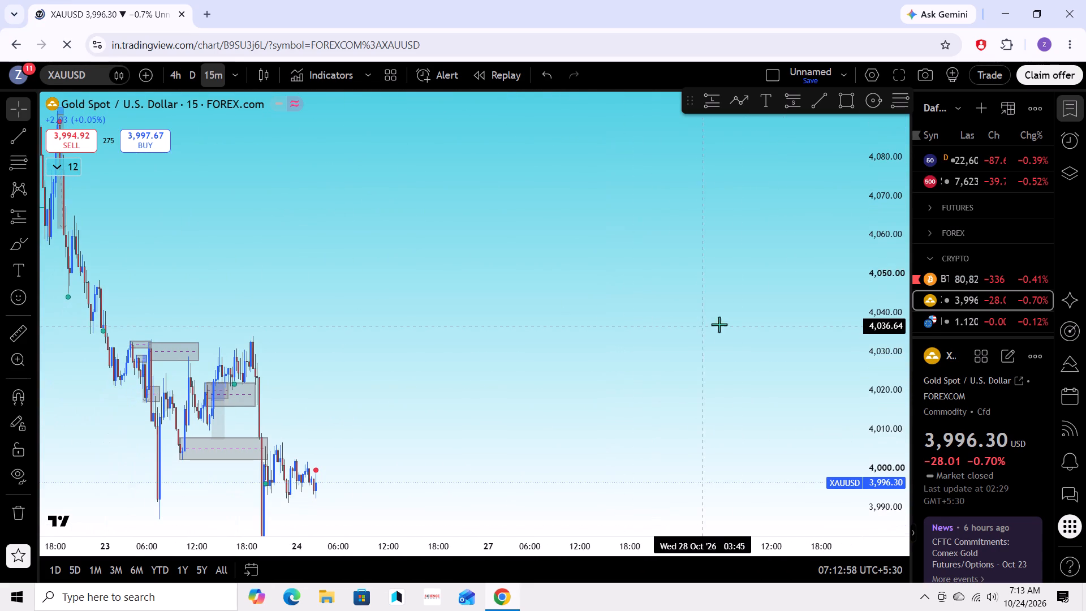
scroll(886, 328, down, 6)
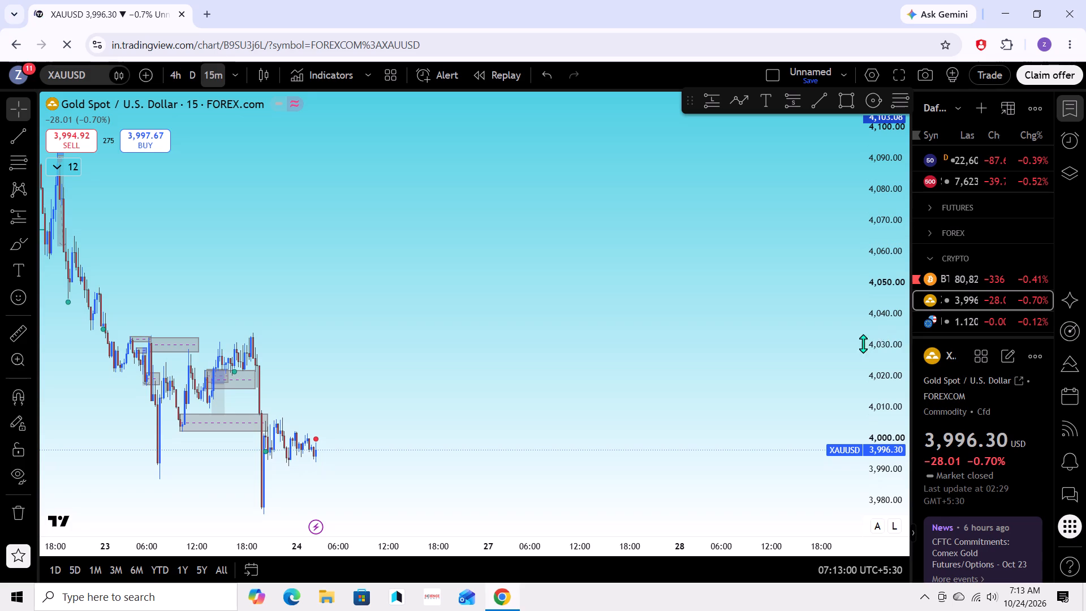
drag(468, 283, 808, 292)
drag(781, 346, 809, 321)
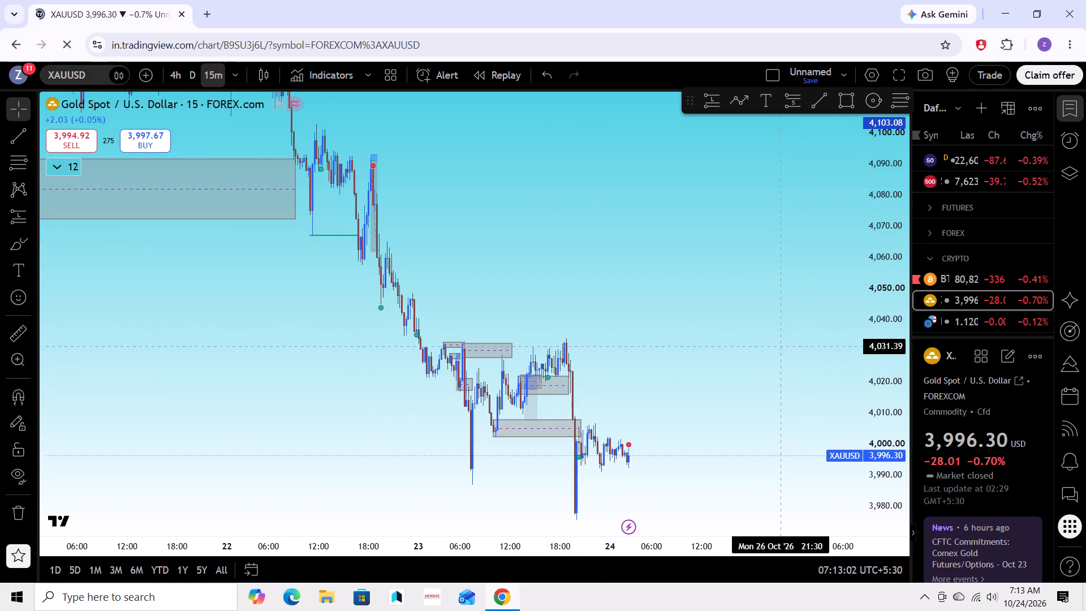
drag(809, 321, 833, 299)
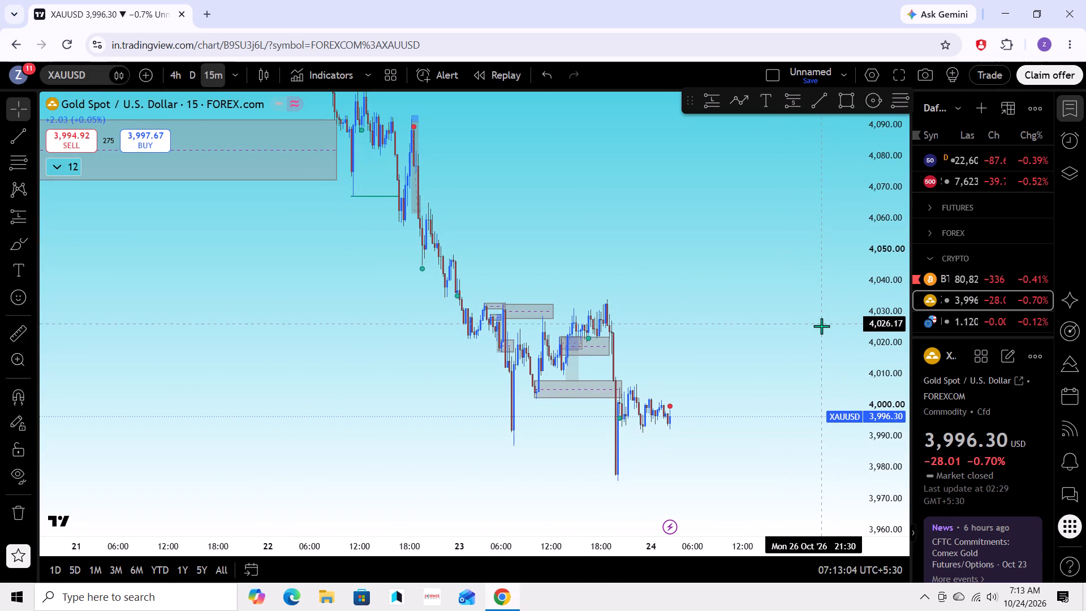
scroll(813, 406, up, 3)
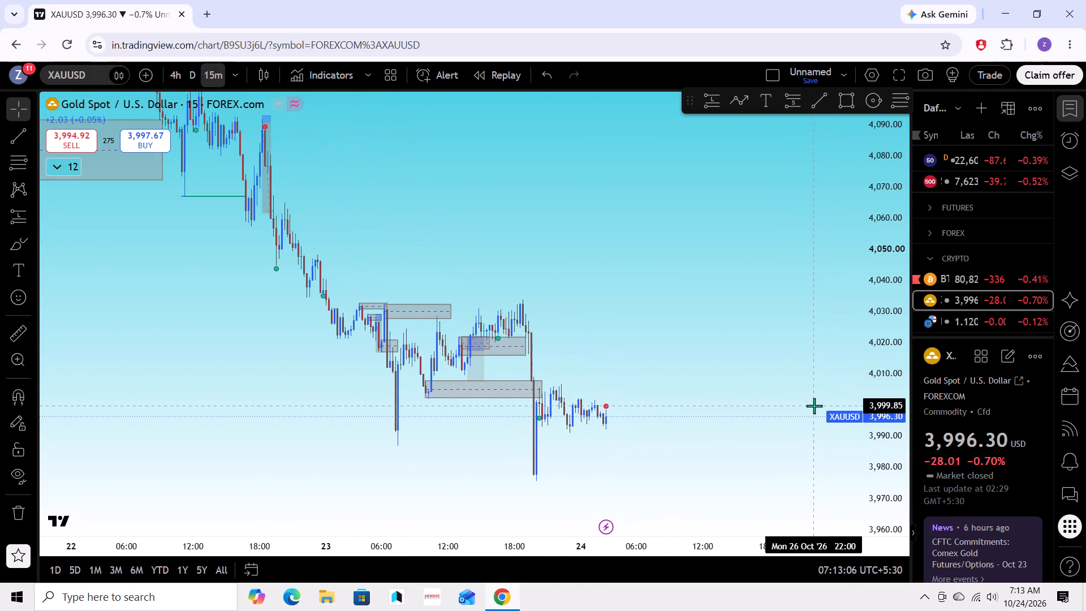
drag(692, 371, 703, 366)
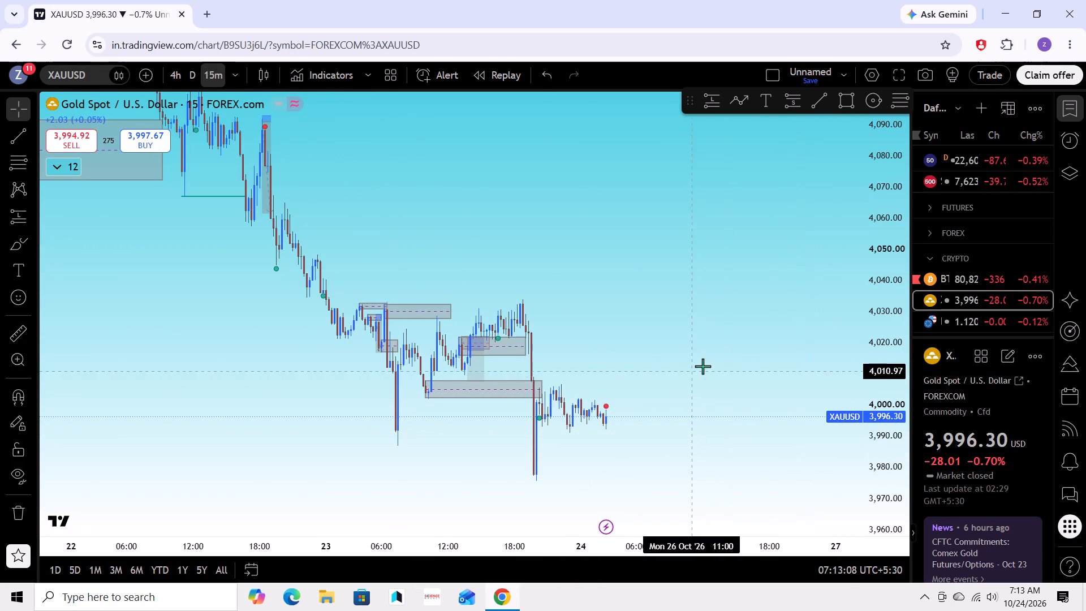
drag(703, 366, 788, 341)
drag(745, 362, 834, 343)
Examine the earlier price action from the 22 October drop back to mid-October, including the large grey zone between about 4,072 and 4,091.
drag(377, 347, 555, 470)
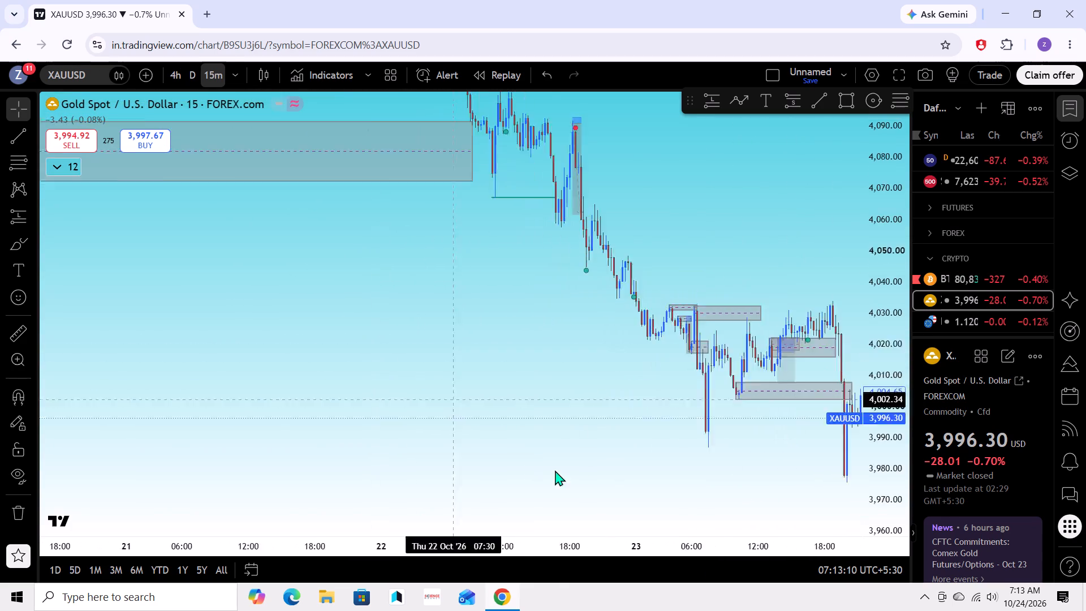
drag(555, 470, 588, 490)
scroll(673, 429, up, 5)
drag(578, 420, 673, 429)
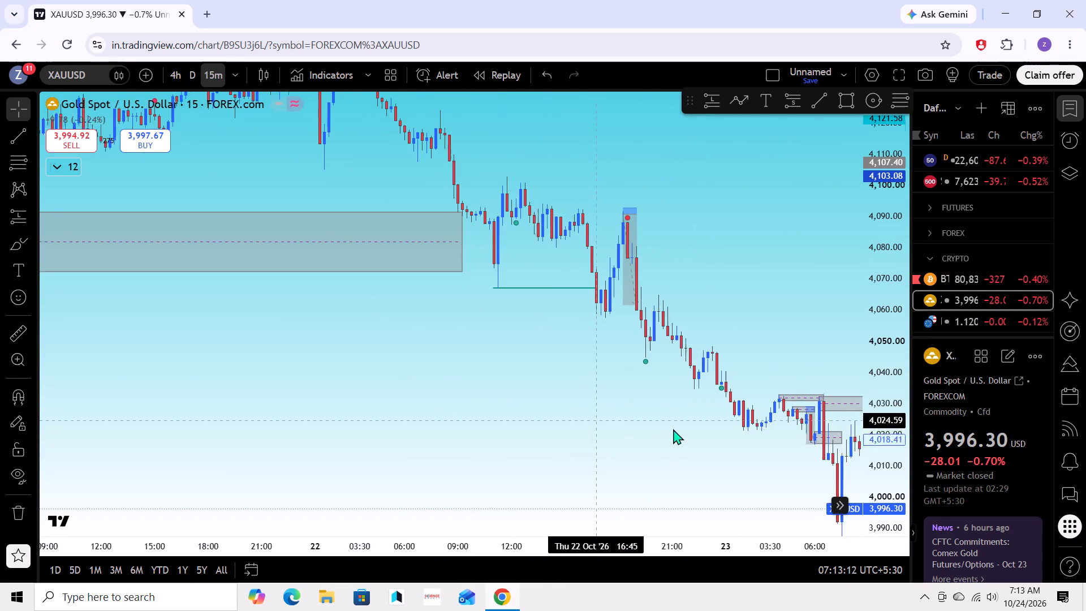
drag(673, 429, 696, 429)
drag(794, 426, 744, 450)
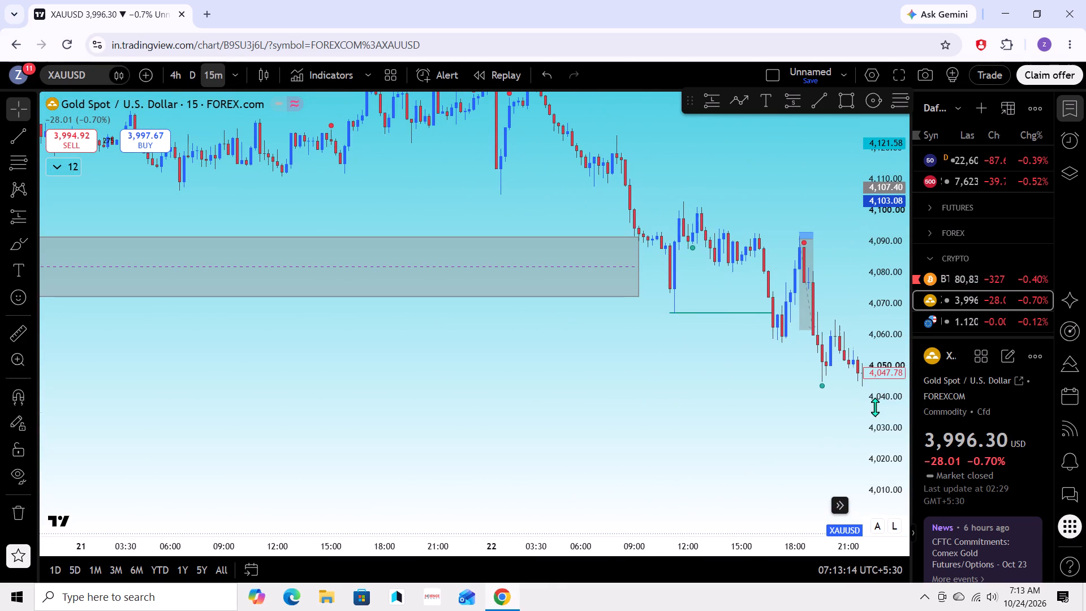
scroll(894, 406, up, 7)
scroll(765, 406, up, 4)
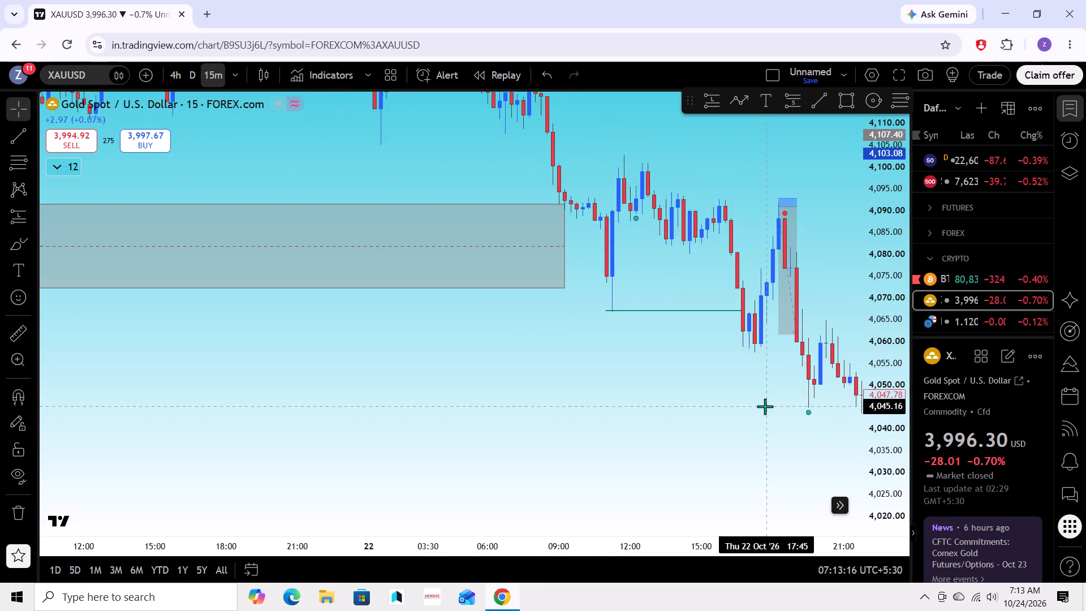
drag(730, 406, 657, 414)
scroll(653, 411, down, 8)
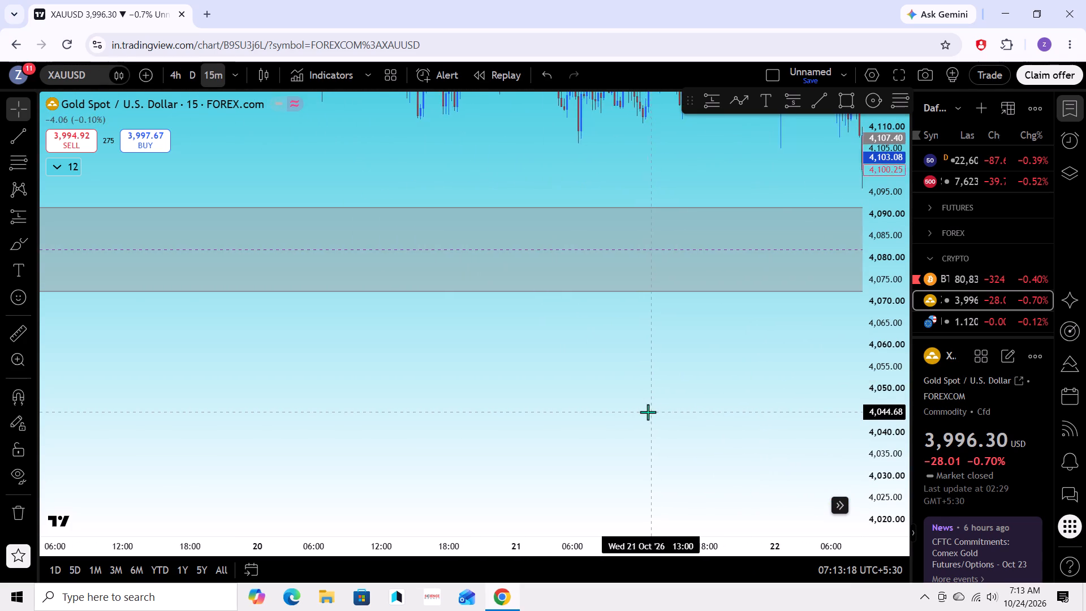
drag(648, 412, 518, 463)
scroll(662, 400, down, 5)
scroll(906, 367, down, 3)
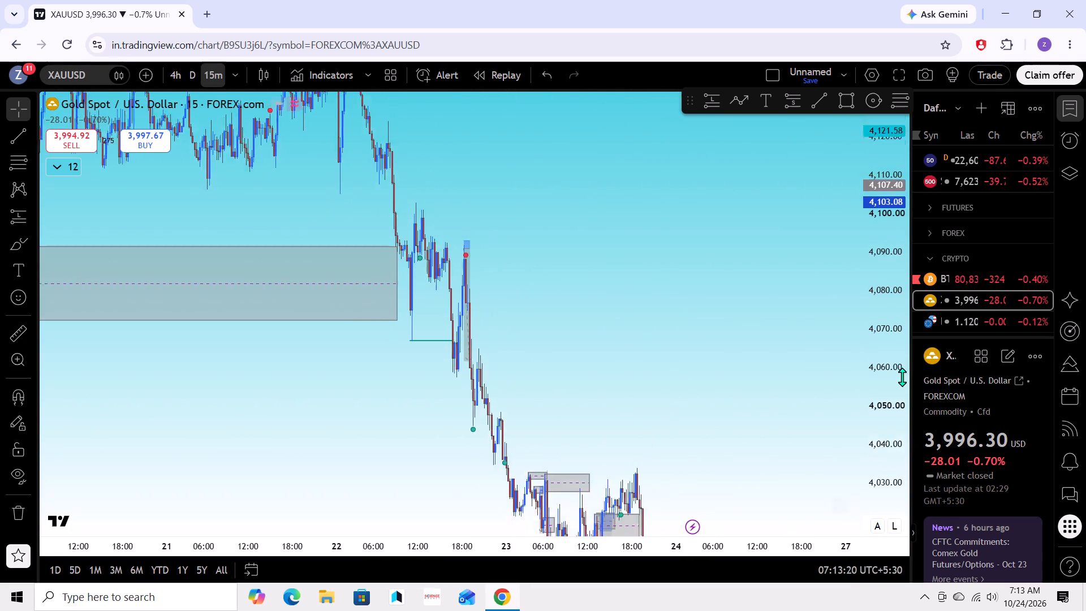
scroll(902, 377, down, 11)
scroll(874, 416, down, 4)
scroll(781, 394, down, 10)
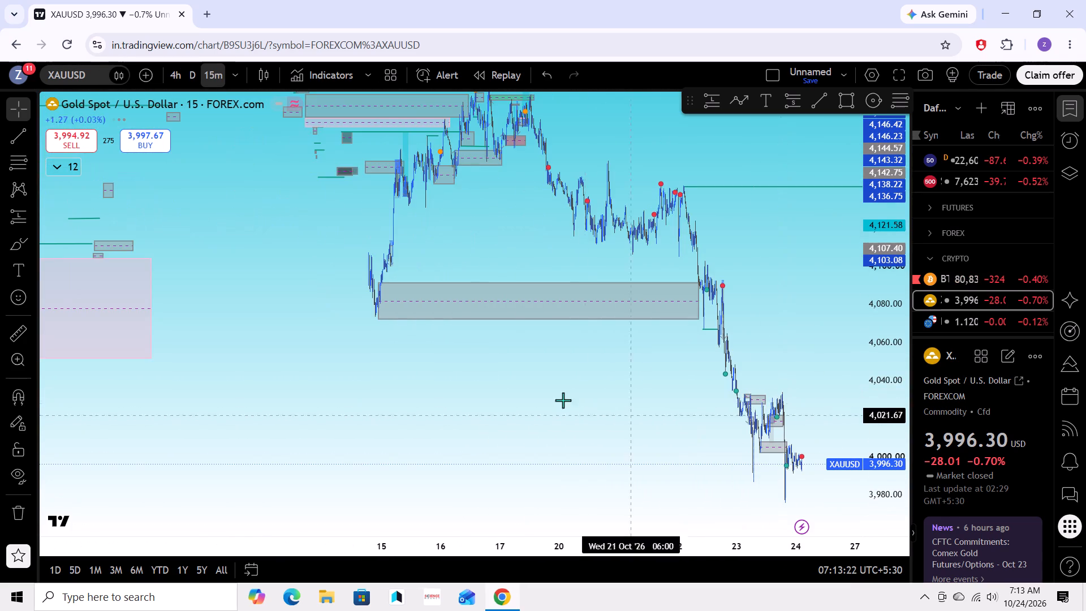
drag(464, 393, 900, 405)
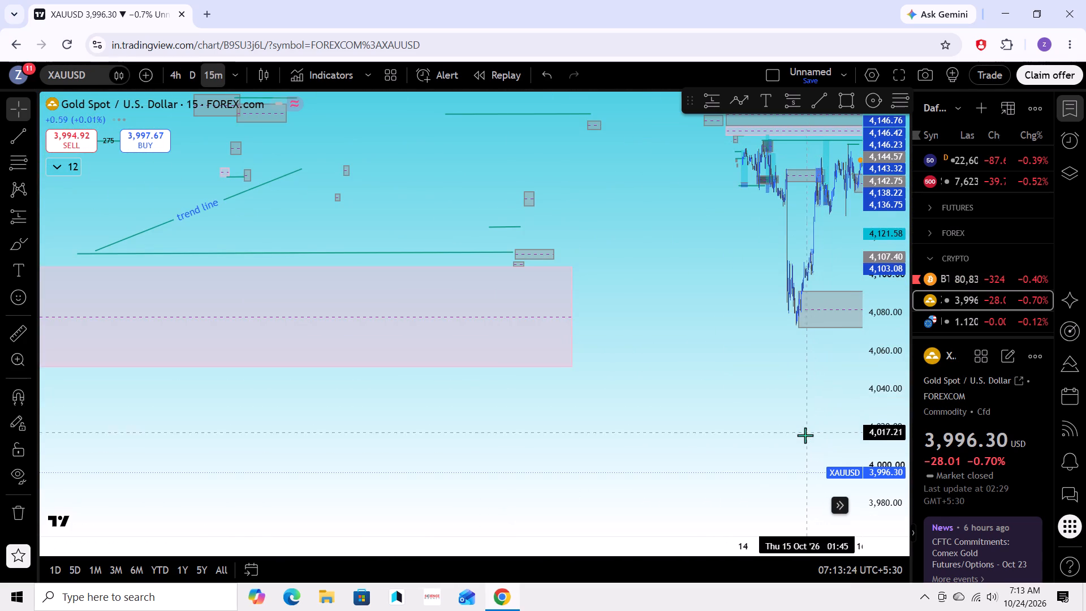
Examine the 15-minute price action from mid-October back to late September, including the ascending trend line and the large pink zone.
scroll(692, 416, up, 3)
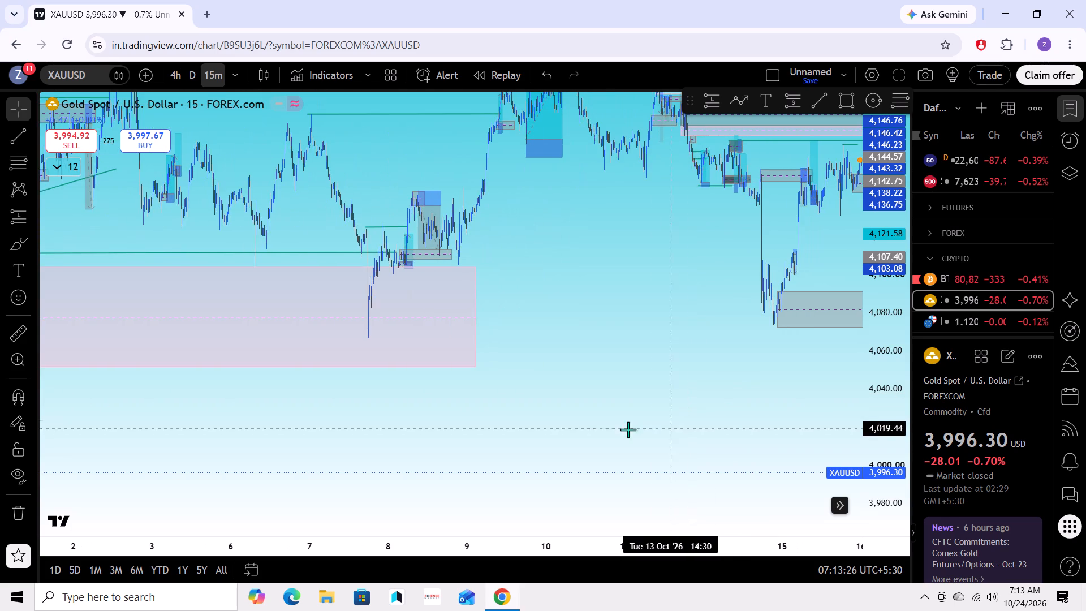
drag(538, 414, 825, 467)
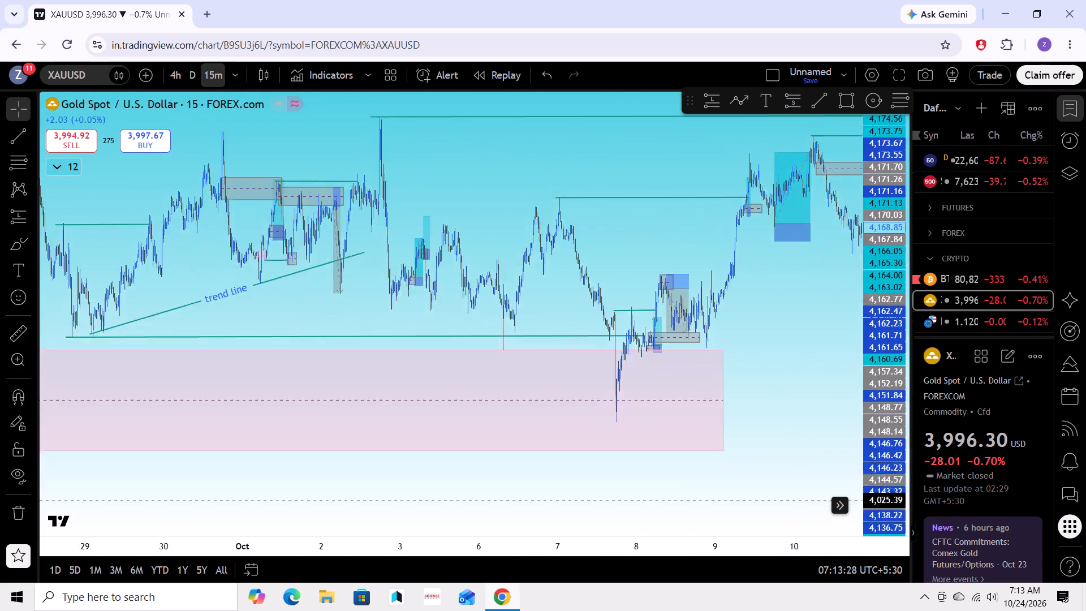
drag(825, 467, 879, 428)
drag(509, 436, 786, 458)
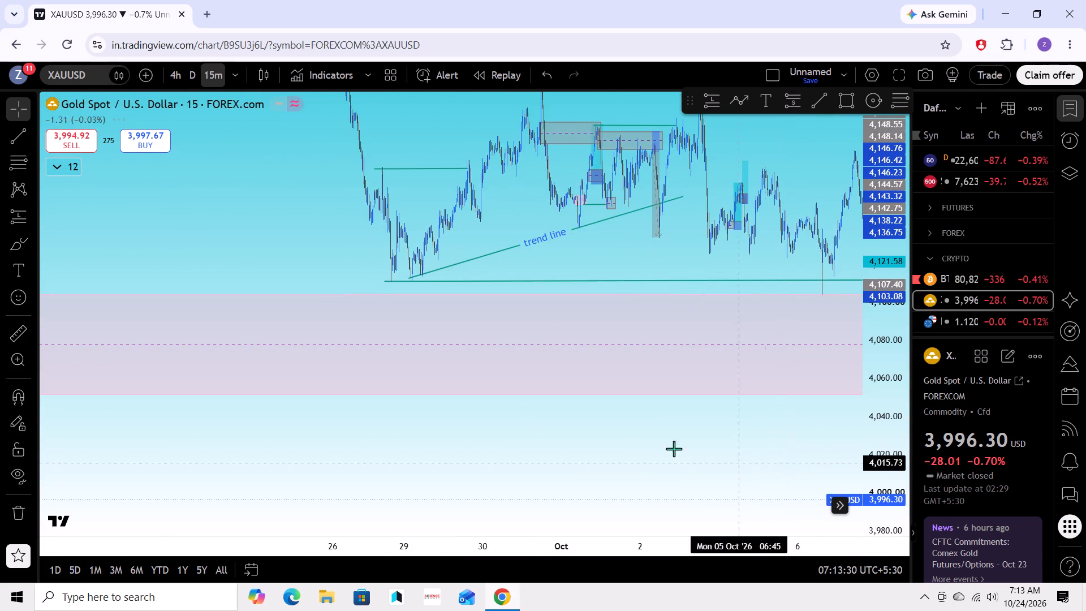
drag(634, 439, 837, 470)
scroll(795, 469, up, 9)
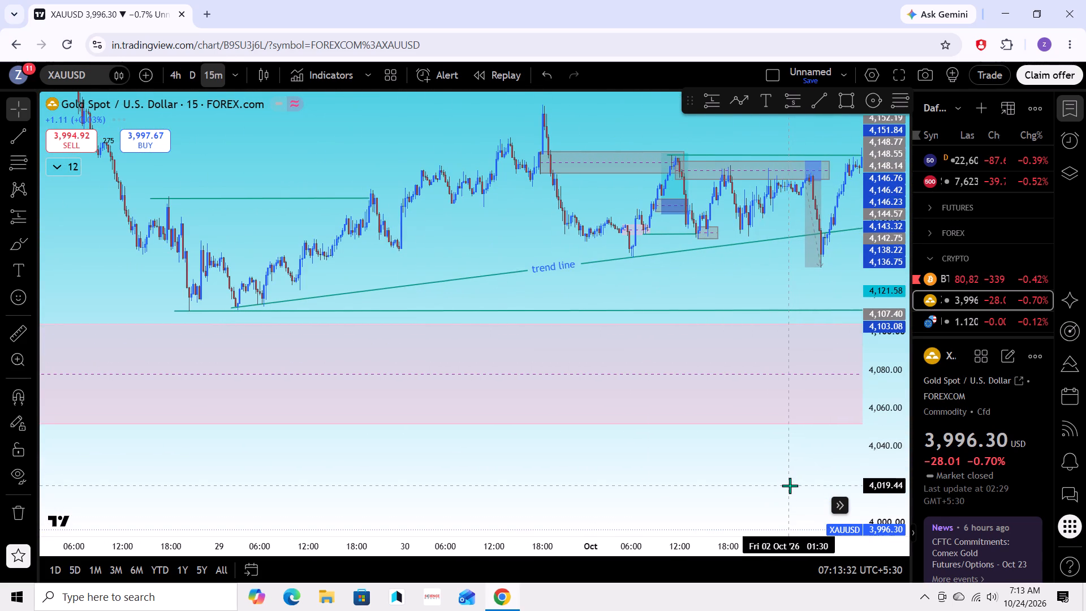
scroll(790, 485, up, 1)
drag(633, 477, 878, 483)
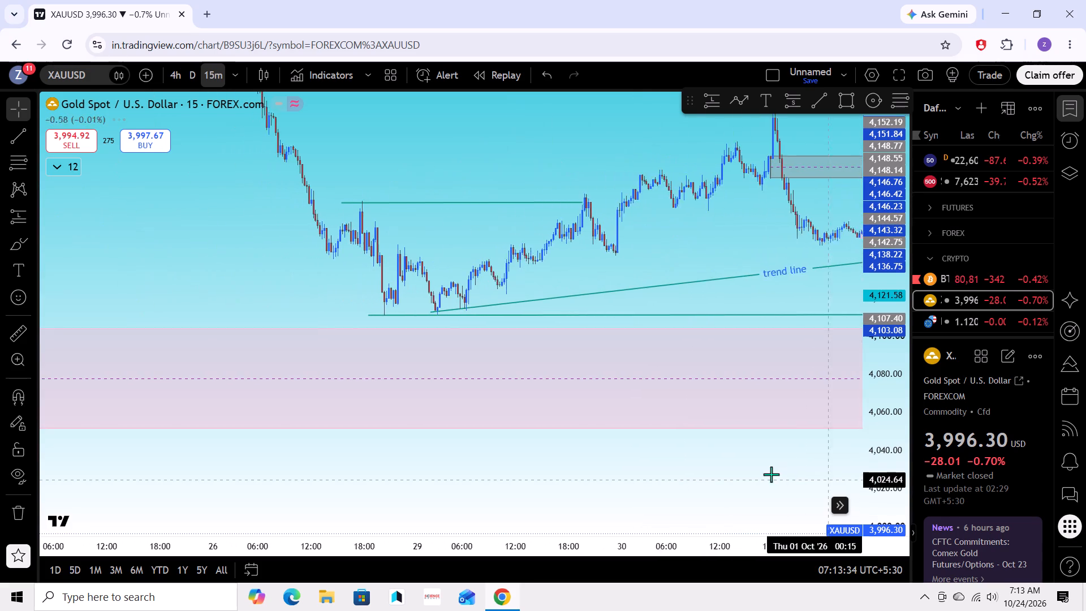
Delete the green horizontal line at about 4,111 that starts just before 29 September, above the pink zone.
drag(319, 272, 239, 287)
drag(433, 299, 476, 307)
click(485, 334)
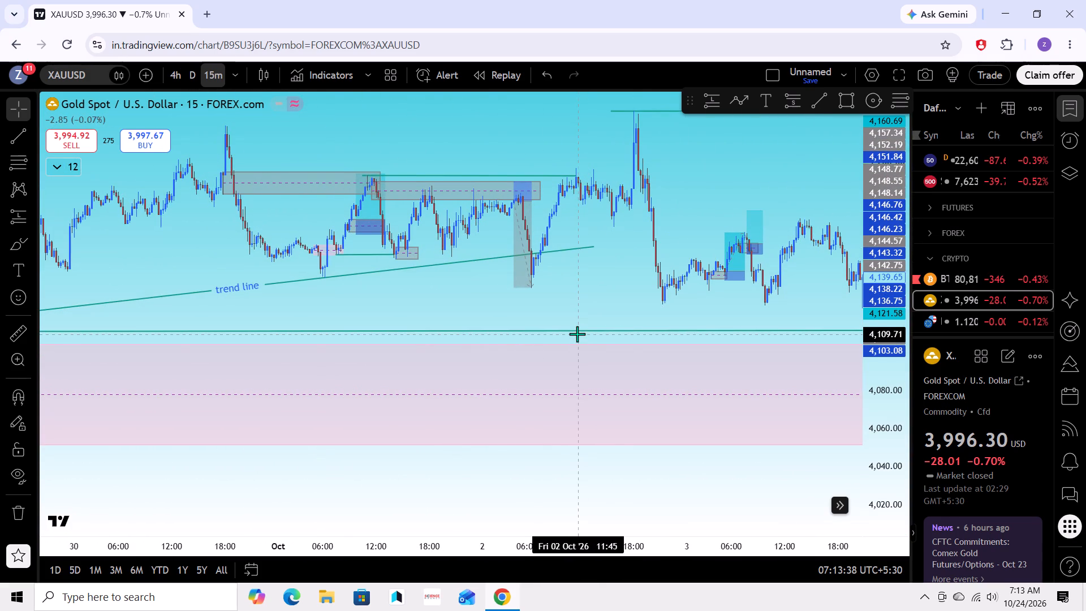
click(577, 334)
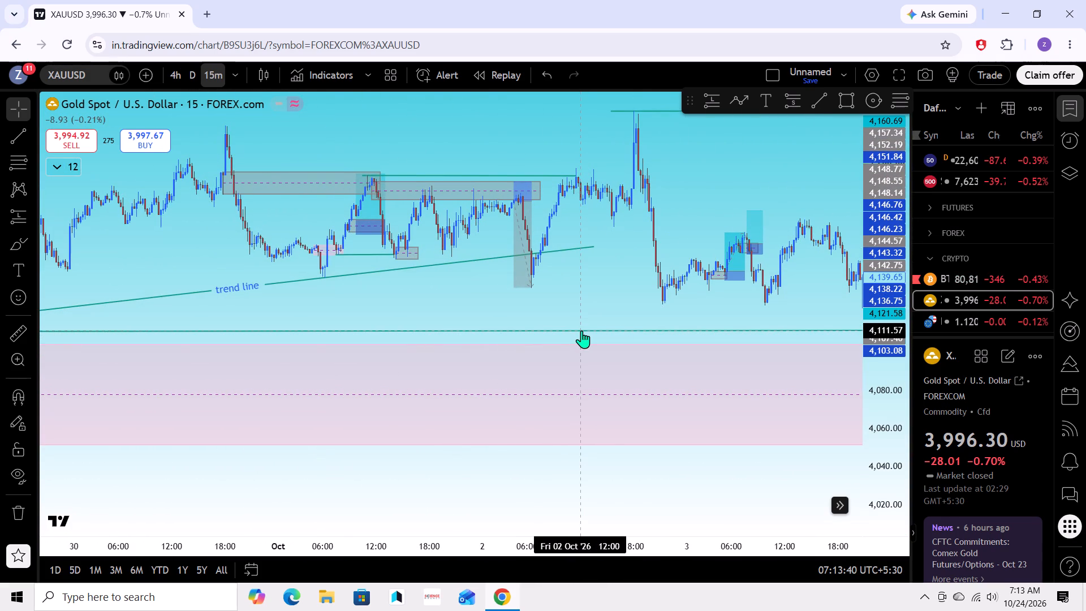
click(581, 330)
click(838, 113)
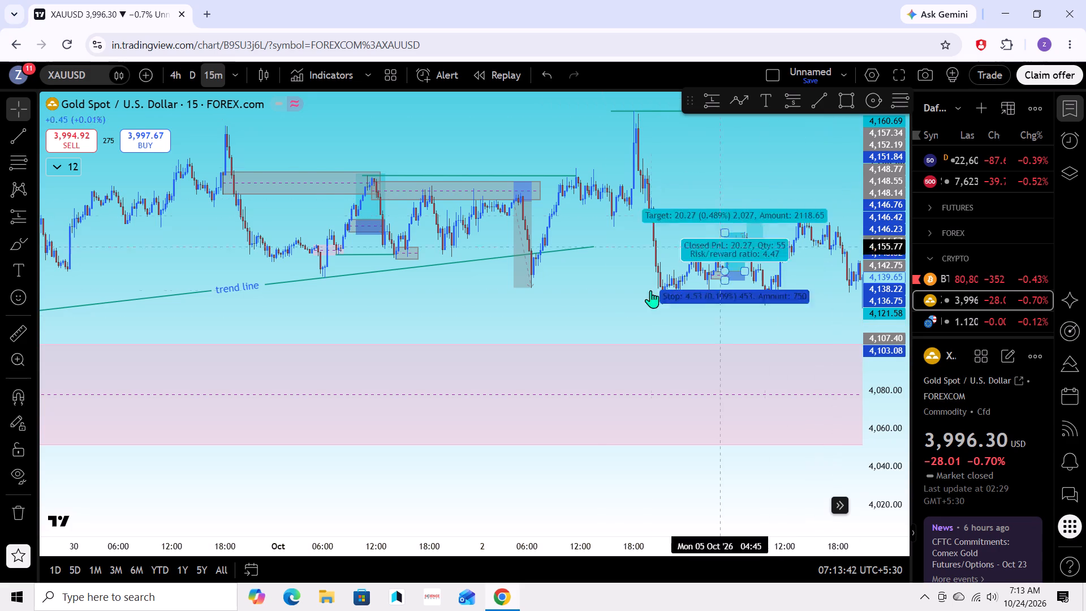
Switch the chart from 15 minutes to the daily timeframe.
scroll(592, 335, down, 5)
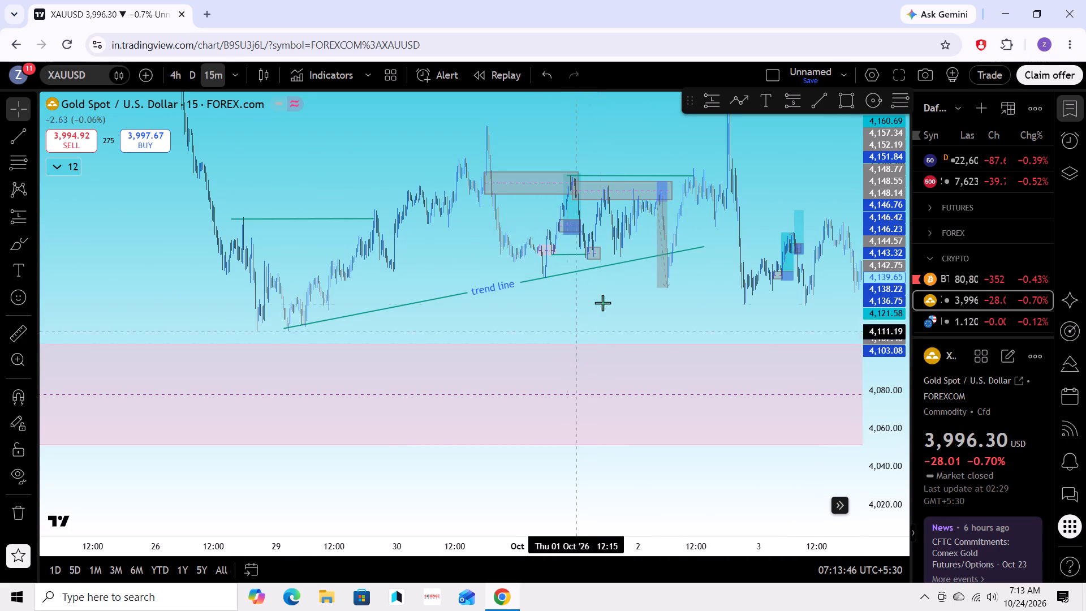
scroll(639, 289, down, 1)
drag(740, 320, 735, 321)
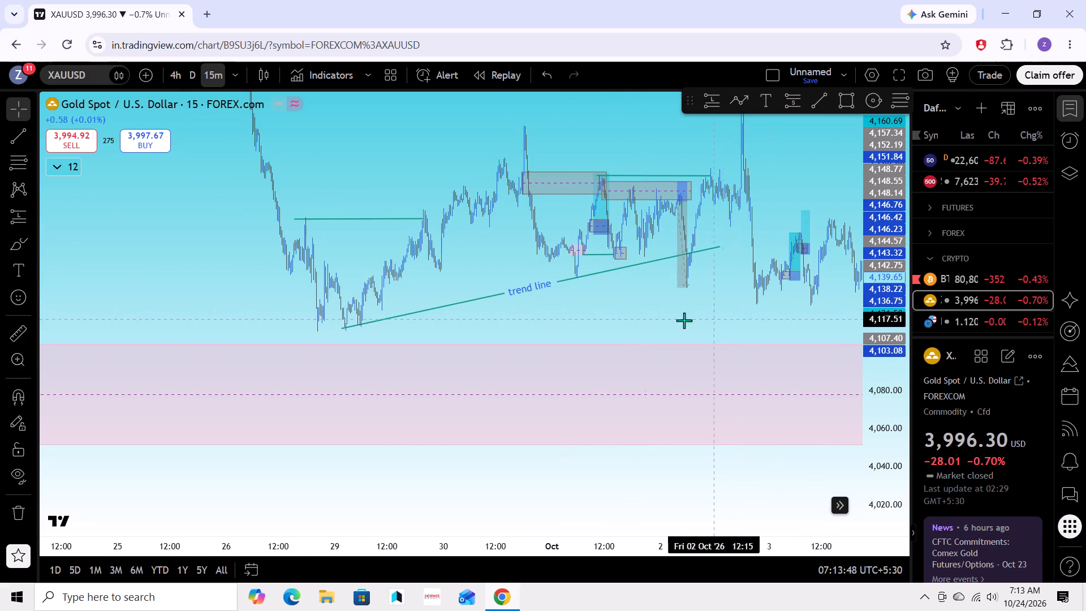
drag(542, 299, 502, 304)
drag(568, 335, 480, 335)
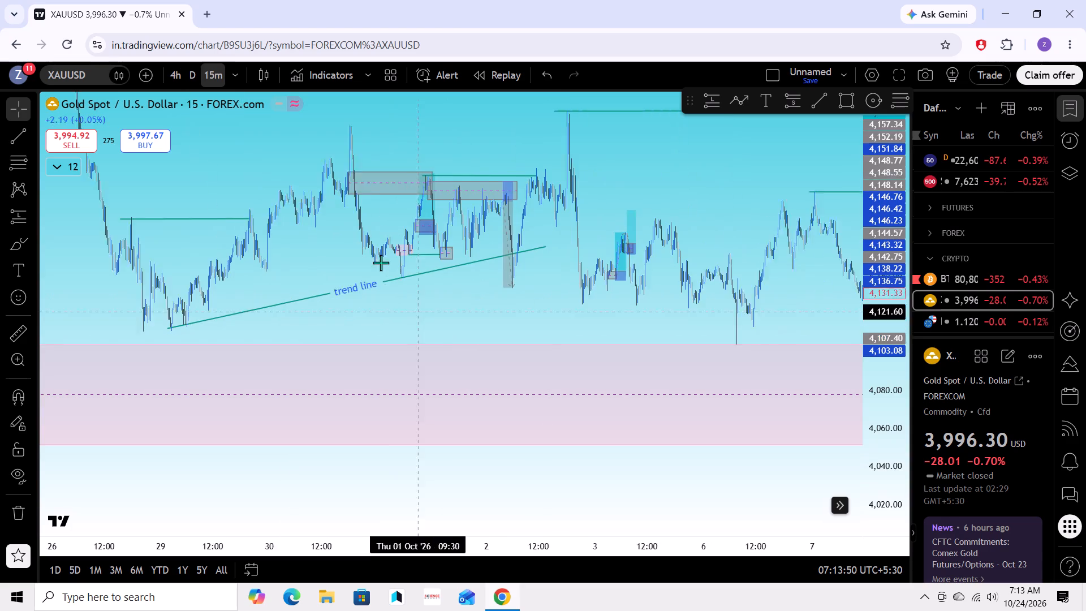
click(231, 69)
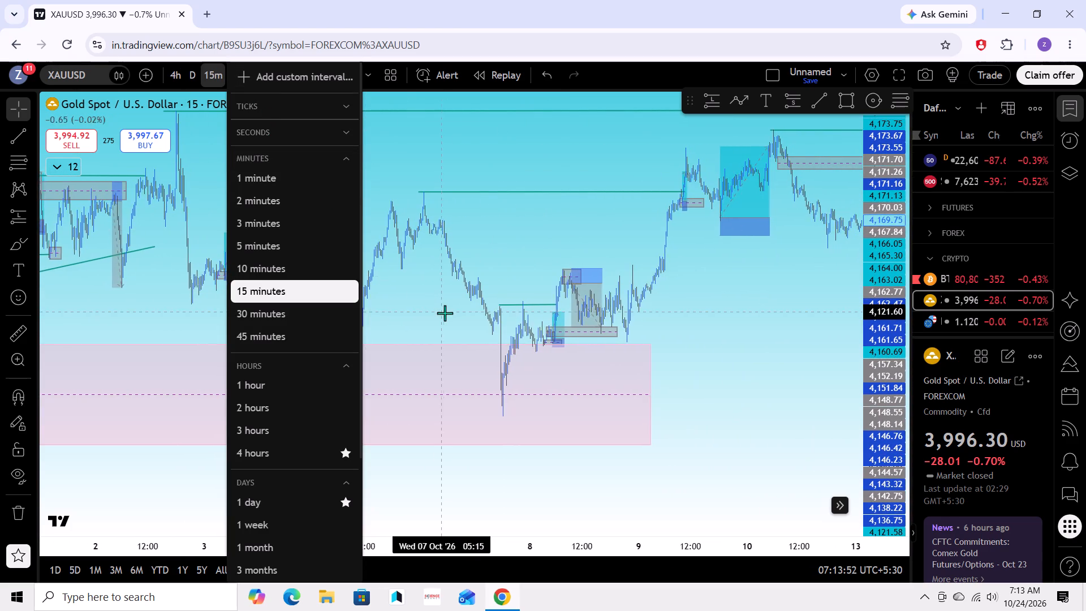
click(191, 75)
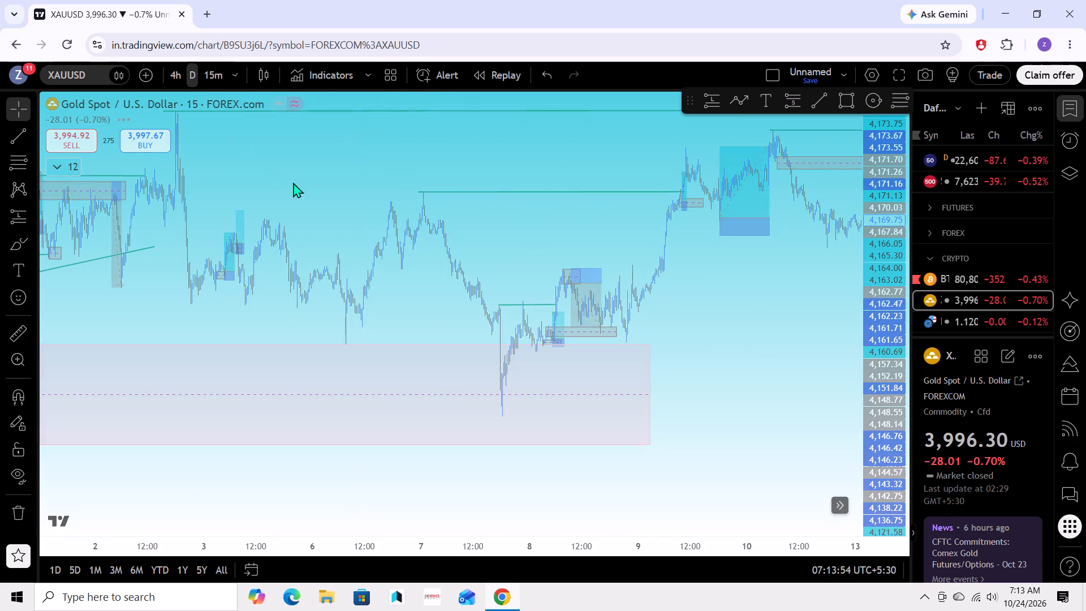
Examine the daily chart from April to October, including the marked lows and the large pink zone below 3,800.
drag(714, 307, 615, 326)
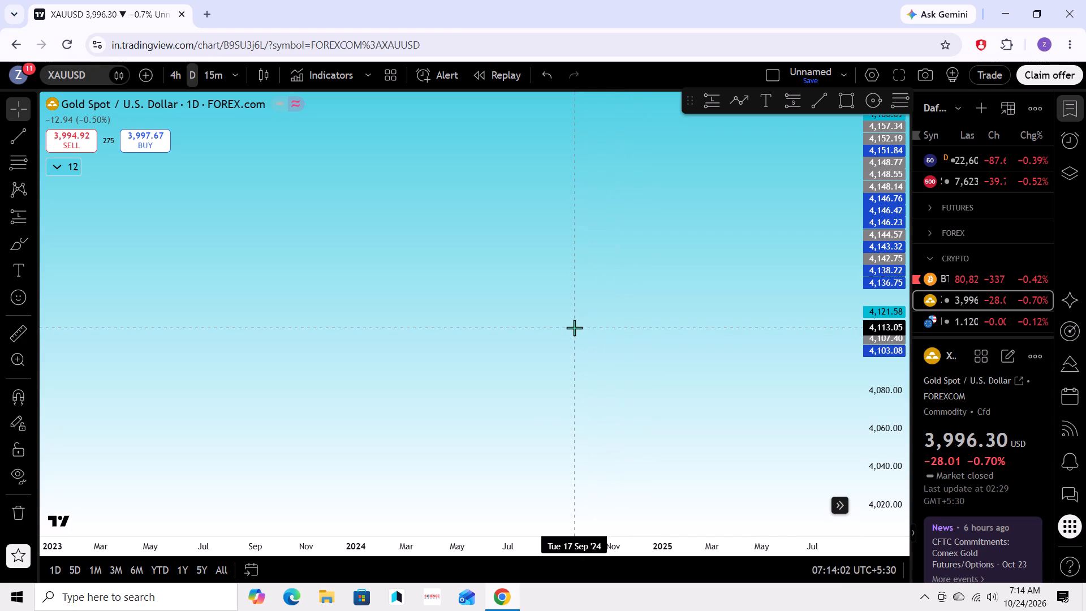
drag(618, 299, 503, 407)
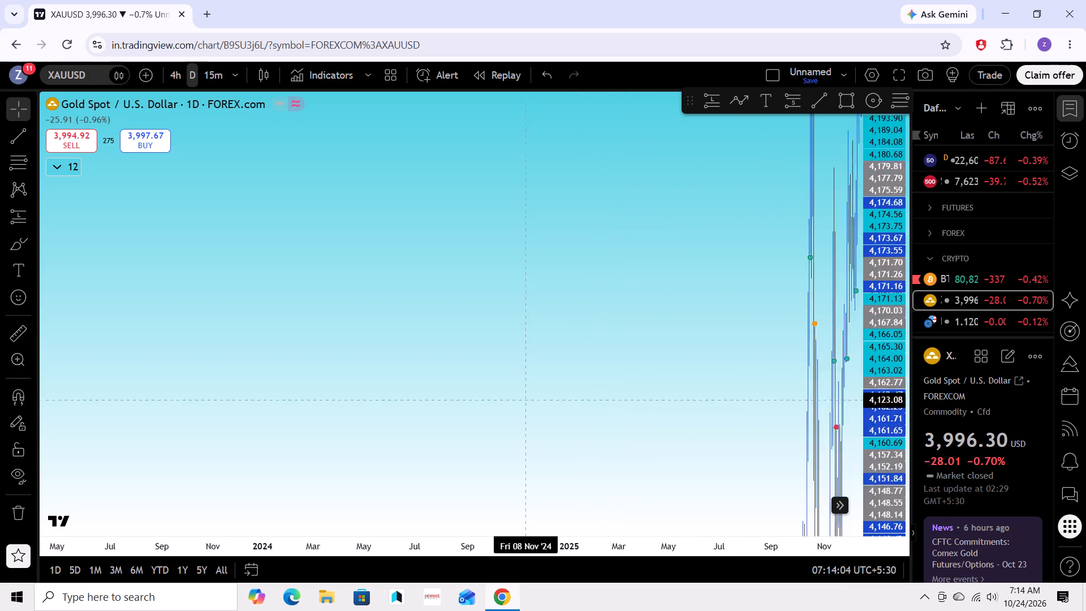
drag(503, 407, 378, 256)
drag(760, 315, 712, 347)
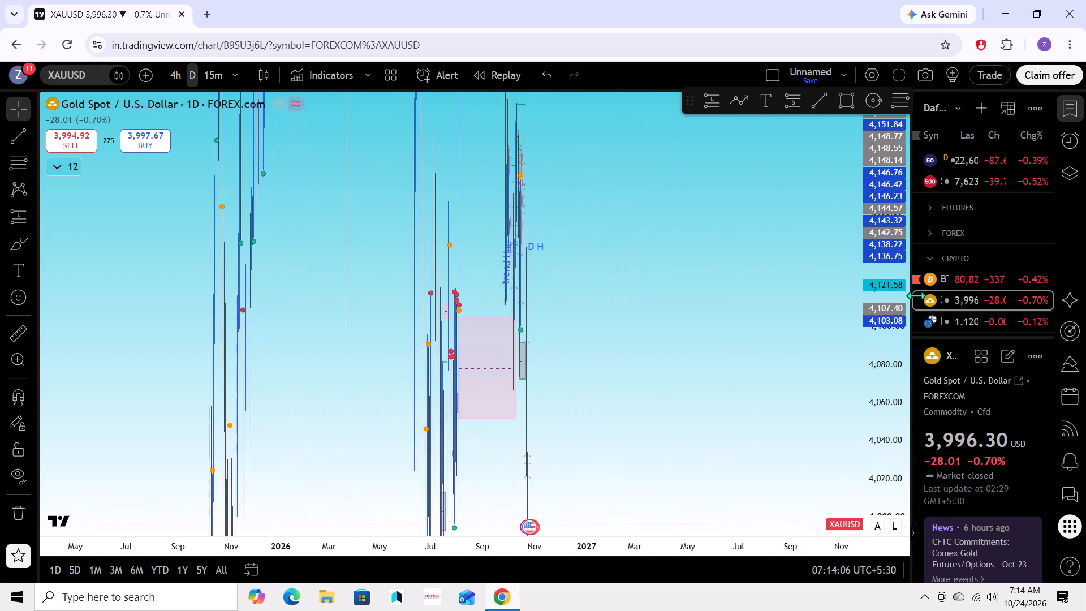
scroll(918, 296, down, 4)
scroll(882, 314, down, 20)
scroll(882, 314, down, 8)
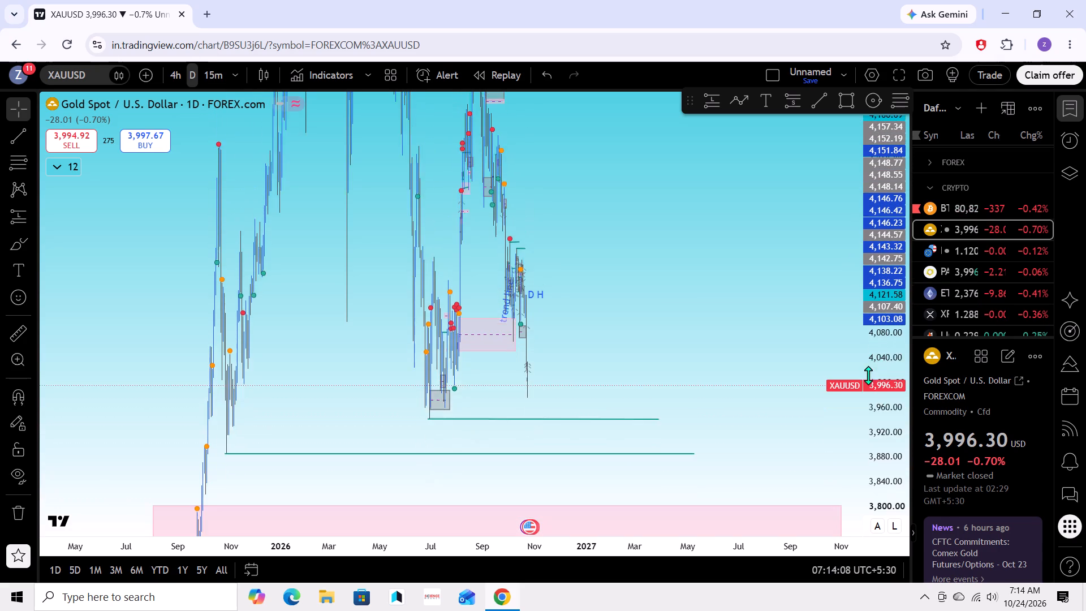
scroll(868, 375, down, 10)
scroll(719, 362, up, 9)
drag(442, 276, 696, 268)
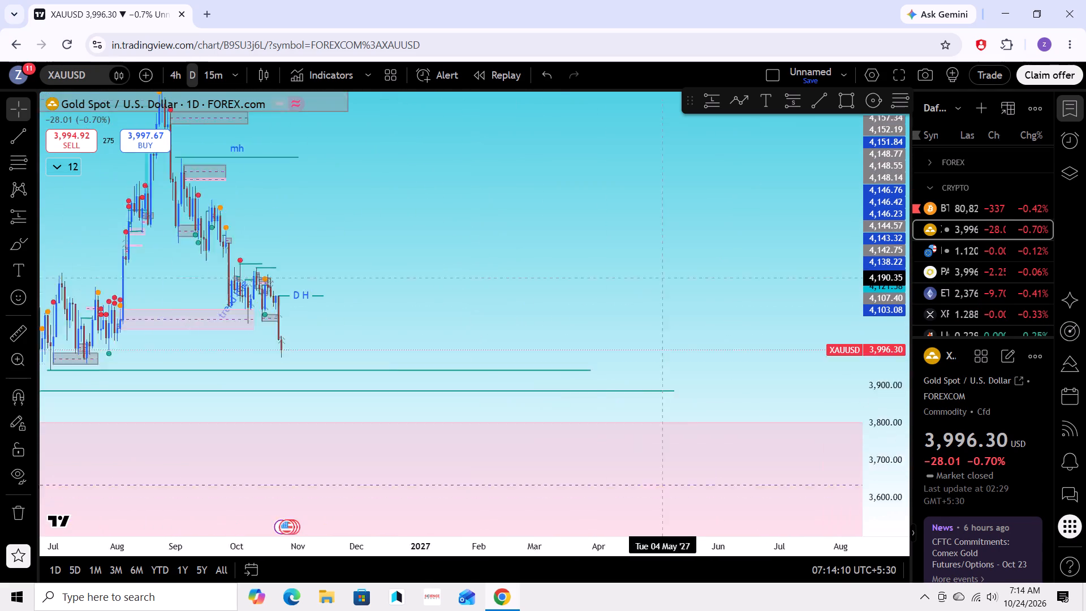
drag(696, 268, 732, 268)
drag(602, 292, 739, 283)
scroll(766, 309, up, 4)
drag(691, 319, 733, 320)
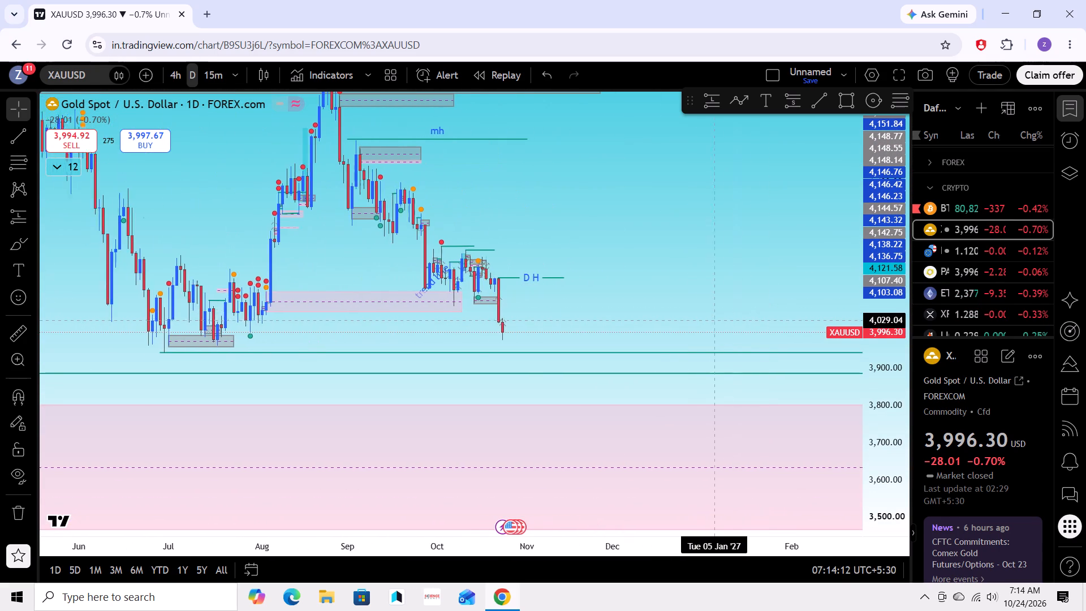
drag(733, 320, 796, 320)
drag(786, 321, 815, 317)
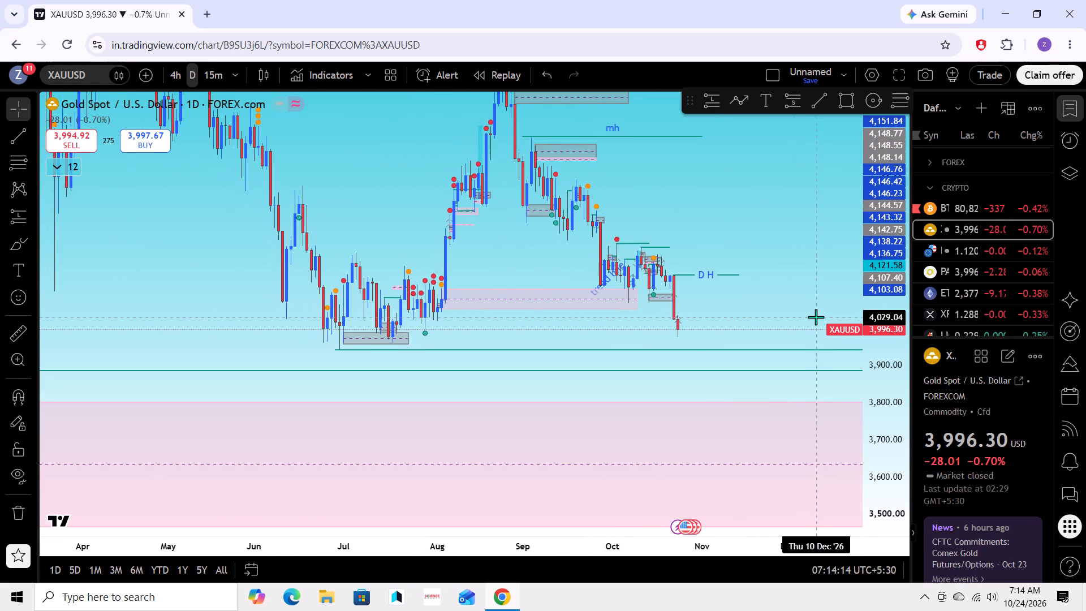
Examine the daily candles from July to October more closely, including the drop from the D H level toward the lower green lines.
drag(826, 317, 817, 326)
scroll(815, 326, up, 4)
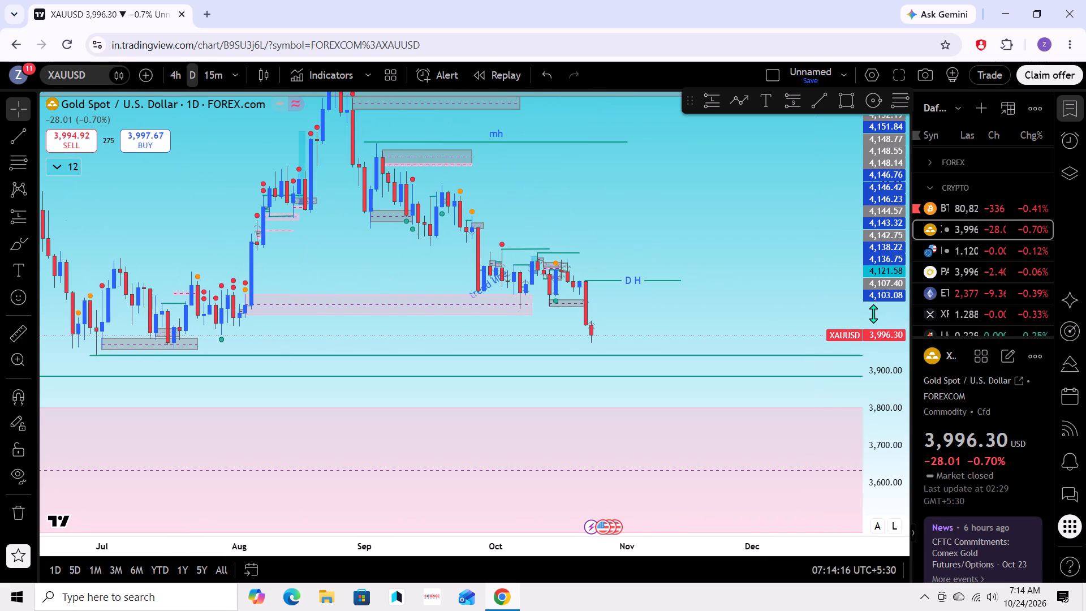
scroll(872, 312, up, 16)
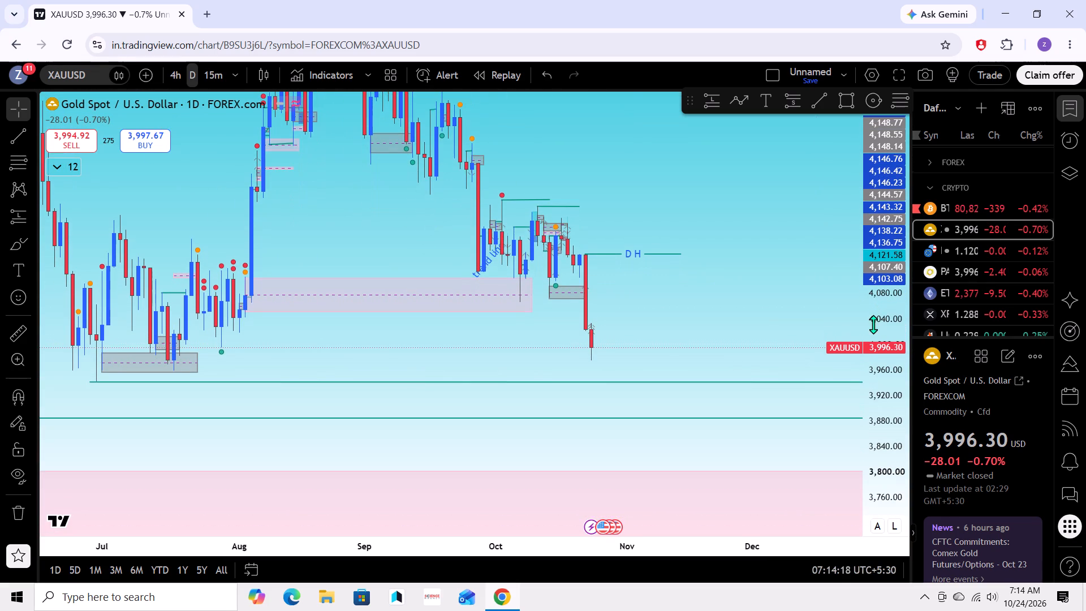
drag(787, 305, 821, 330)
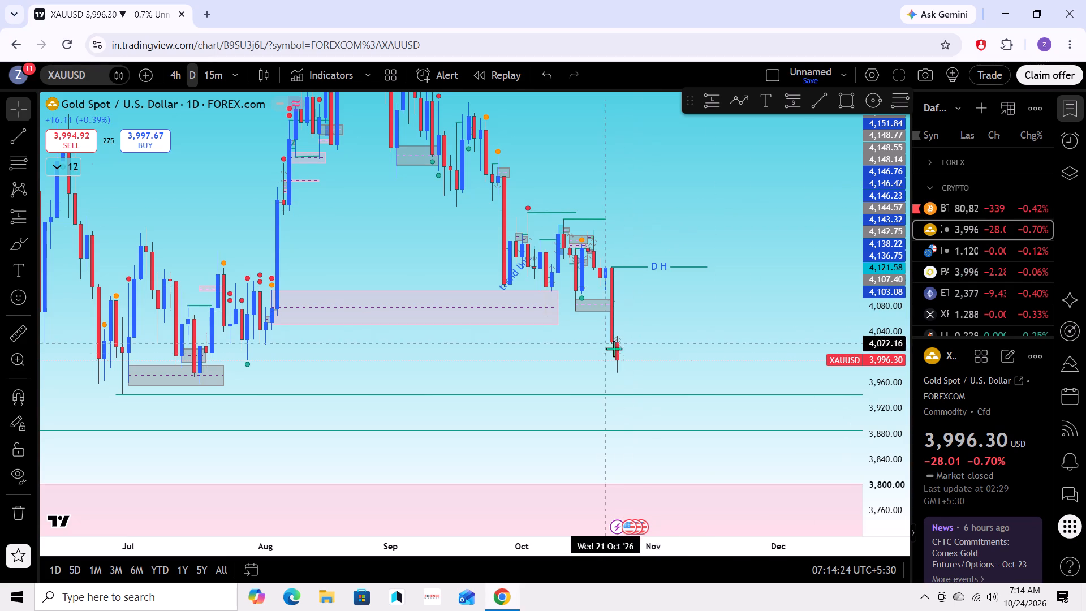
scroll(697, 346, up, 2)
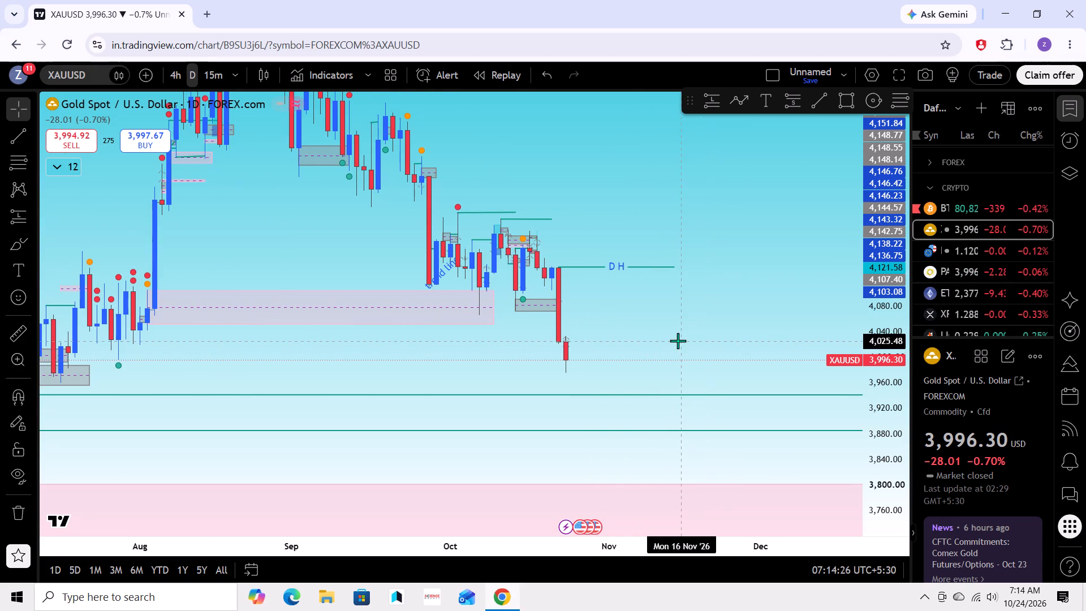
drag(672, 338, 706, 313)
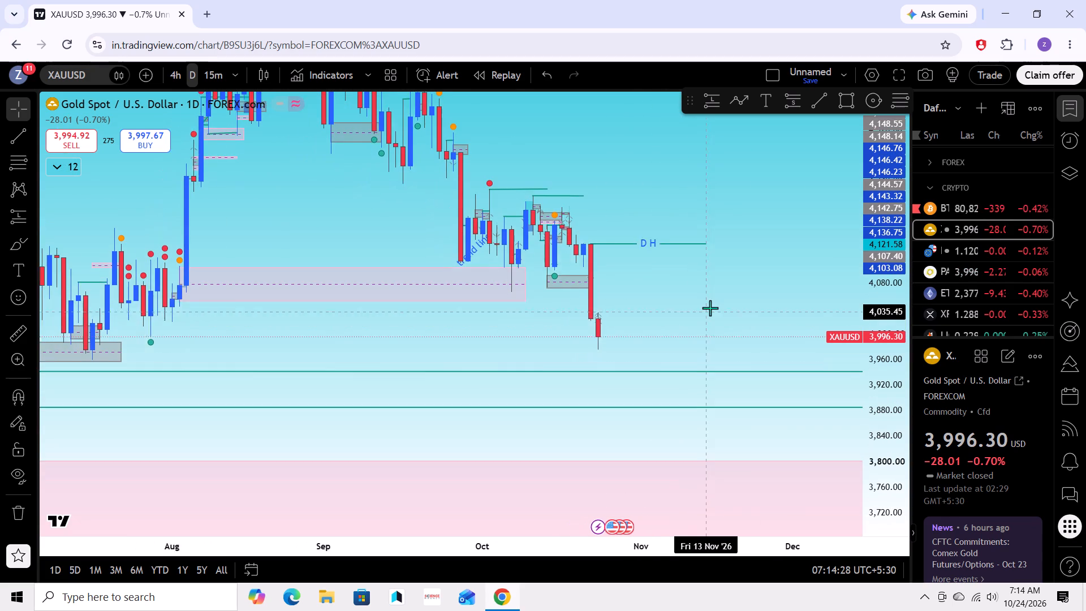
drag(713, 307, 766, 275)
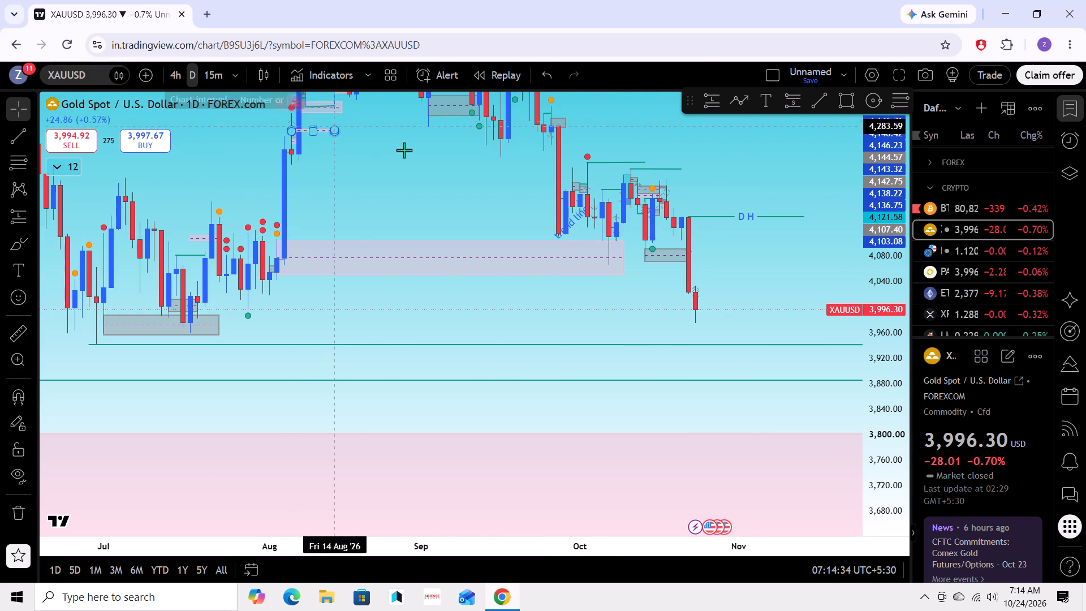
drag(434, 173, 491, 214)
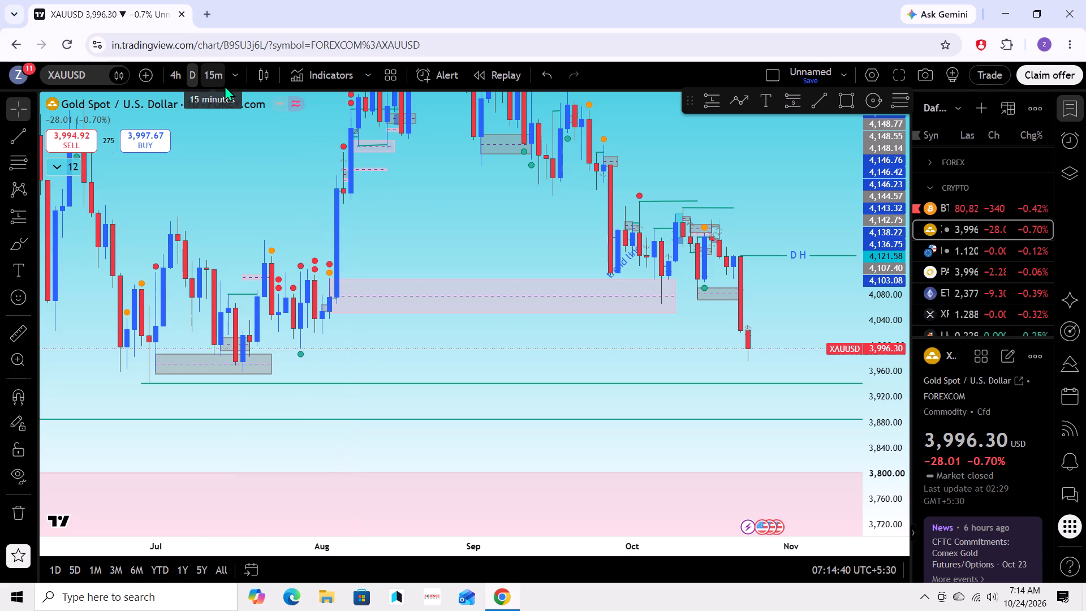
Switch the chart to the 4-hour timeframe.
click(182, 69)
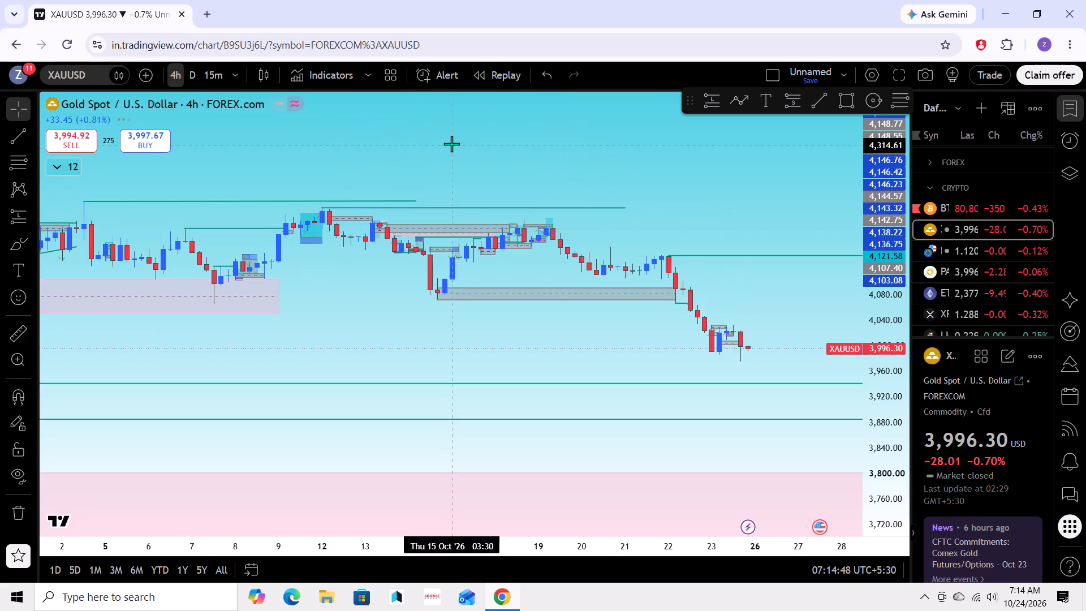
Delete the grey zone between about 4,072 and 4,091 that spans from mid-October to 22 October.
scroll(555, 365, down, 4)
drag(605, 348, 531, 347)
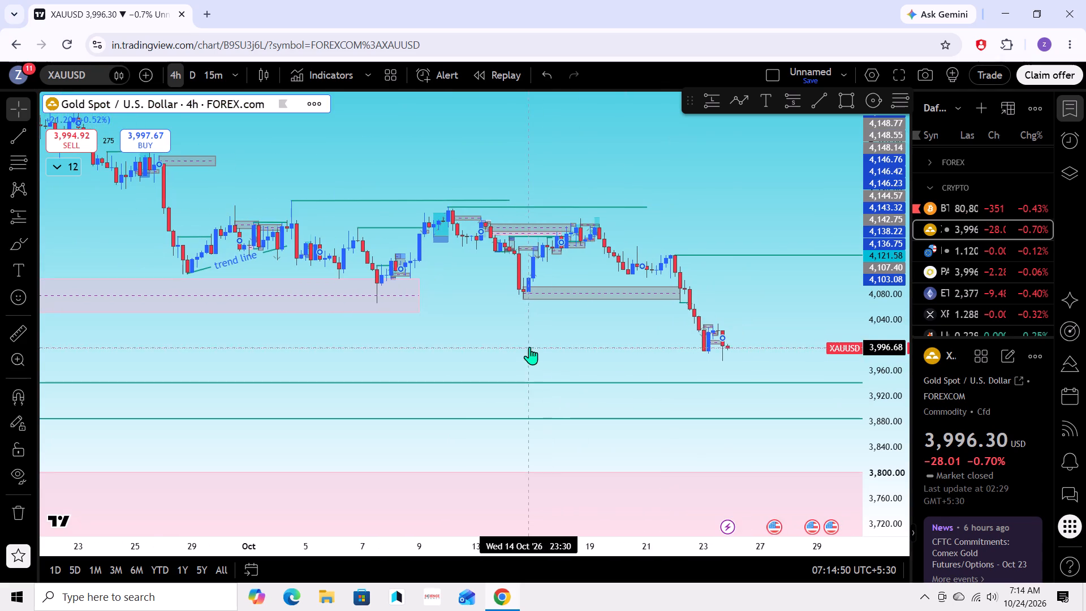
drag(761, 315, 732, 332)
scroll(887, 312, up, 4)
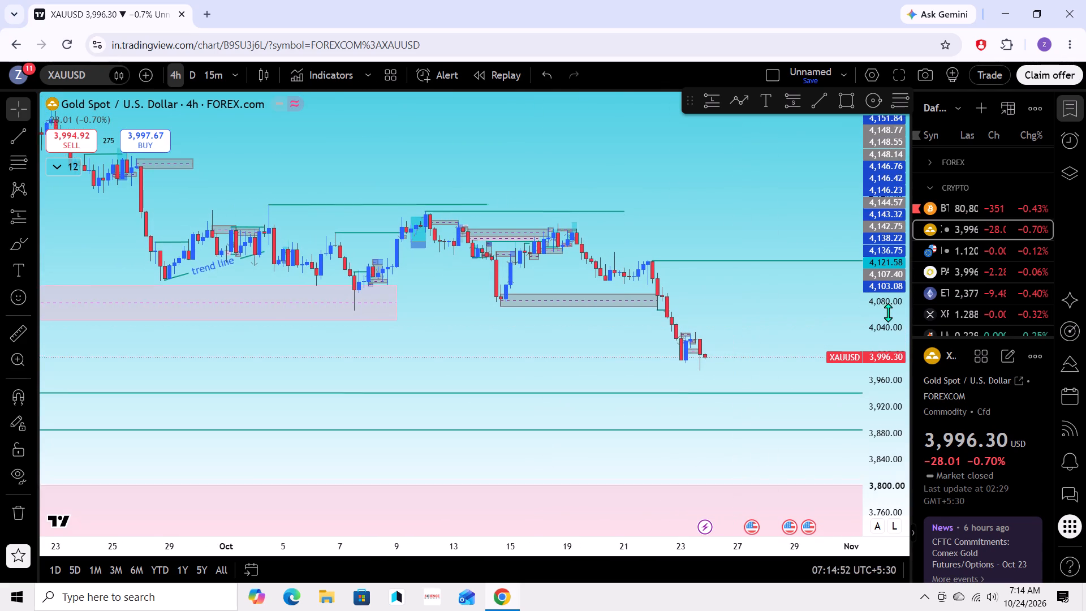
scroll(888, 312, up, 19)
scroll(880, 320, up, 2)
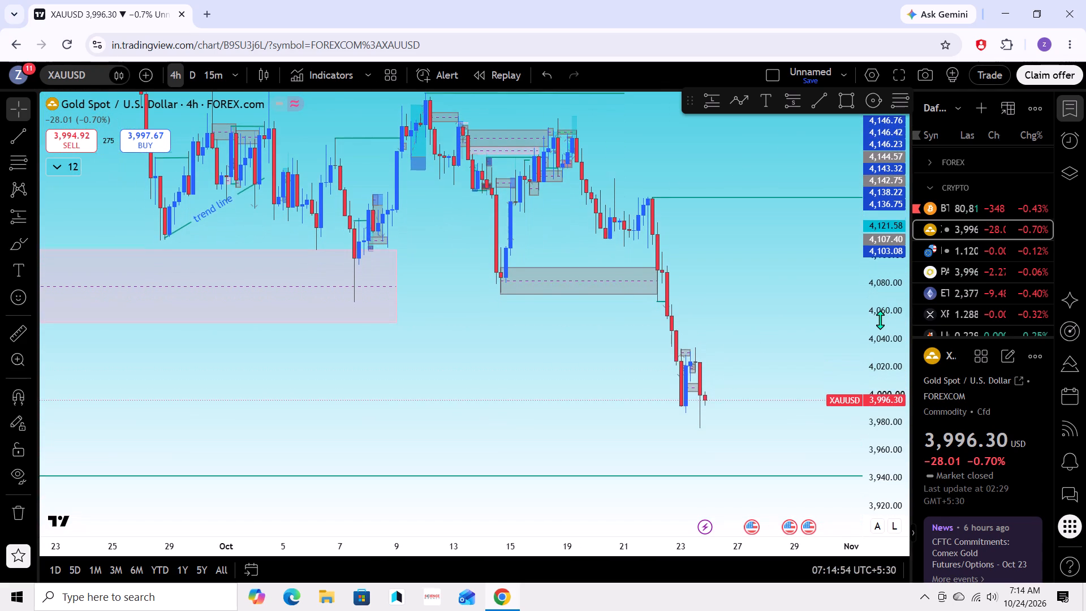
scroll(880, 320, up, 6)
scroll(796, 328, up, 4)
drag(775, 325, 765, 376)
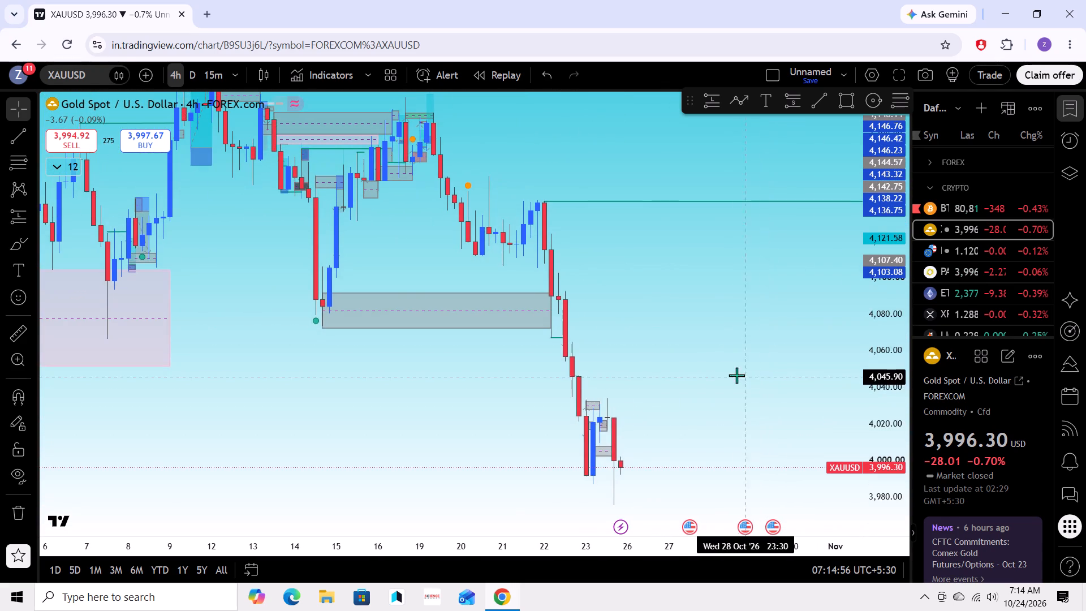
click(526, 328)
click(864, 108)
Examine the latest 4-hour candles from 22 to 26 October, around the small grey zones between about 4,000 and 4,035.
drag(791, 319, 793, 319)
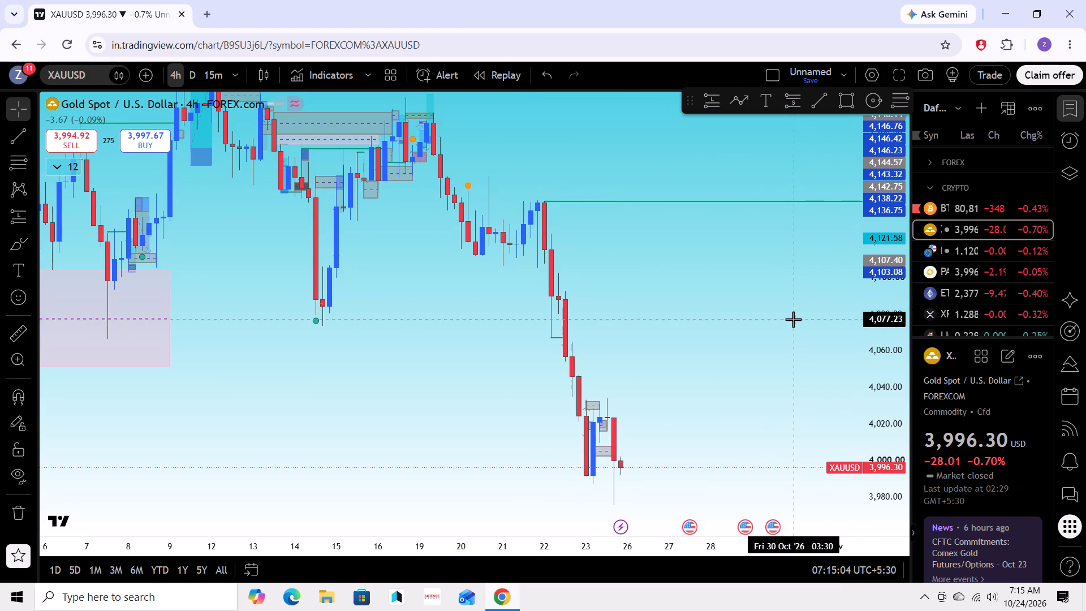
drag(793, 319, 805, 245)
scroll(781, 275, up, 2)
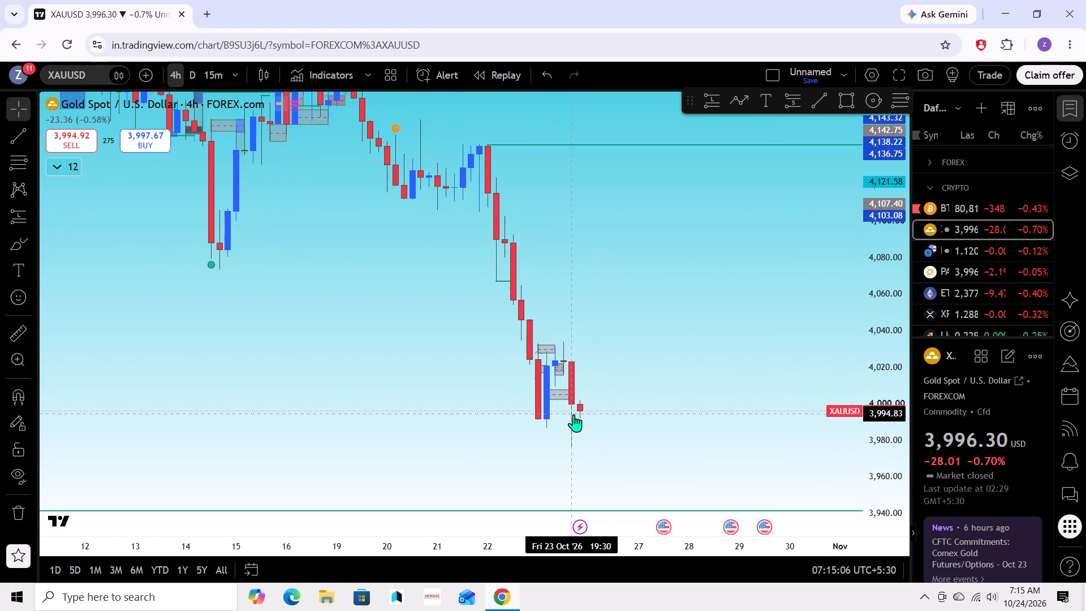
scroll(752, 408, up, 2)
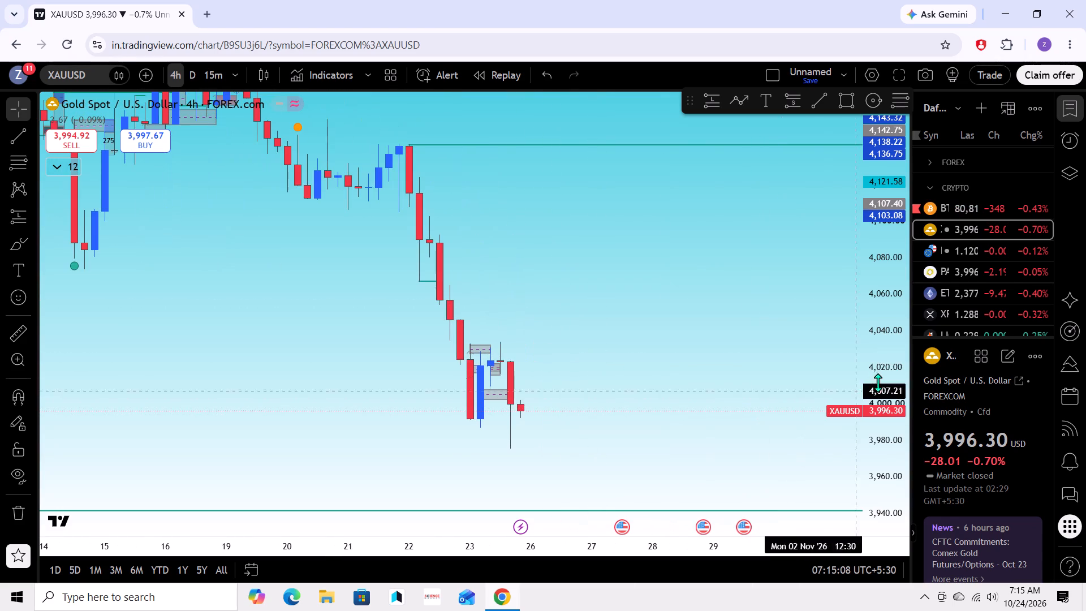
scroll(893, 387, up, 12)
drag(762, 419, 774, 404)
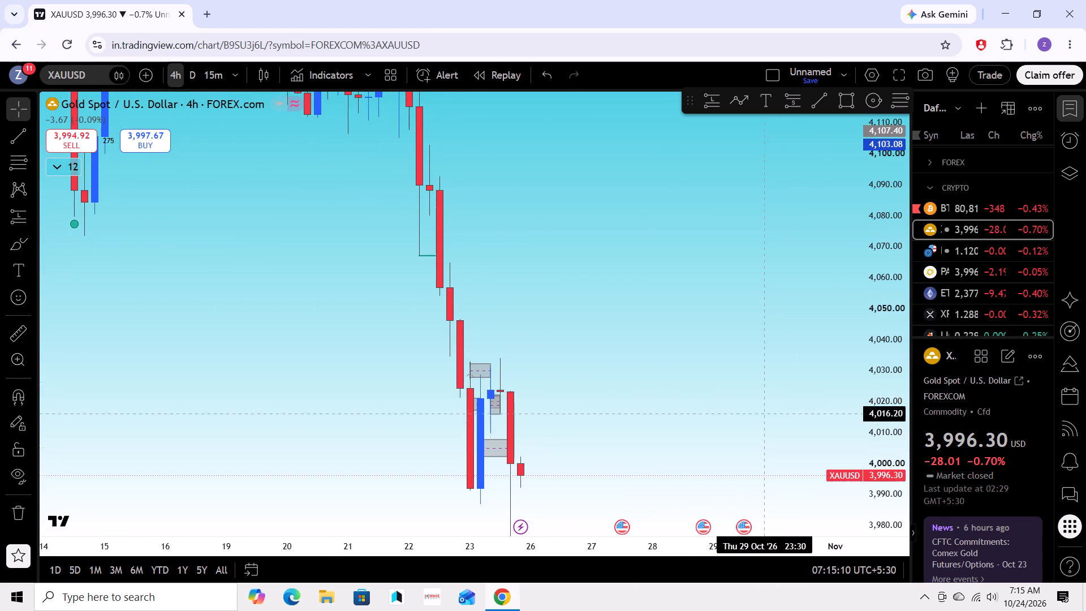
drag(774, 404, 846, 347)
scroll(816, 384, up, 4)
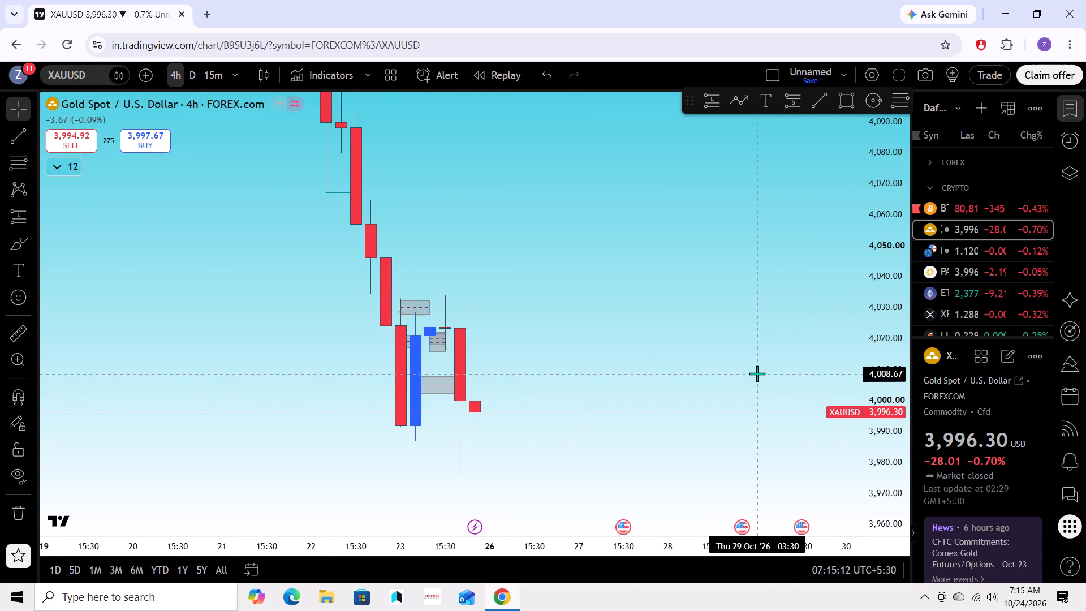
drag(697, 387, 712, 391)
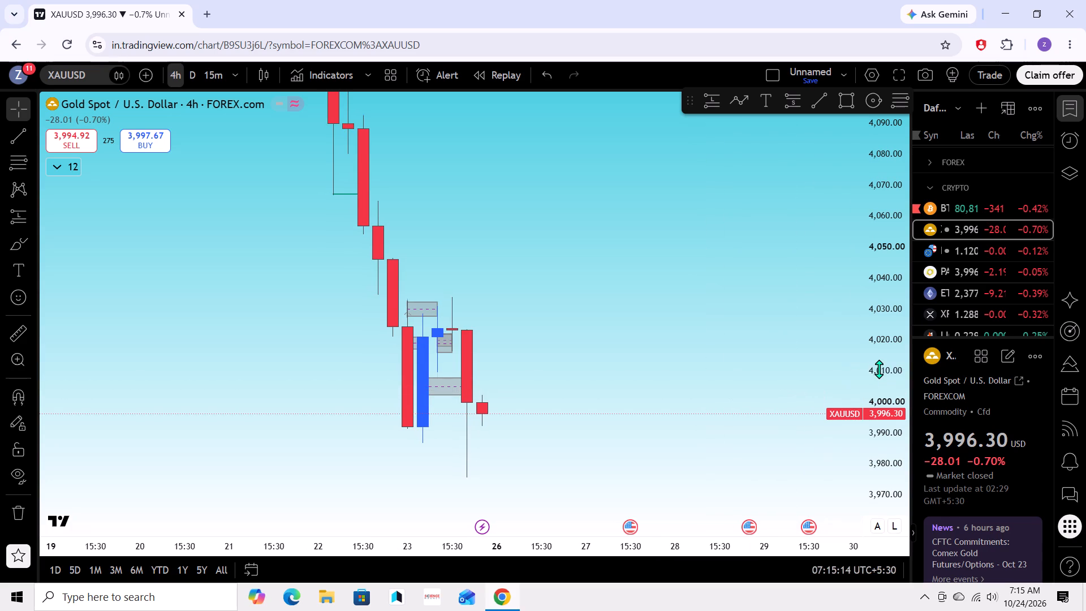
scroll(904, 355, up, 4)
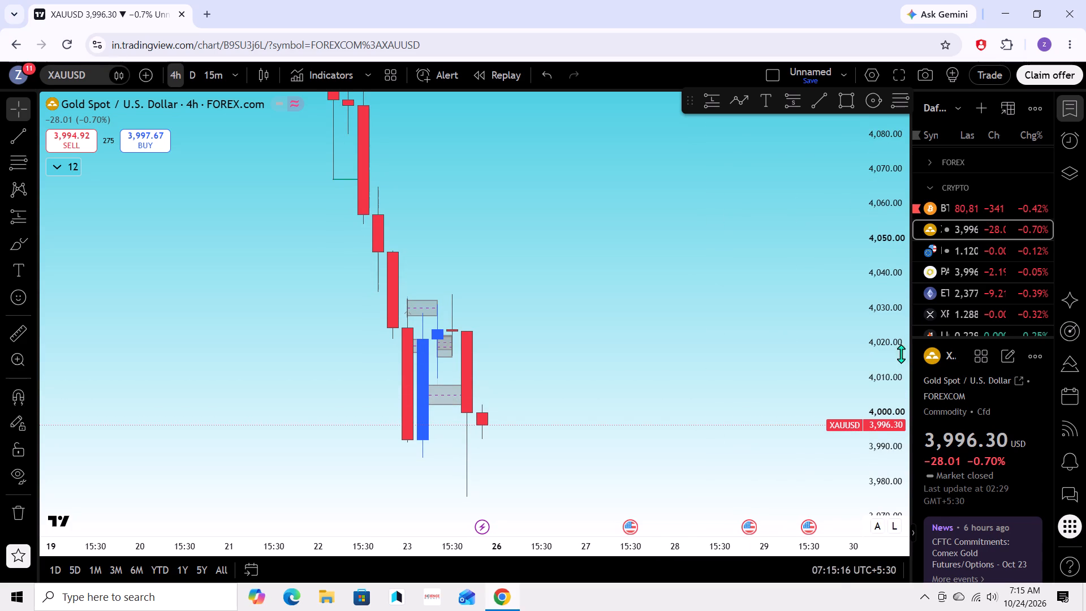
drag(722, 361, 782, 369)
drag(769, 377, 784, 385)
scroll(889, 358, up, 3)
scroll(833, 362, up, 3)
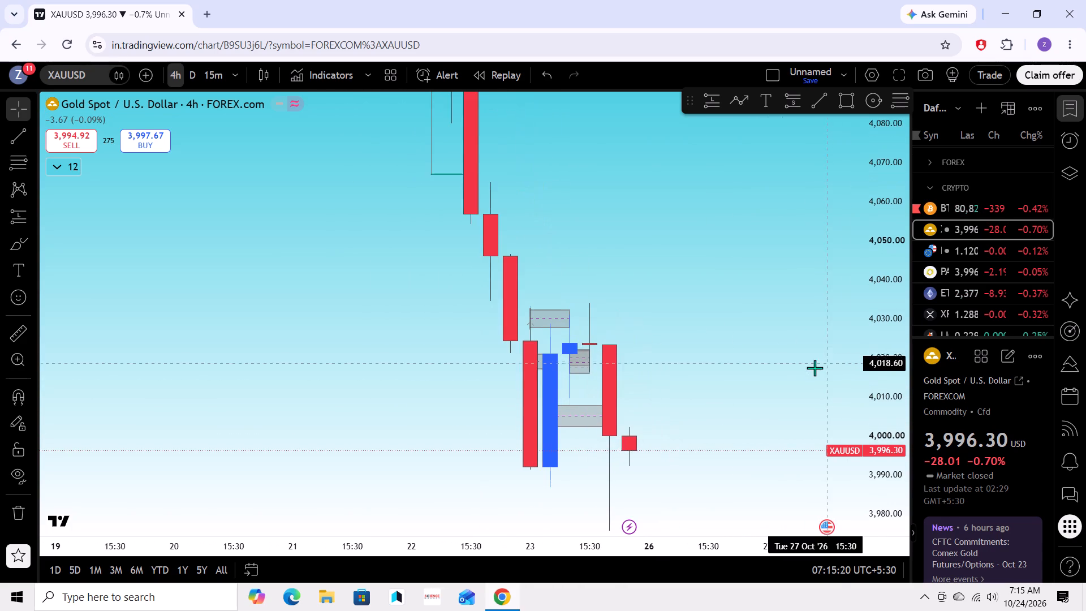
drag(779, 371, 778, 398)
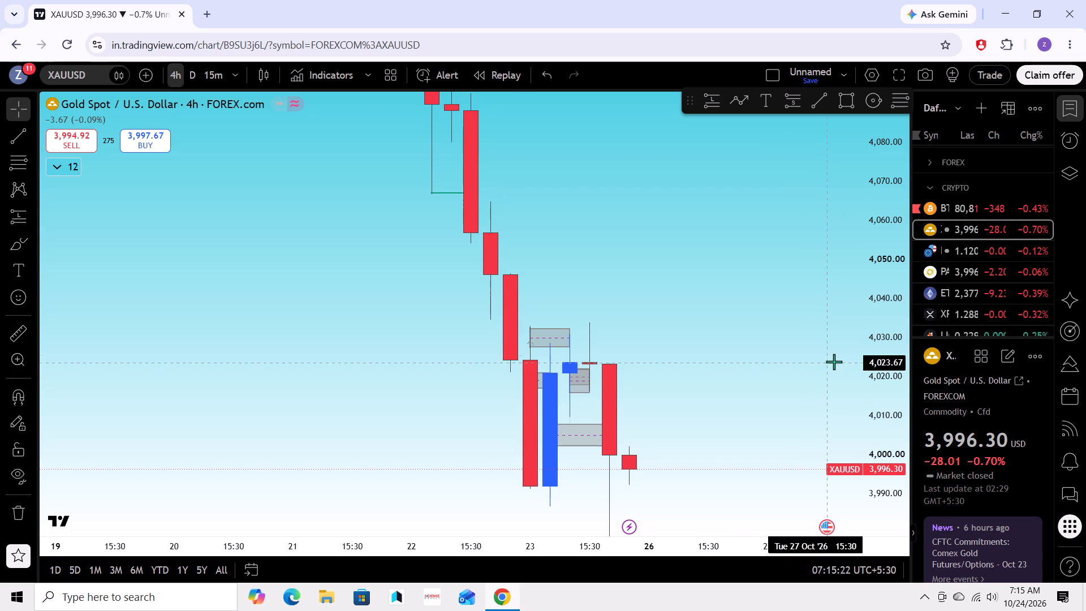
Draw a rectangle from 22 October 19:30 to 26 October 07:30 between about 4,032 and 4,034.5, and apply the bpr template.
click(843, 104)
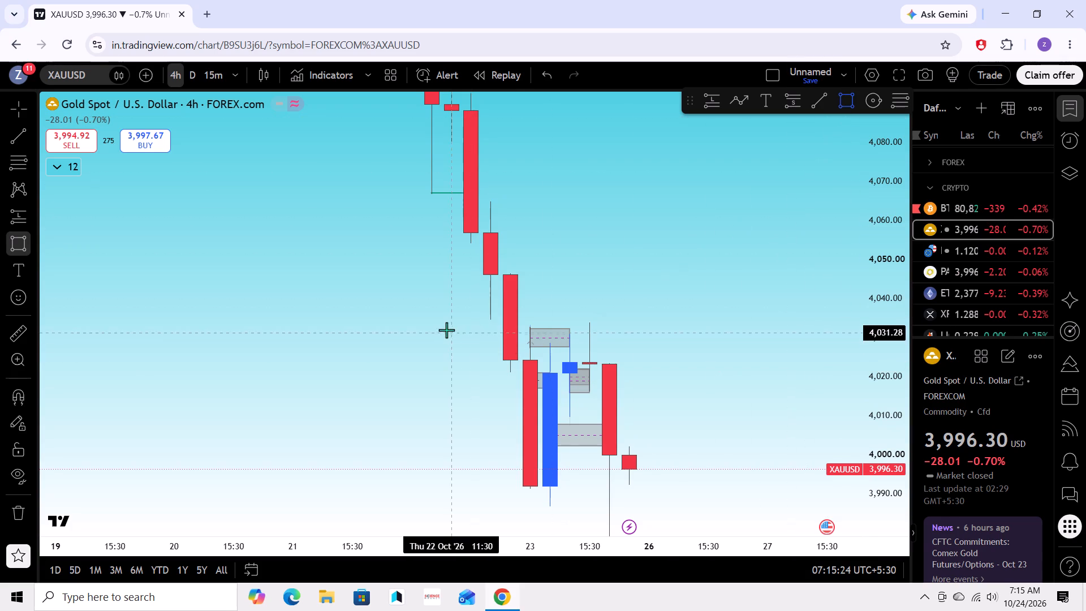
drag(487, 320, 672, 331)
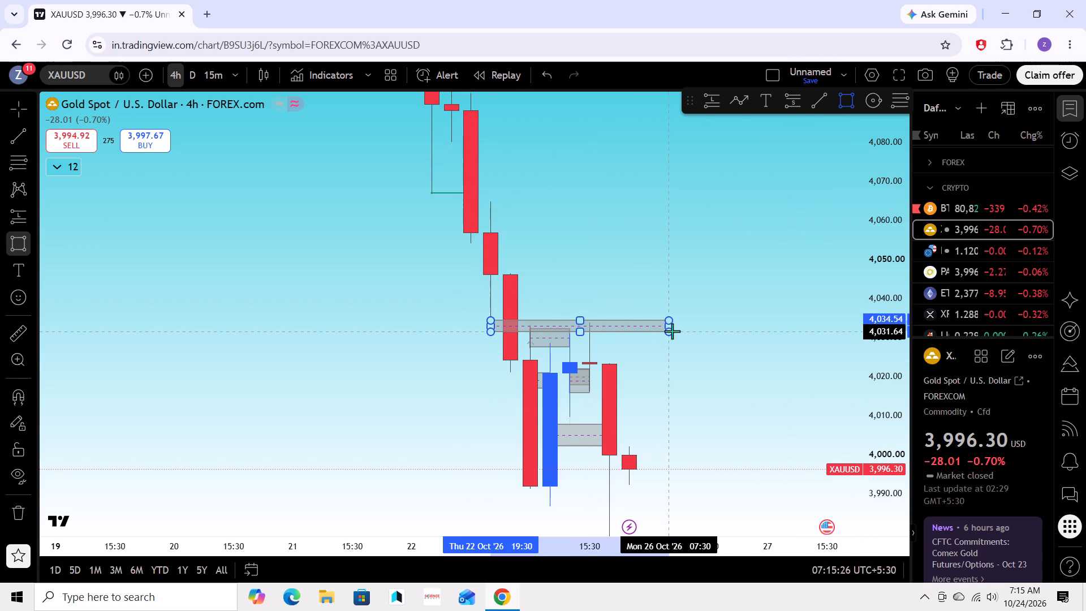
drag(672, 331, 675, 331)
click(676, 329)
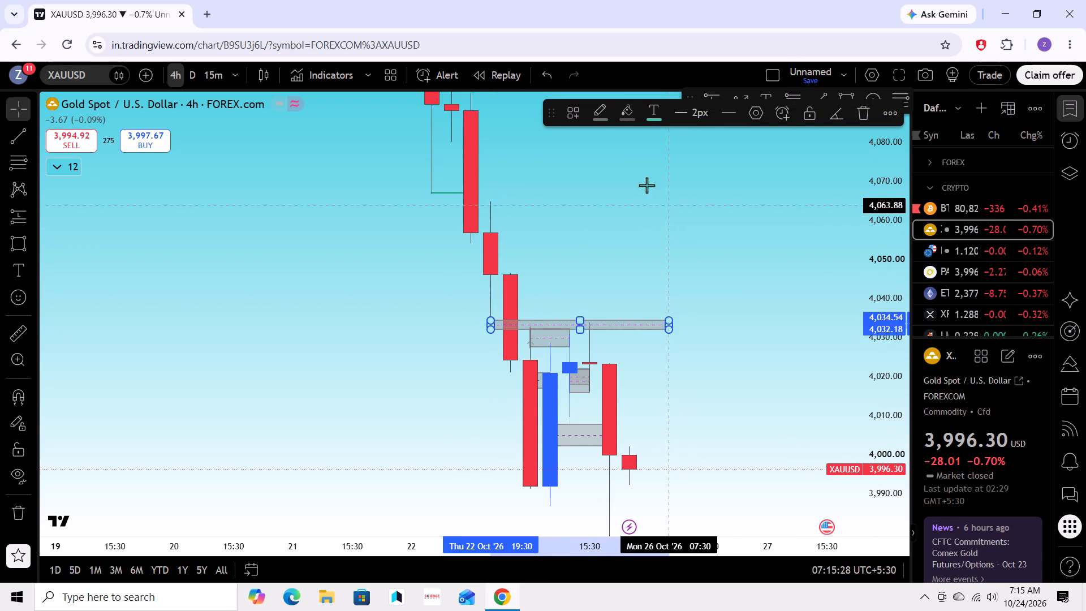
click(577, 106)
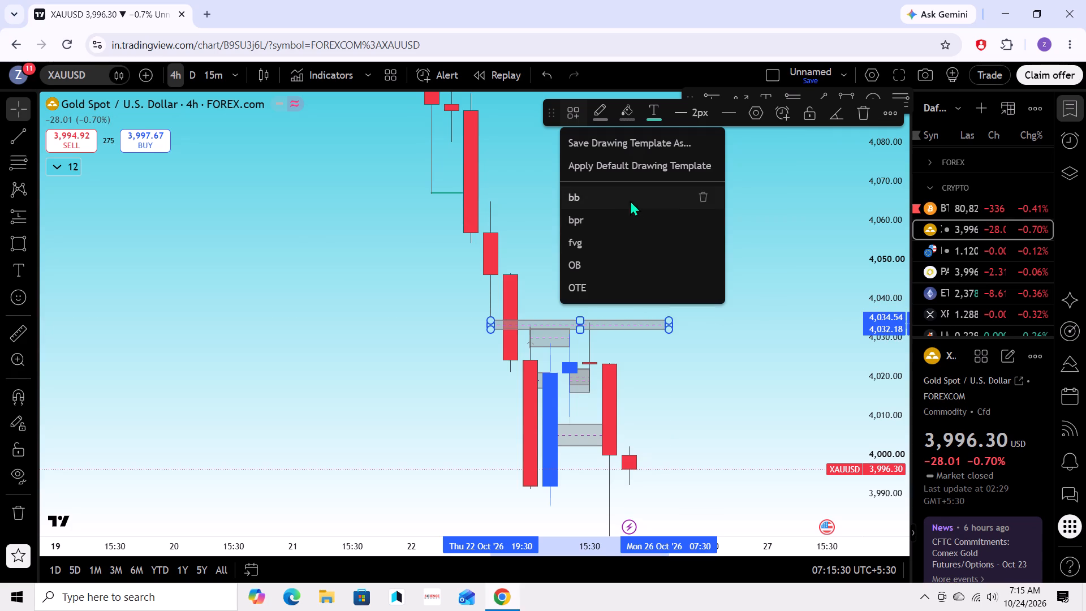
click(625, 220)
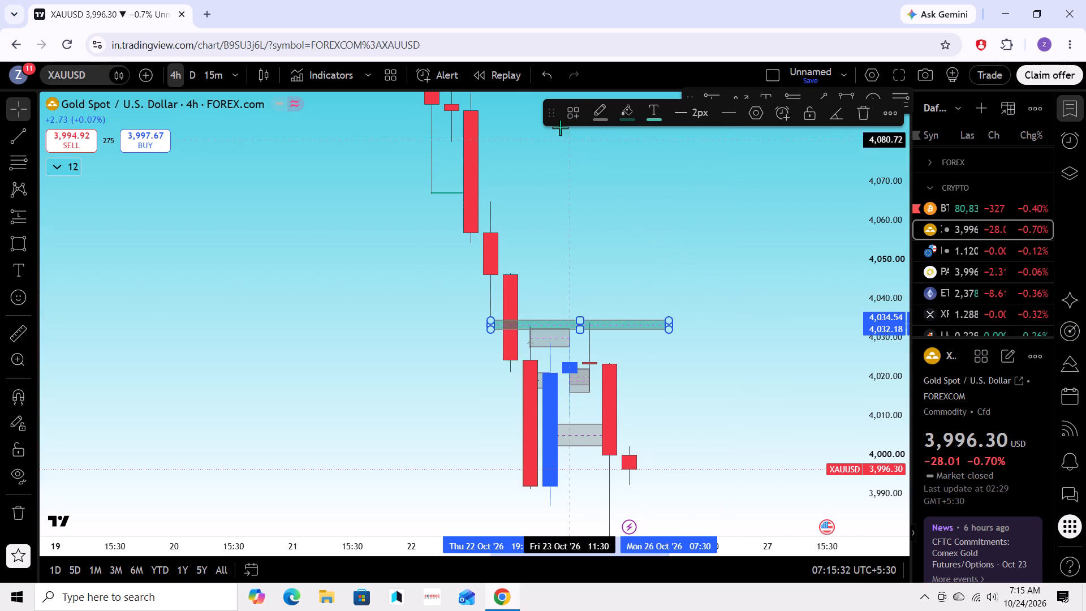
Raise the lower edge of the thin teal bpr zone slightly, to about 4,033.
drag(778, 304, 848, 228)
scroll(851, 289, up, 3)
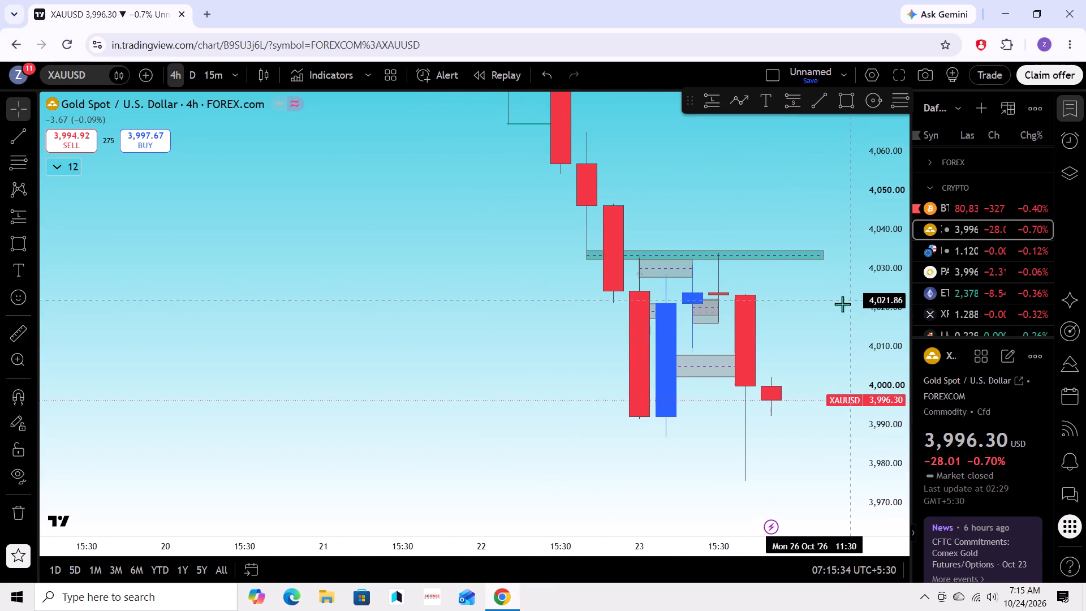
drag(842, 304, 794, 333)
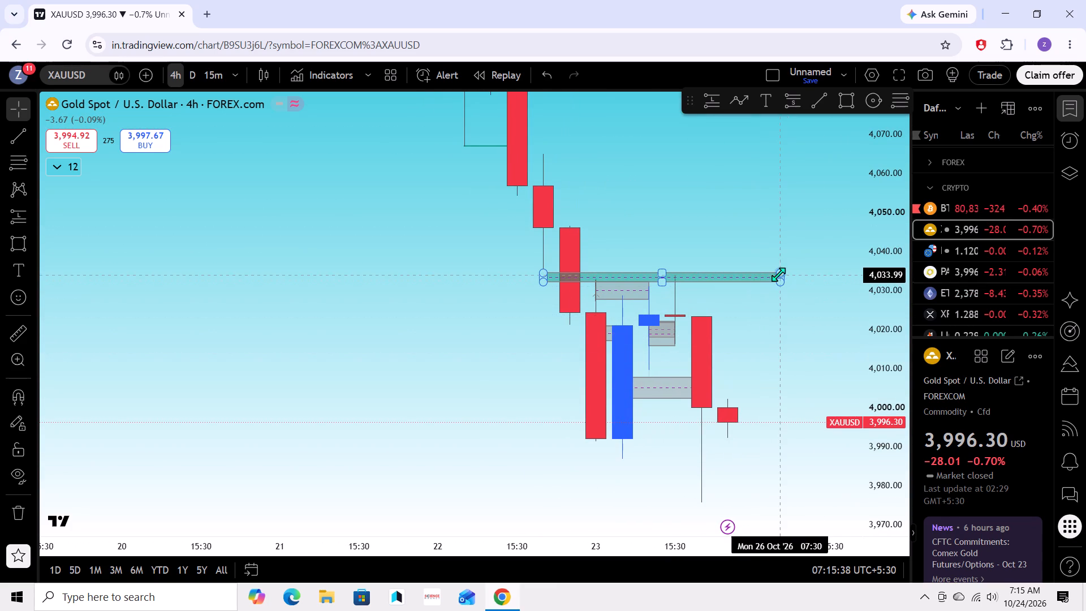
drag(779, 281, 786, 279)
click(800, 303)
Draw a rectangle from 23 October 15:30 to 27 October 03:30 between about 4,023 and 4,033.5, and apply the OB template.
drag(810, 331, 811, 336)
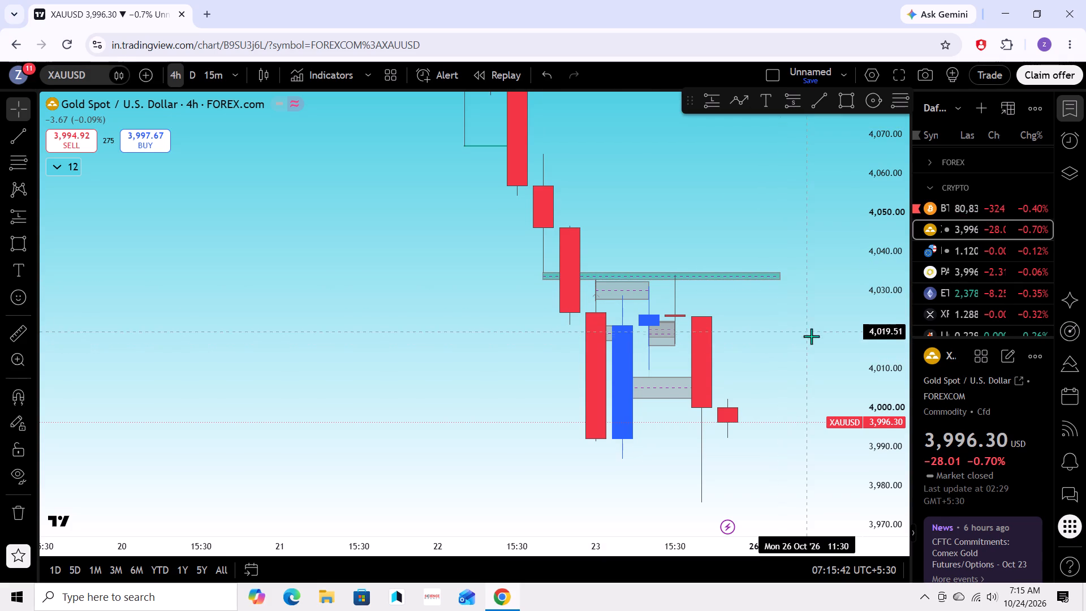
drag(811, 336, 784, 338)
drag(783, 341, 784, 372)
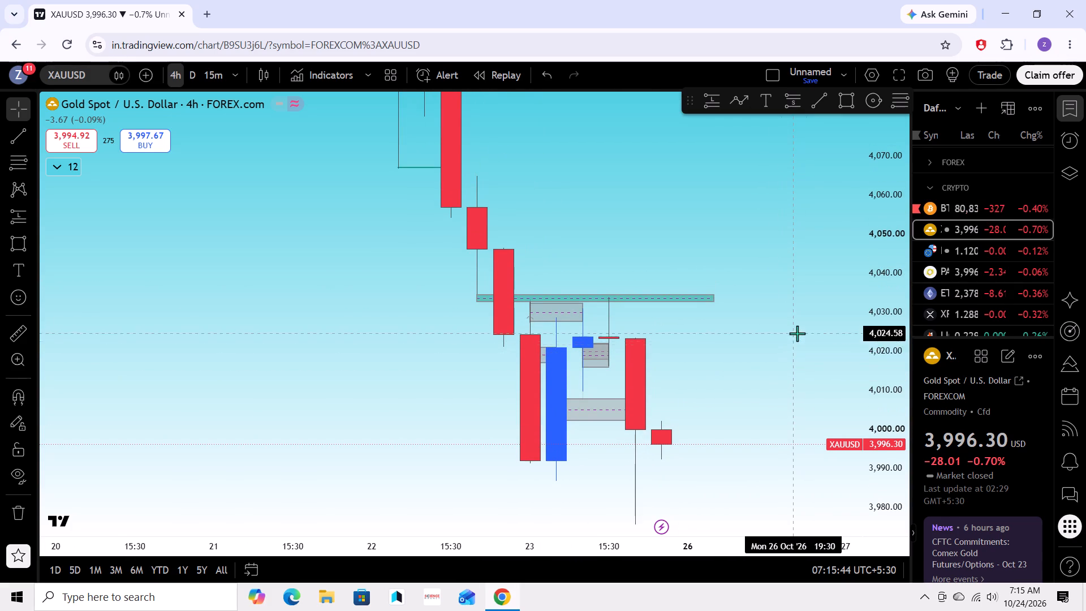
drag(786, 385, 816, 326)
drag(794, 329, 774, 350)
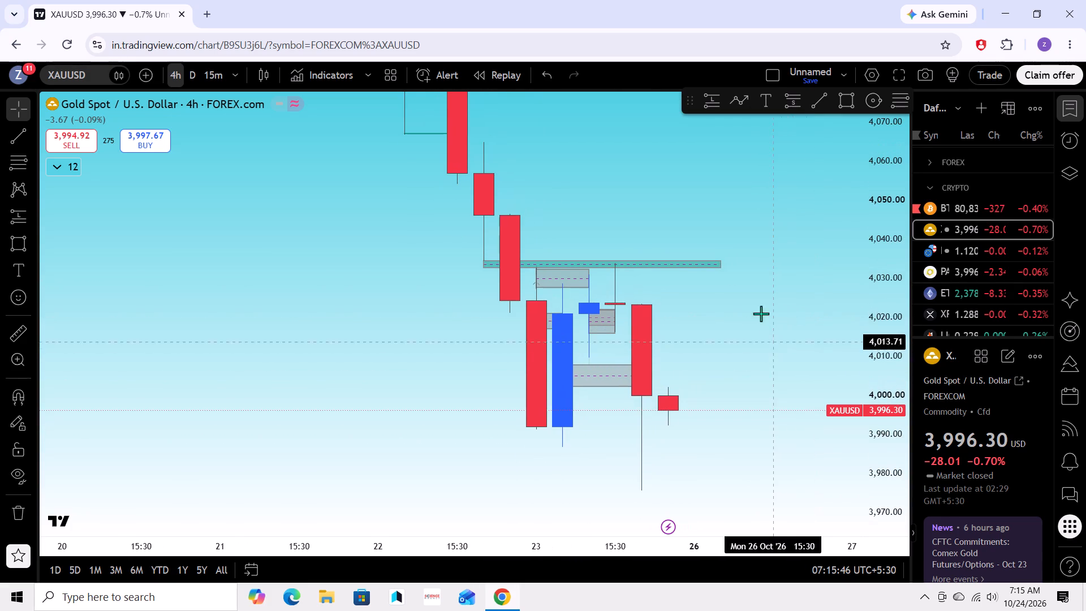
click(848, 100)
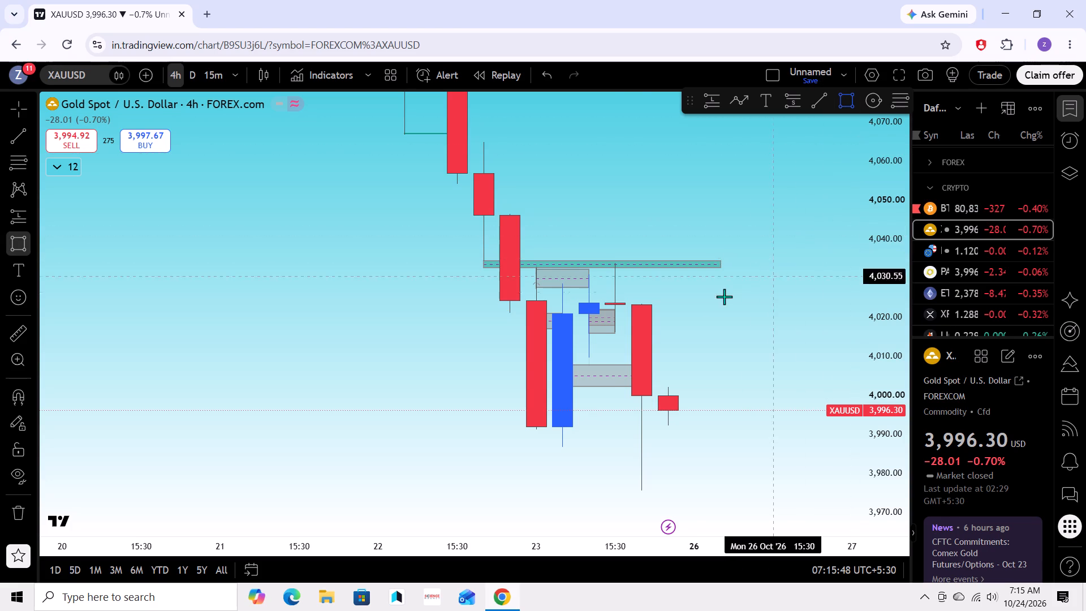
drag(612, 306, 630, 254)
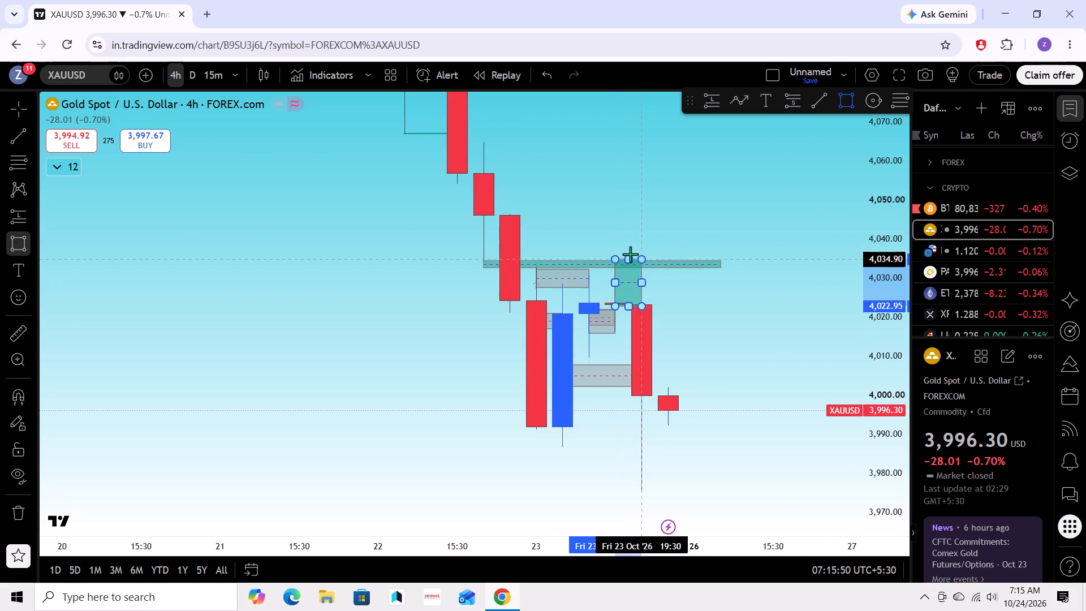
drag(630, 254, 841, 265)
click(841, 265)
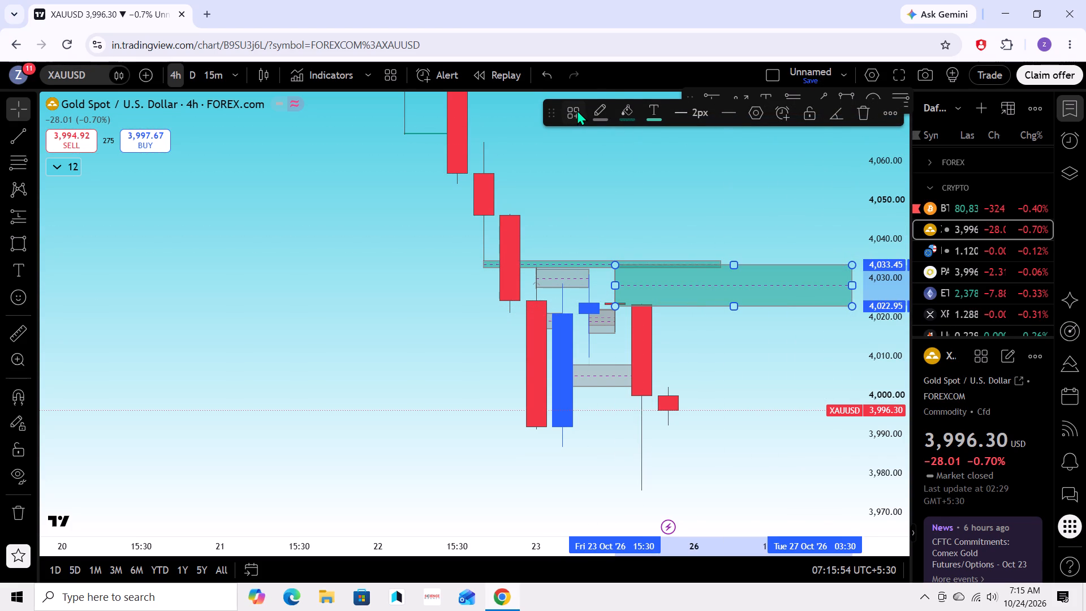
click(577, 110)
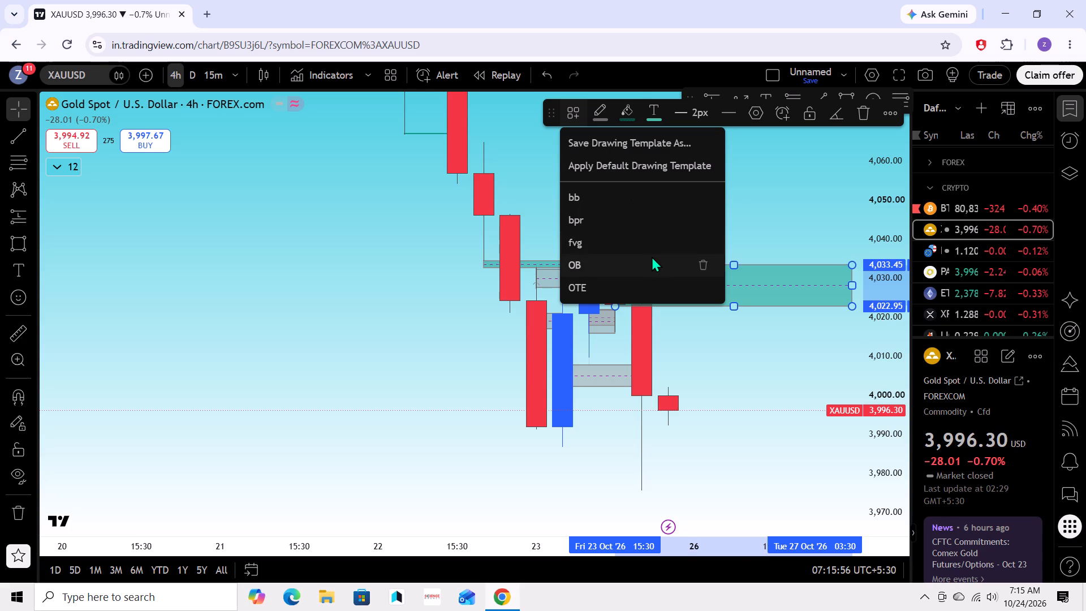
click(652, 256)
Draw a trend line from the blue 23 October candle's low at about 3,987 across to the 19:30 candle.
drag(746, 359, 710, 319)
drag(722, 338, 711, 351)
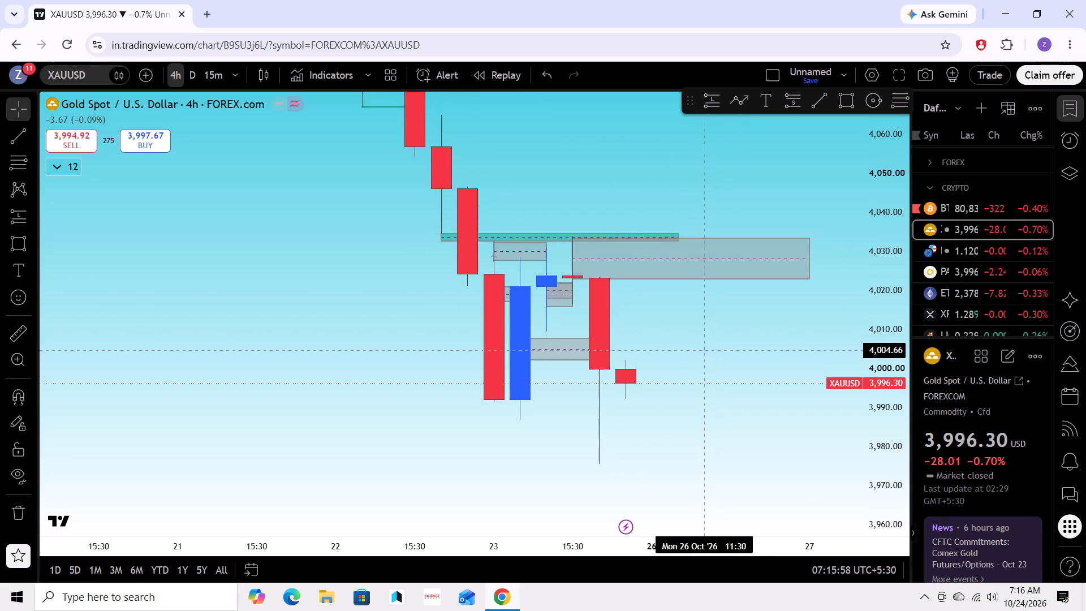
drag(711, 351, 710, 351)
scroll(706, 348, down, 3)
drag(777, 396, 756, 384)
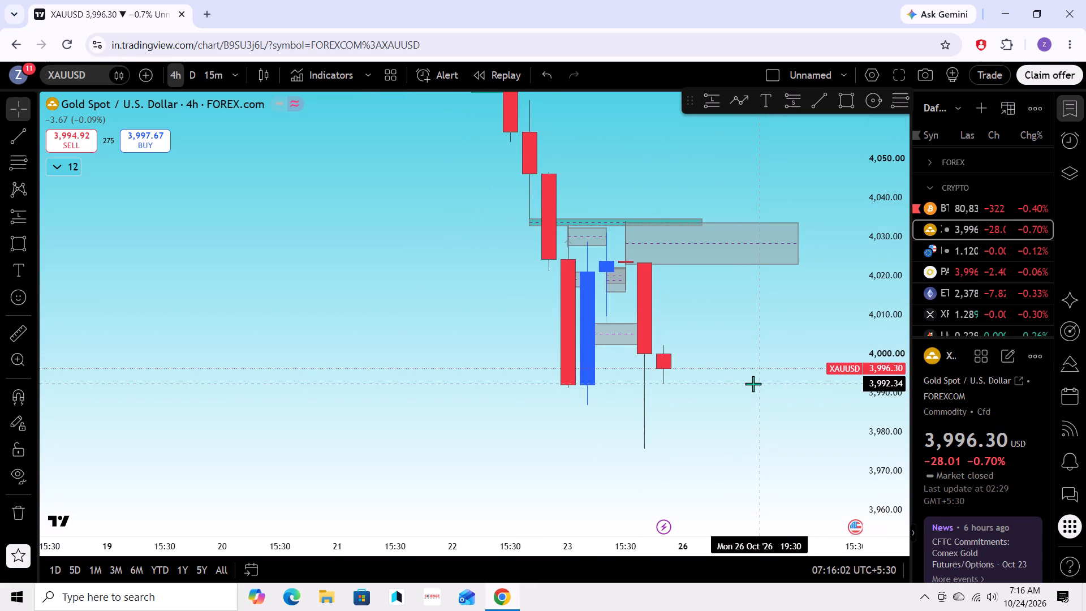
click(815, 101)
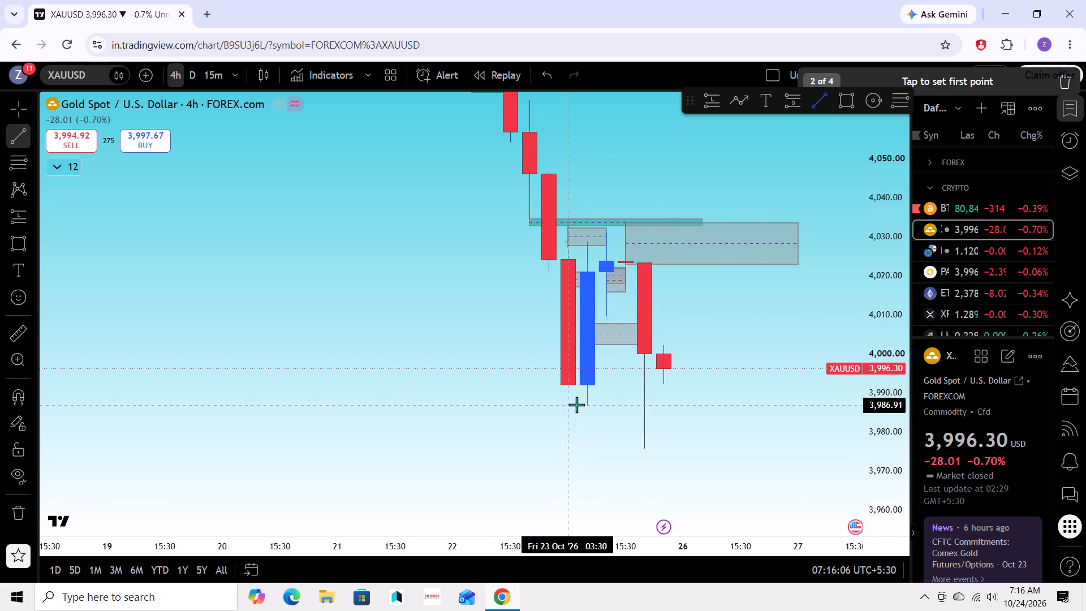
drag(579, 405, 644, 403)
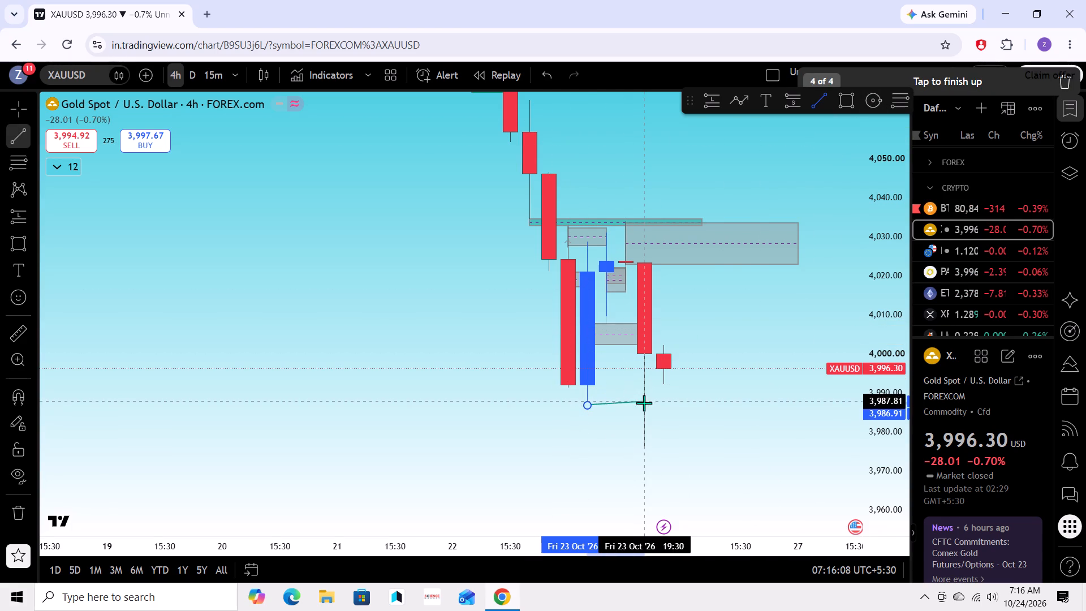
drag(644, 403, 649, 406)
click(649, 406)
click(662, 401)
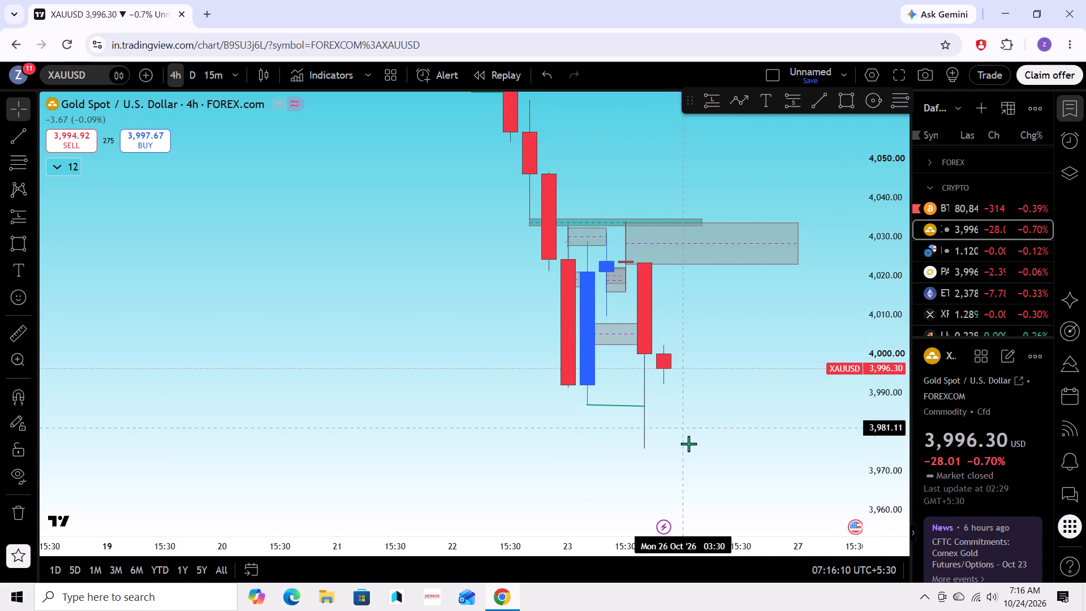
Adjust the end point of the new trend line at the 19:30 candle so the line runs level at about 3,987.
scroll(691, 445, up, 3)
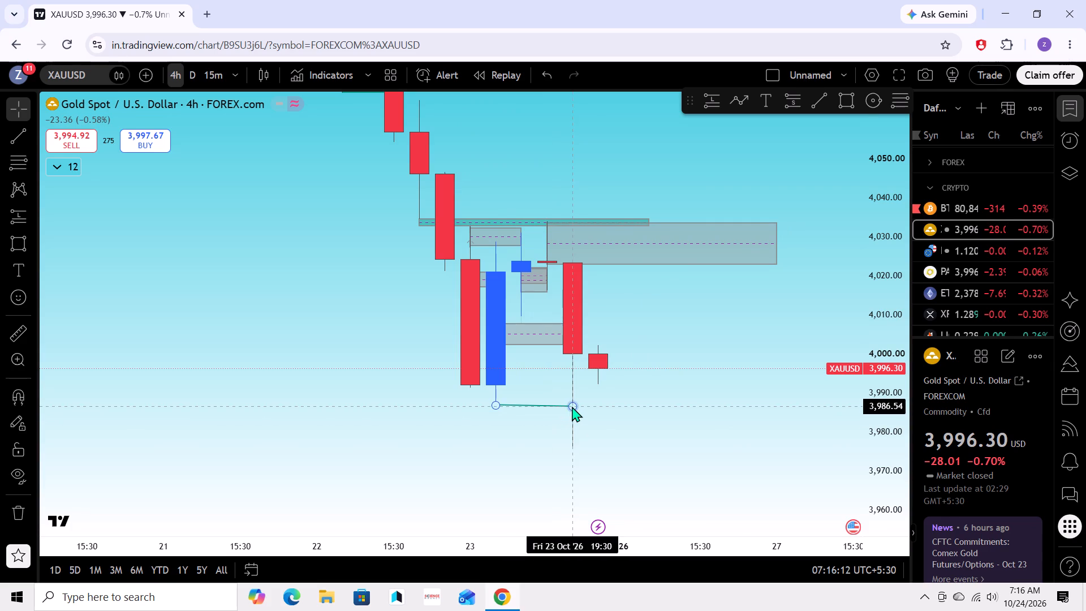
drag(572, 406, 566, 405)
click(609, 403)
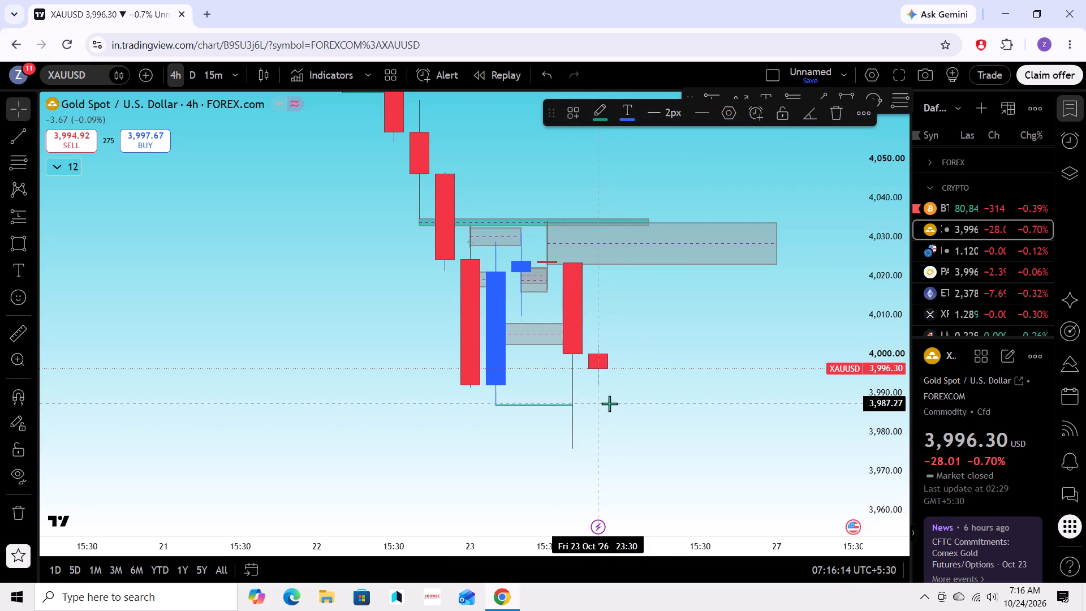
Switch the chart to the 1-hour timeframe and bring the 22 to 24 October candles into view.
drag(663, 407, 635, 436)
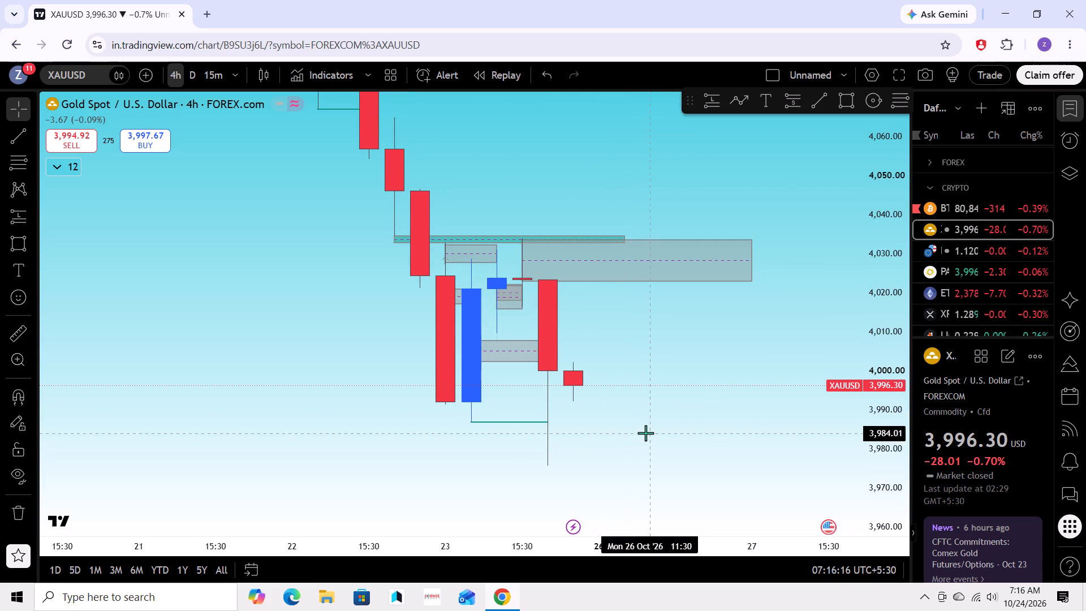
drag(681, 438, 699, 481)
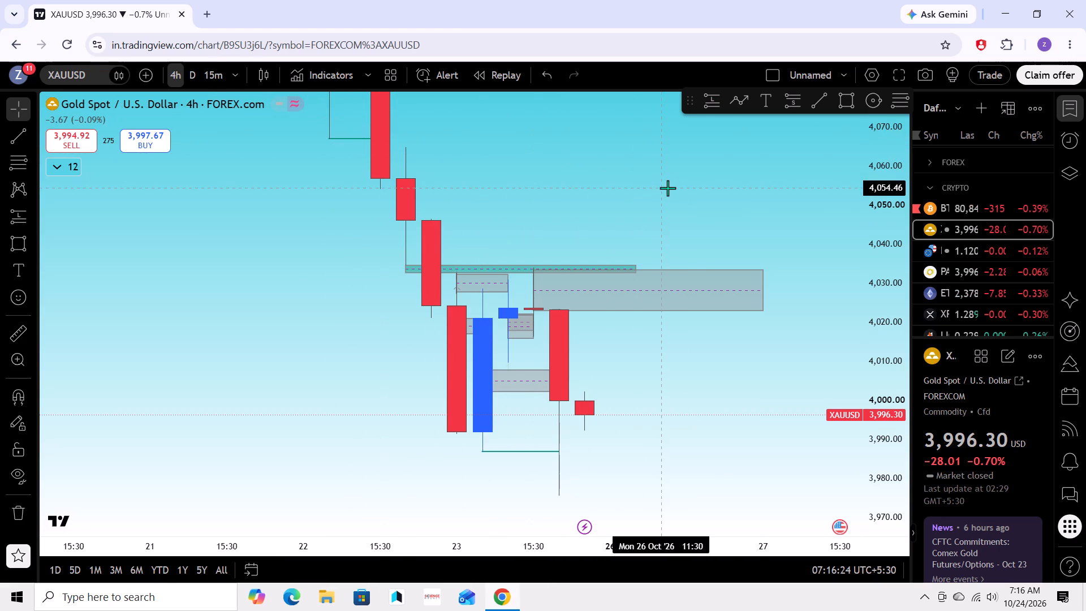
key(1)
key(h)
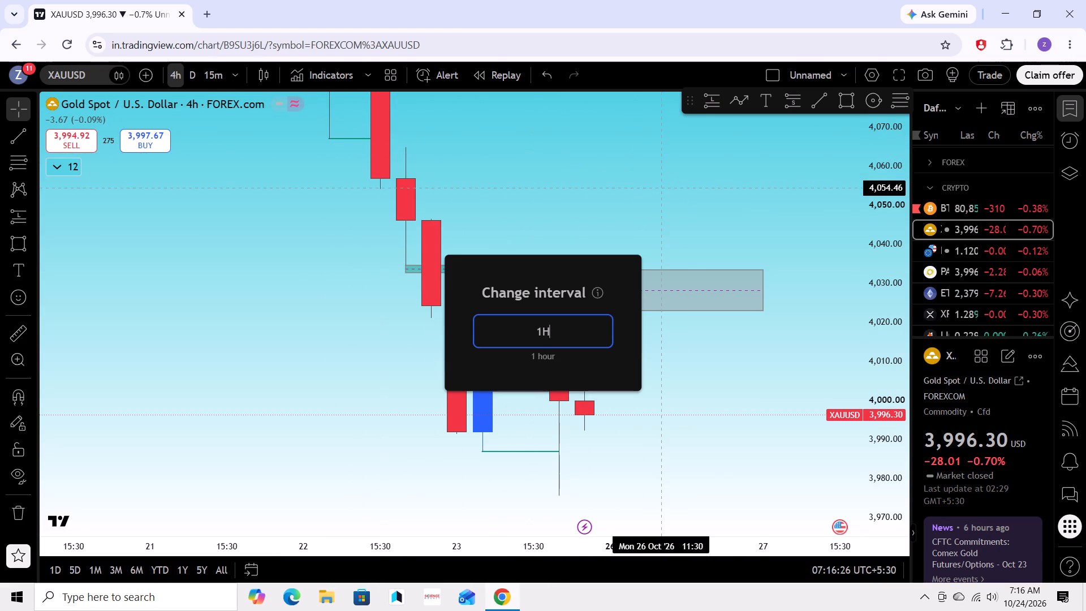
key(Return)
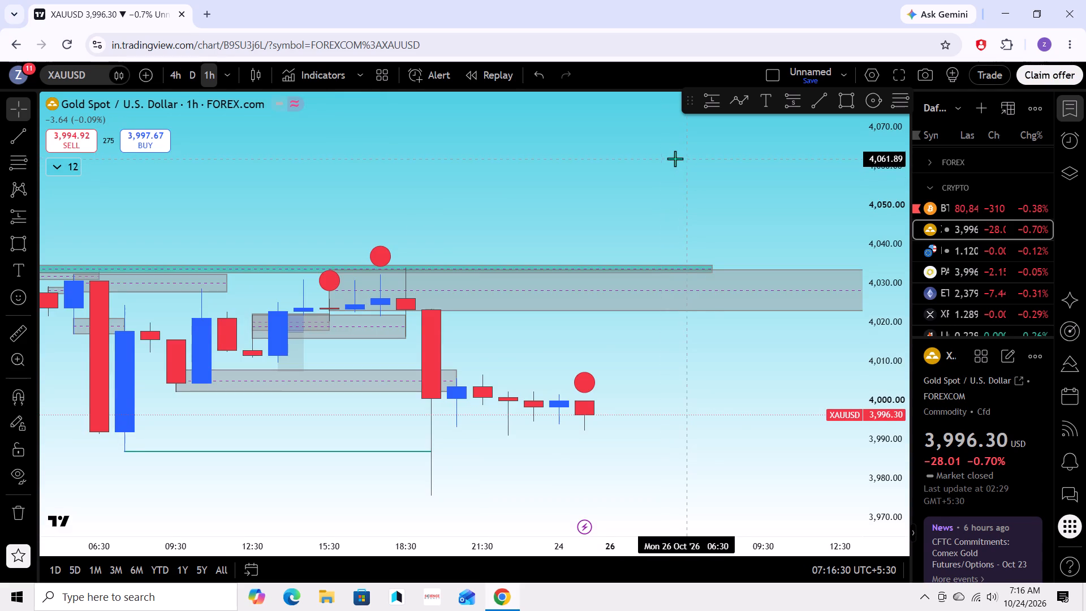
scroll(644, 337, down, 5)
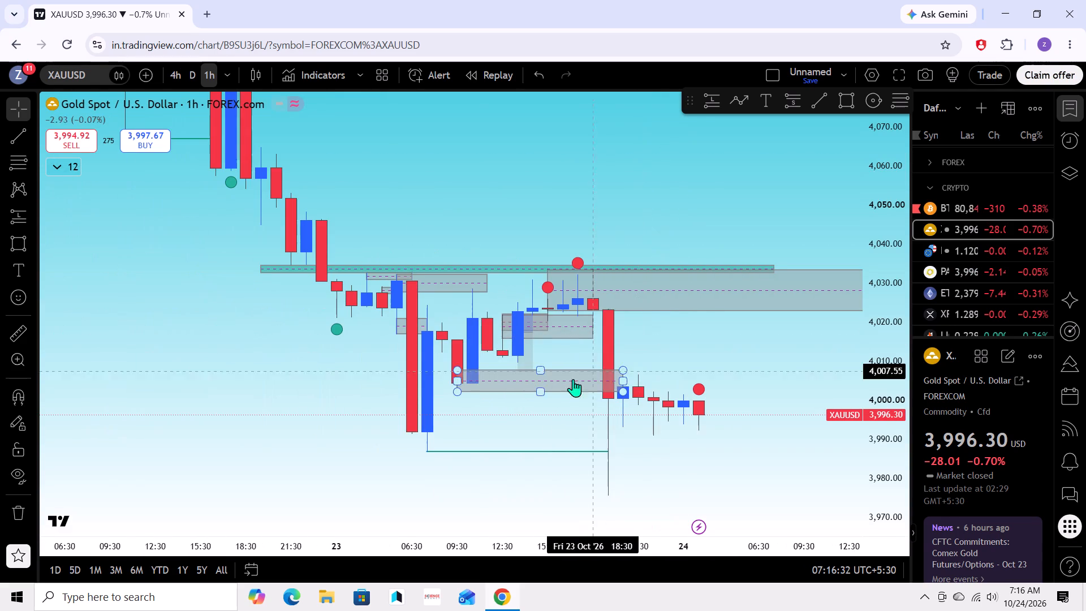
Delete the grey rectangle that starts at 23 October 09:30 between about 4,002 and 4,008.
drag(266, 360, 199, 289)
drag(557, 324, 584, 323)
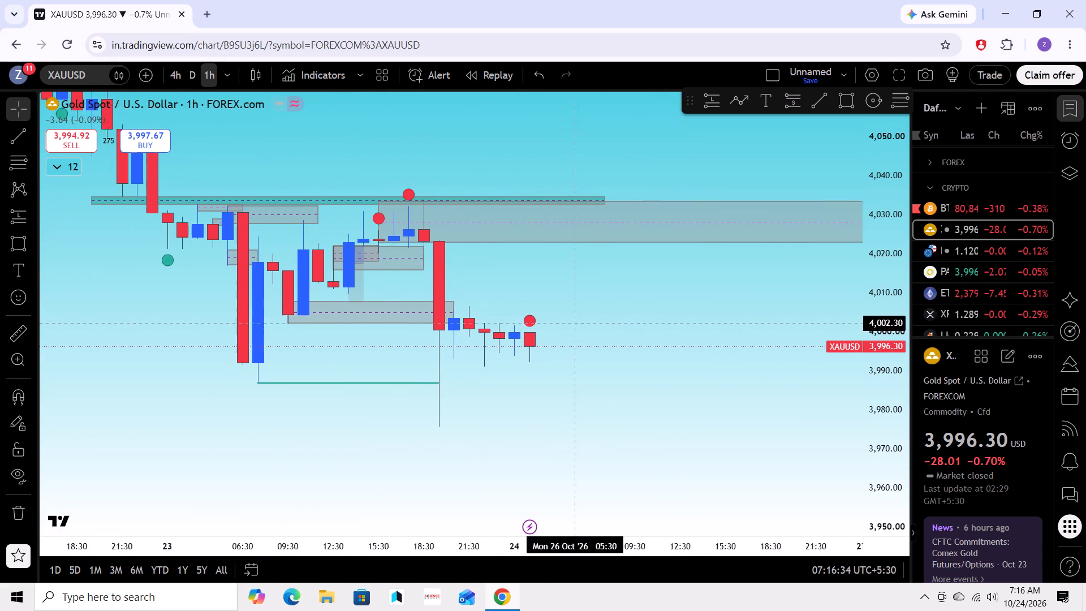
drag(584, 323, 596, 323)
click(414, 311)
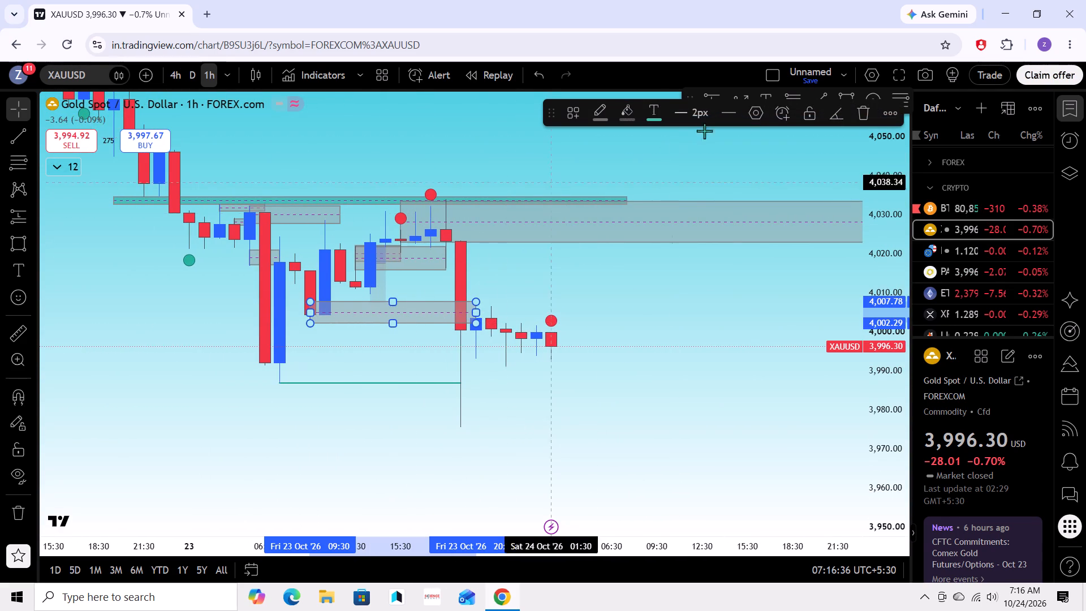
click(856, 104)
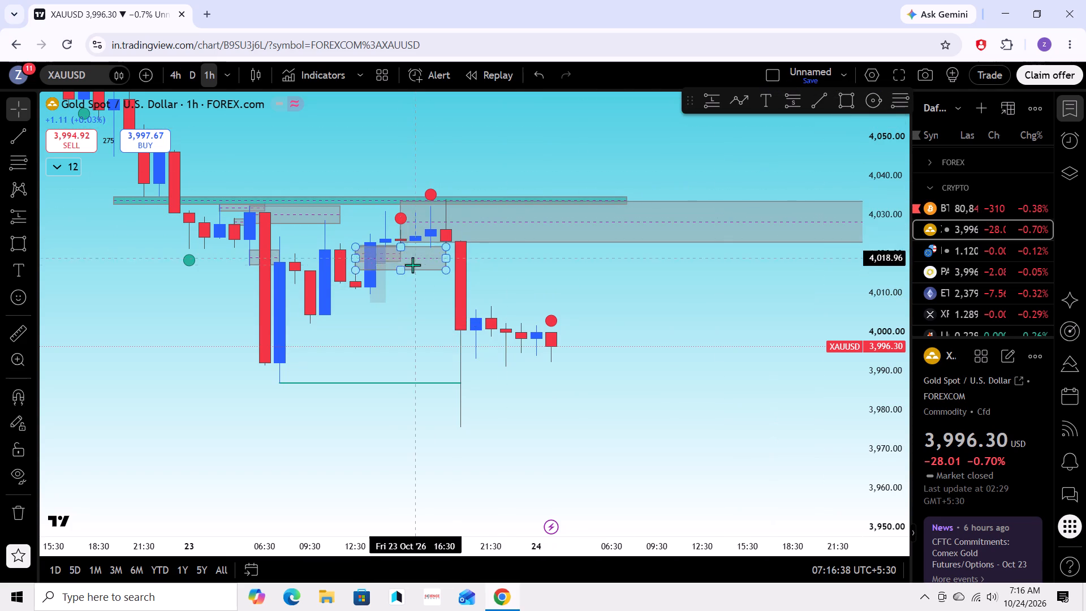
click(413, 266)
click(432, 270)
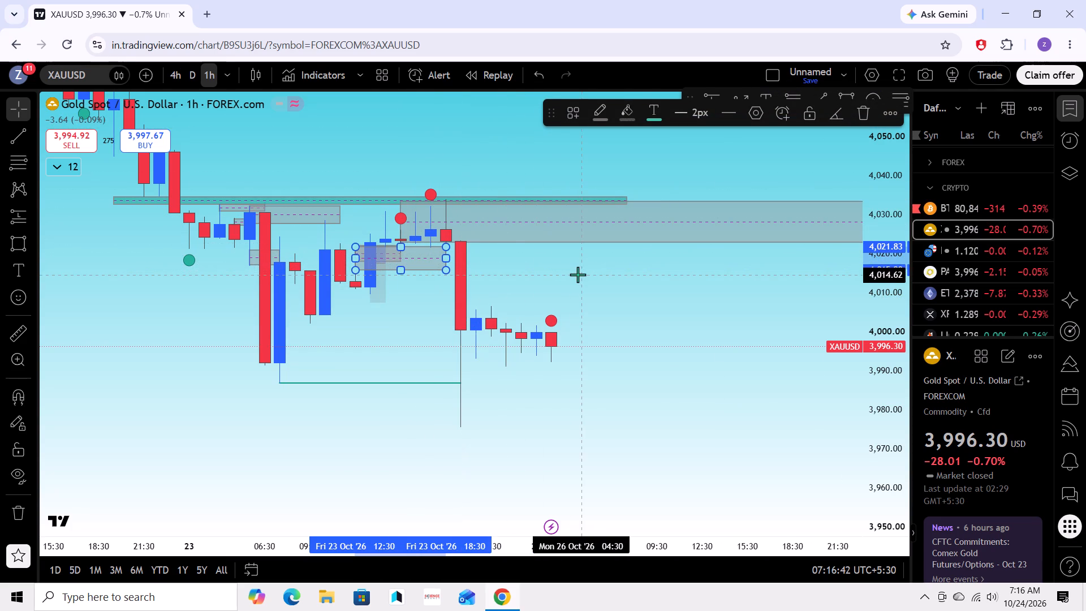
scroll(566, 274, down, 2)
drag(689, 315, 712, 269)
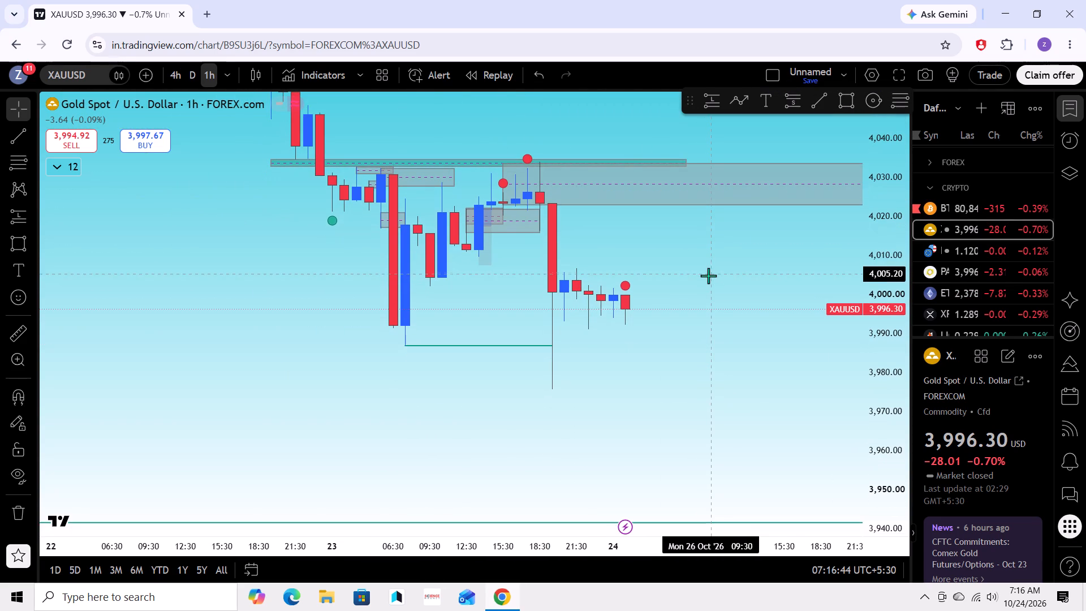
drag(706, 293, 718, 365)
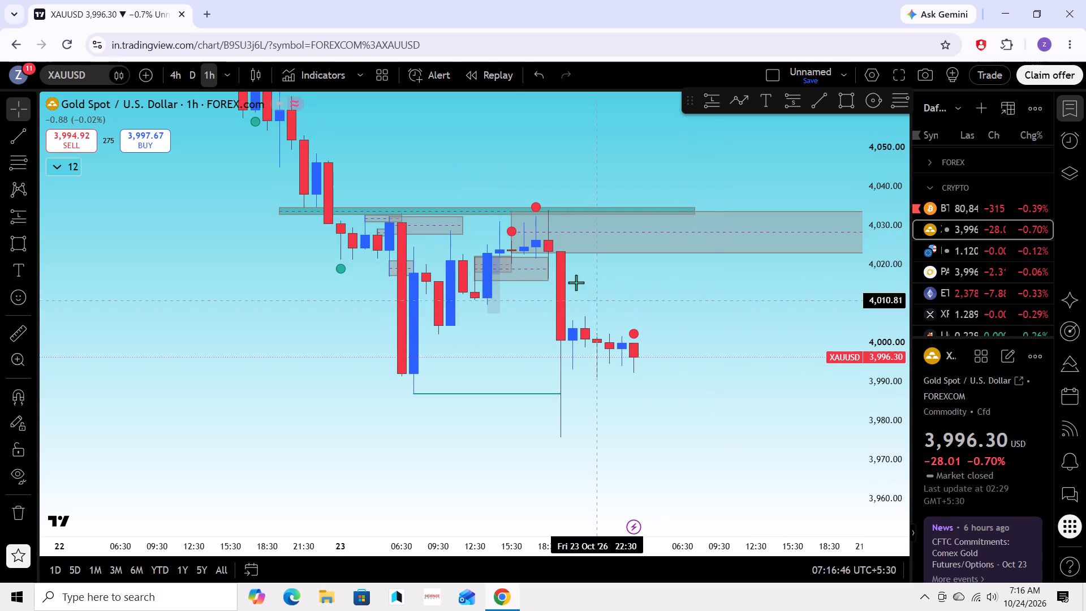
Move the large OB rectangle to run from 23 October 18:30 to 27 October 06:30, with its upper edge at about 4,033.8.
drag(594, 247, 617, 248)
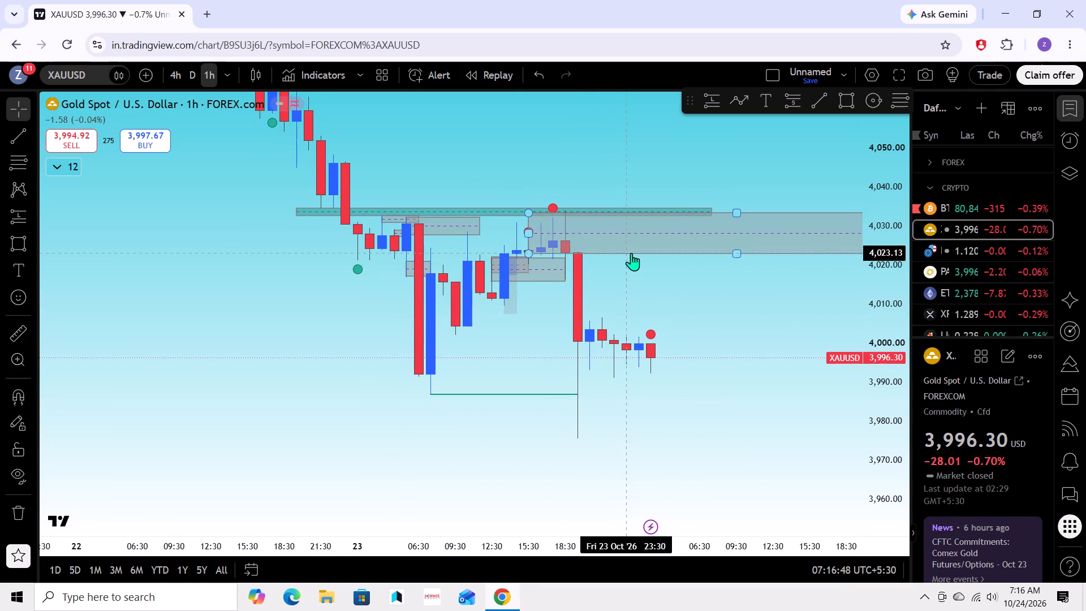
drag(631, 253, 661, 251)
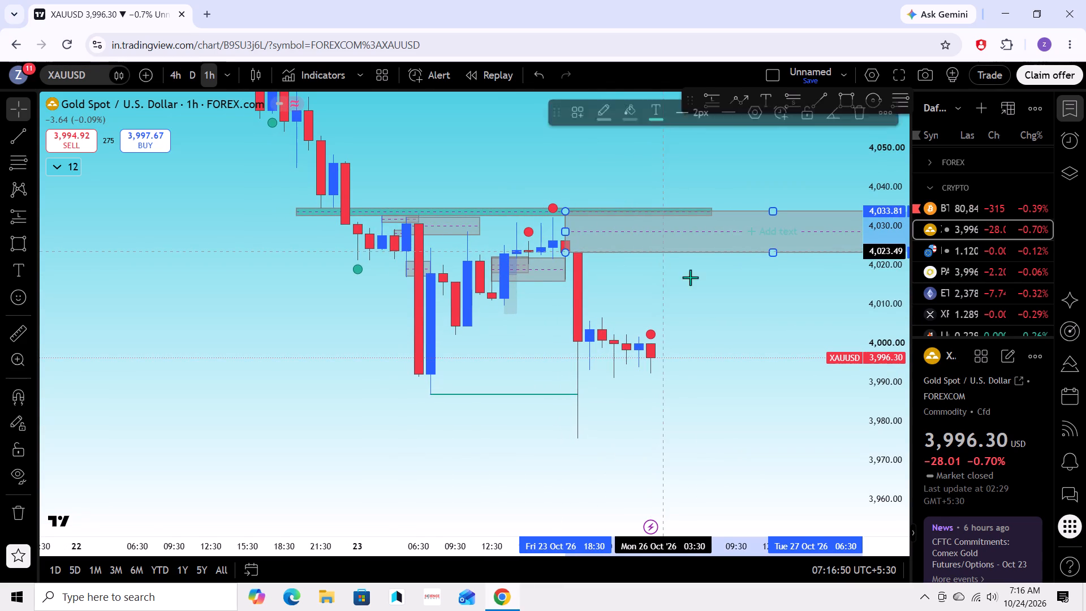
click(727, 303)
Switch the chart to the 30-minute timeframe and dismiss the advertisement over the chart.
drag(731, 317, 724, 320)
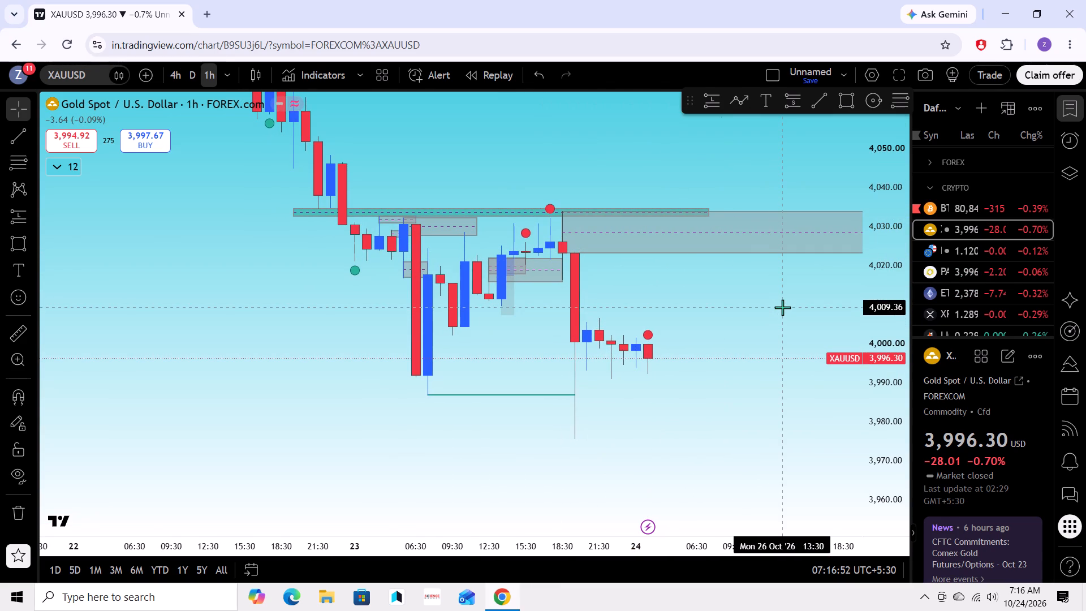
scroll(903, 285, up, 4)
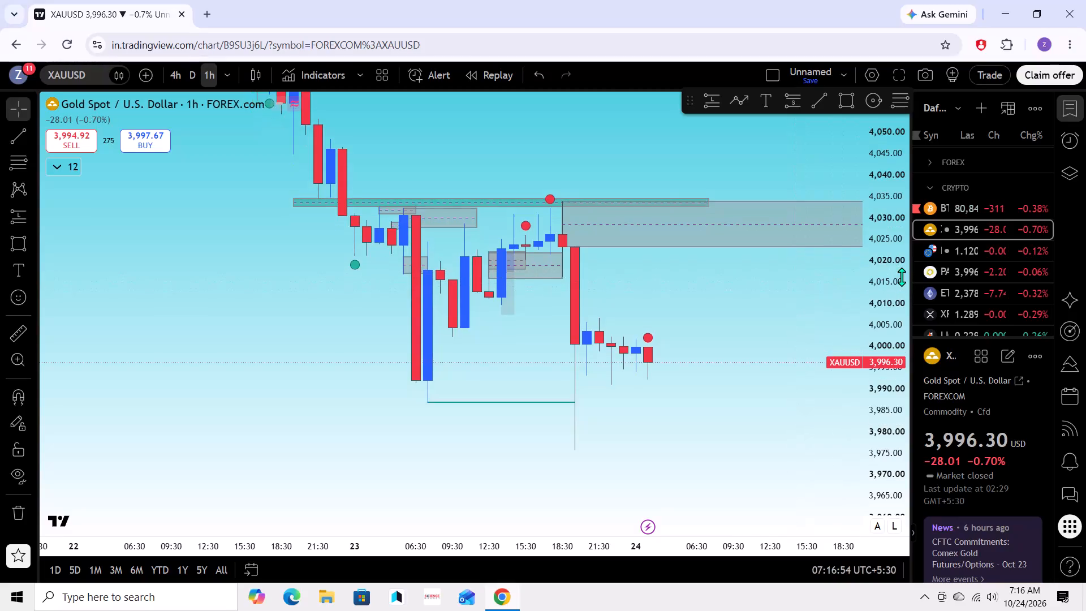
scroll(900, 274, up, 9)
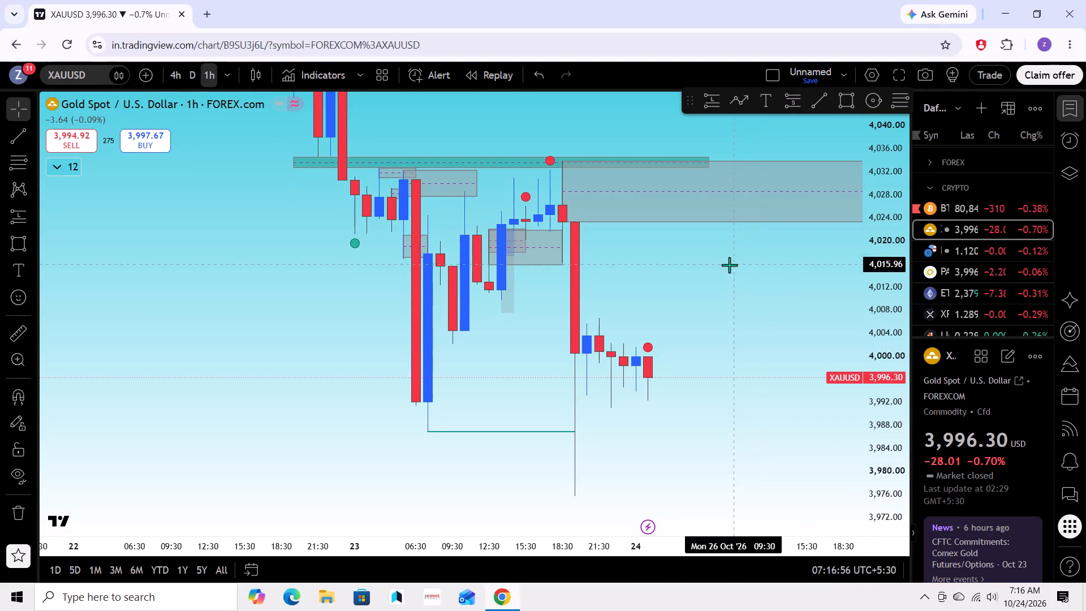
drag(729, 265, 686, 289)
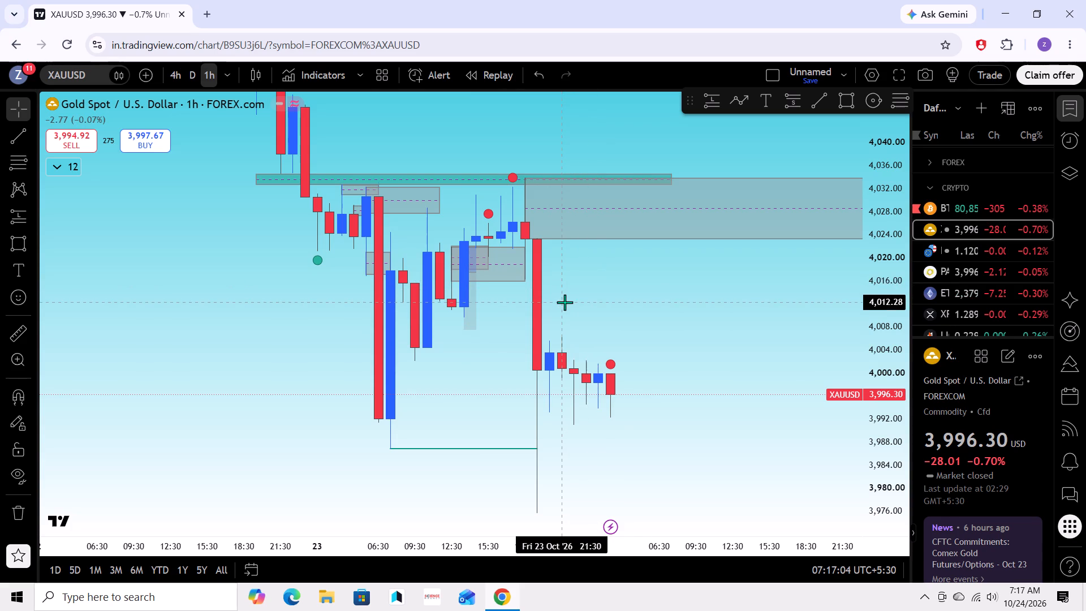
drag(639, 340, 649, 319)
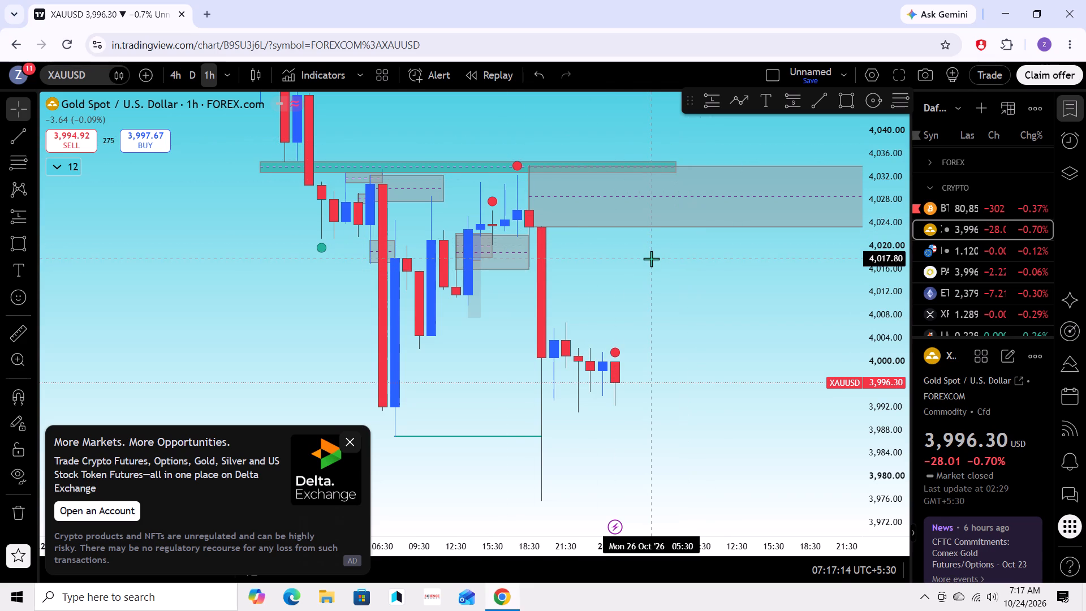
key(1)
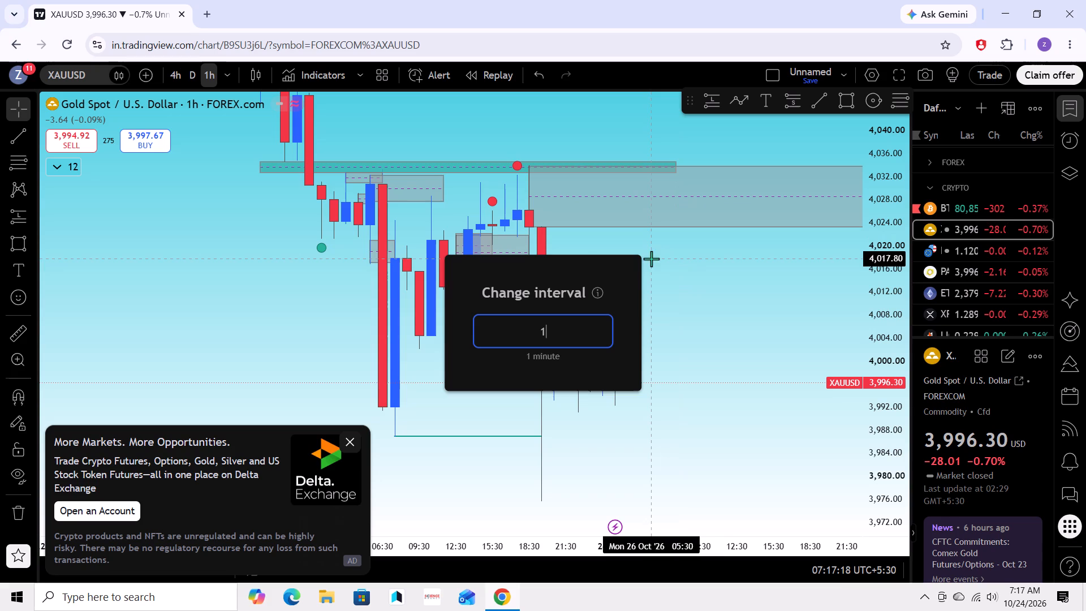
key(BackSpace)
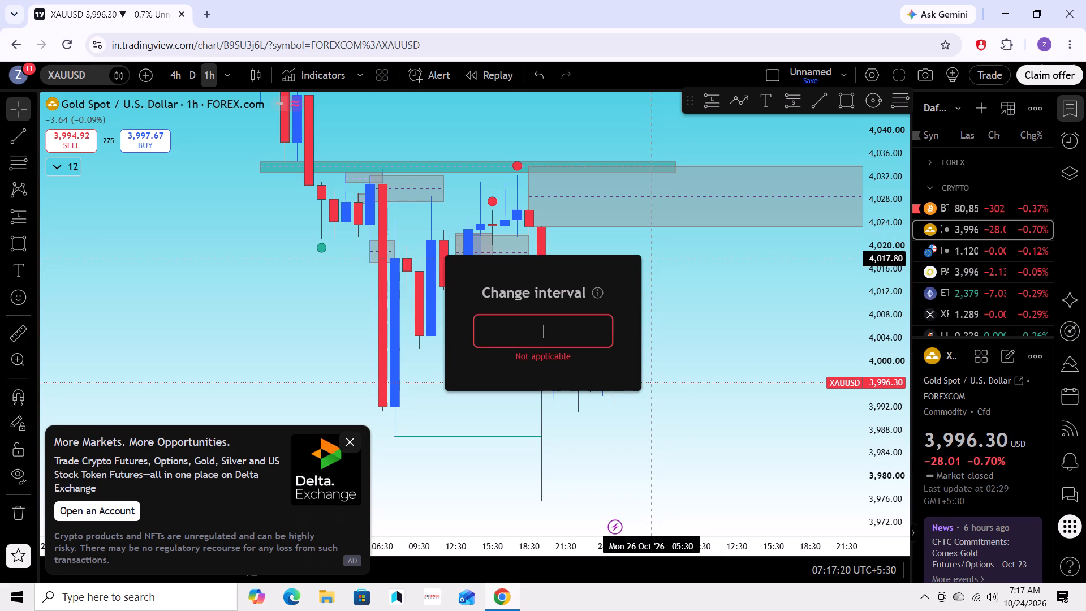
key(3)
key(minus)
key(BackSpace)
key(0)
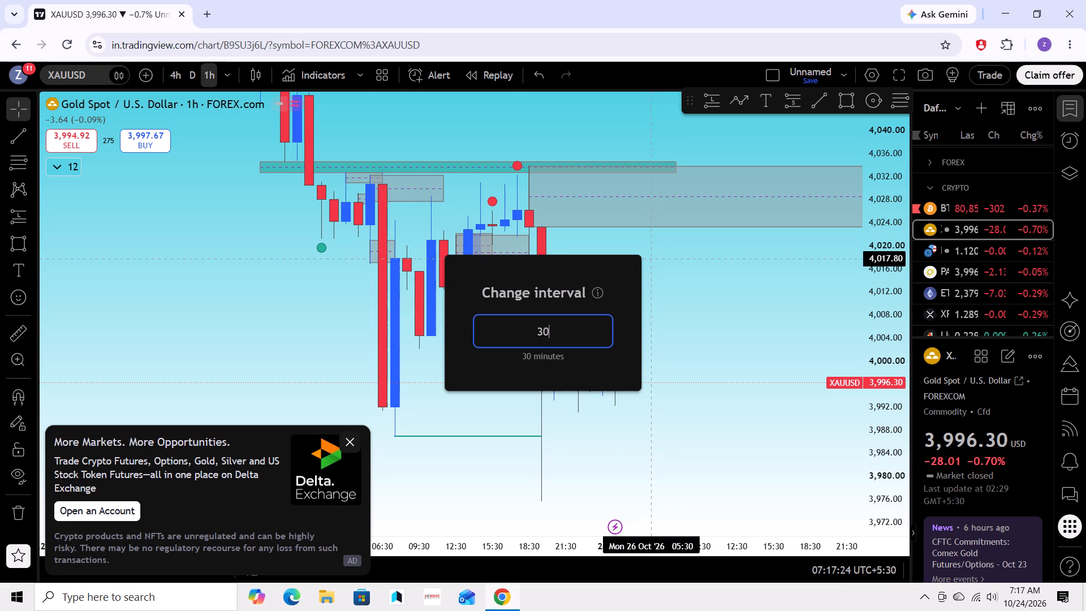
key(Return)
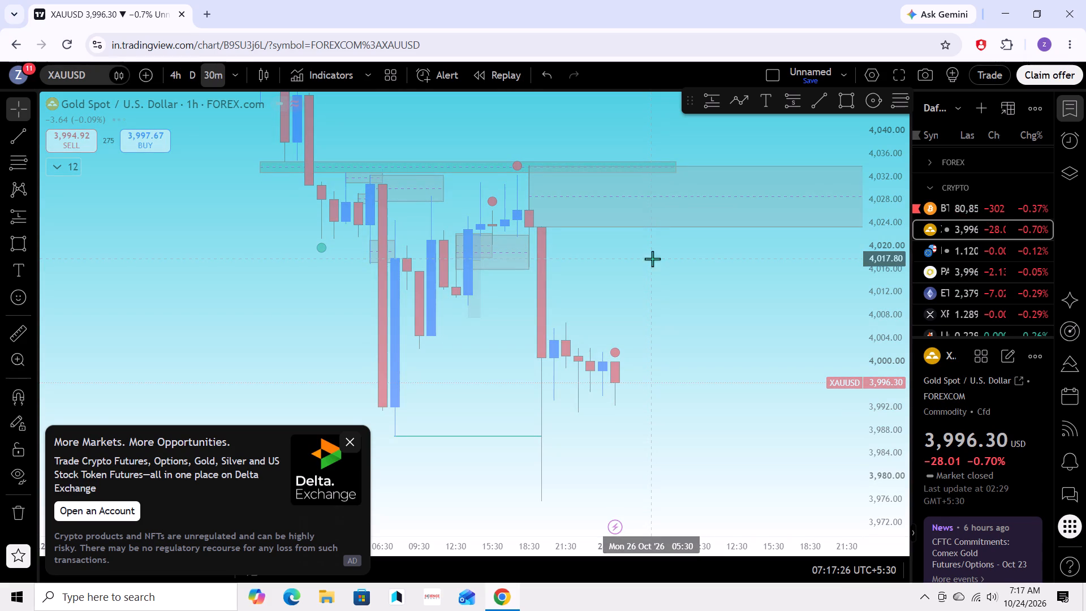
click(349, 440)
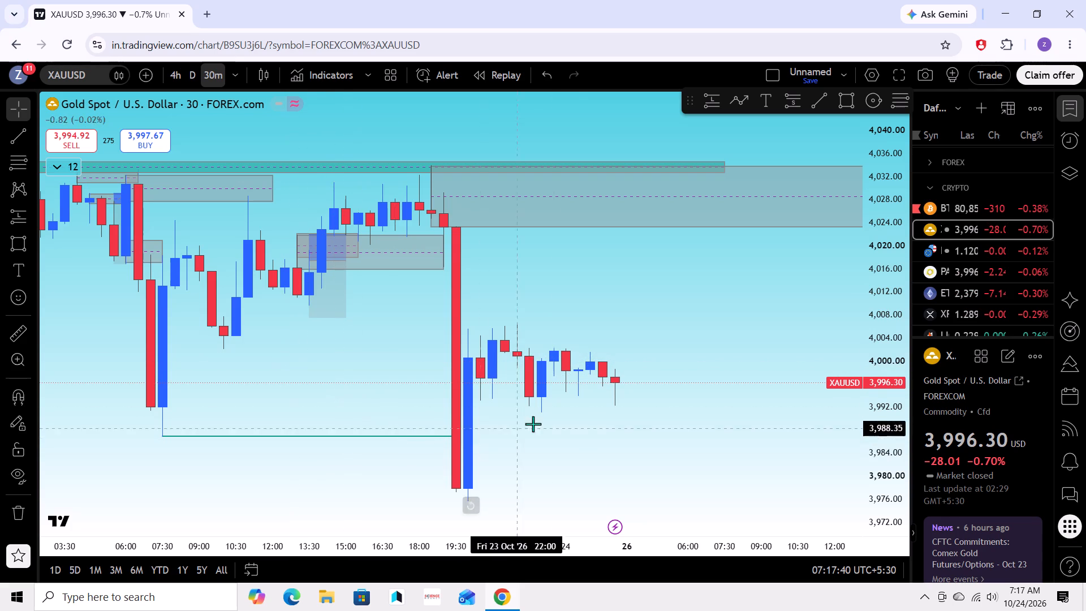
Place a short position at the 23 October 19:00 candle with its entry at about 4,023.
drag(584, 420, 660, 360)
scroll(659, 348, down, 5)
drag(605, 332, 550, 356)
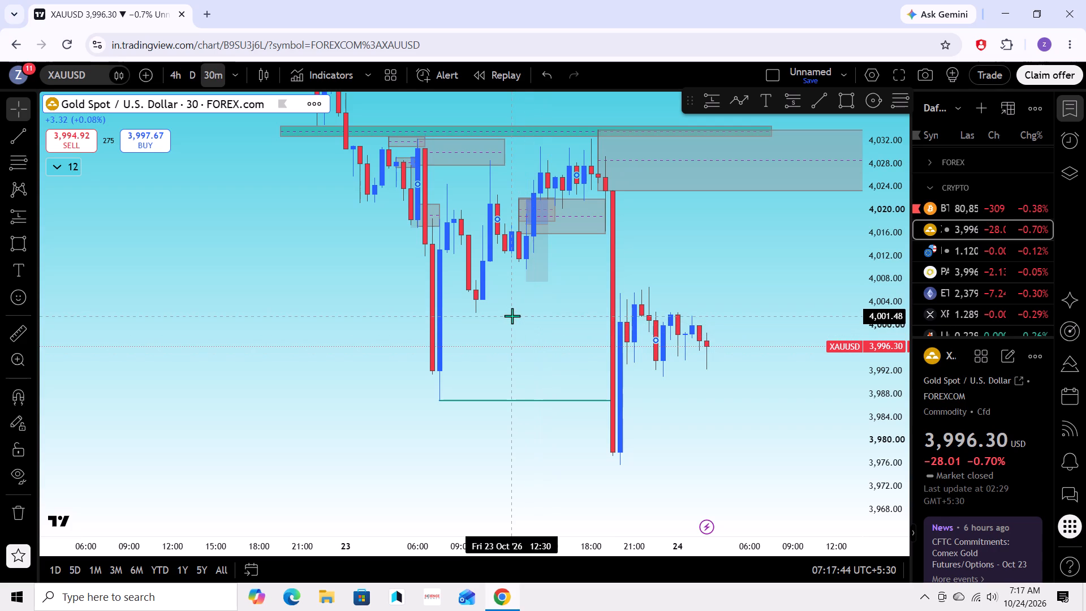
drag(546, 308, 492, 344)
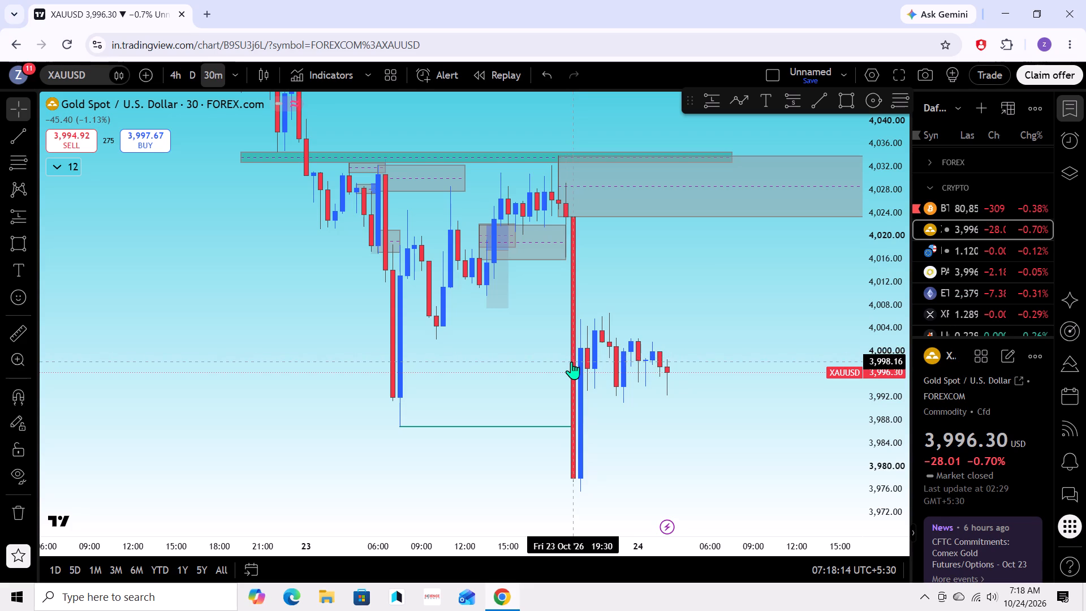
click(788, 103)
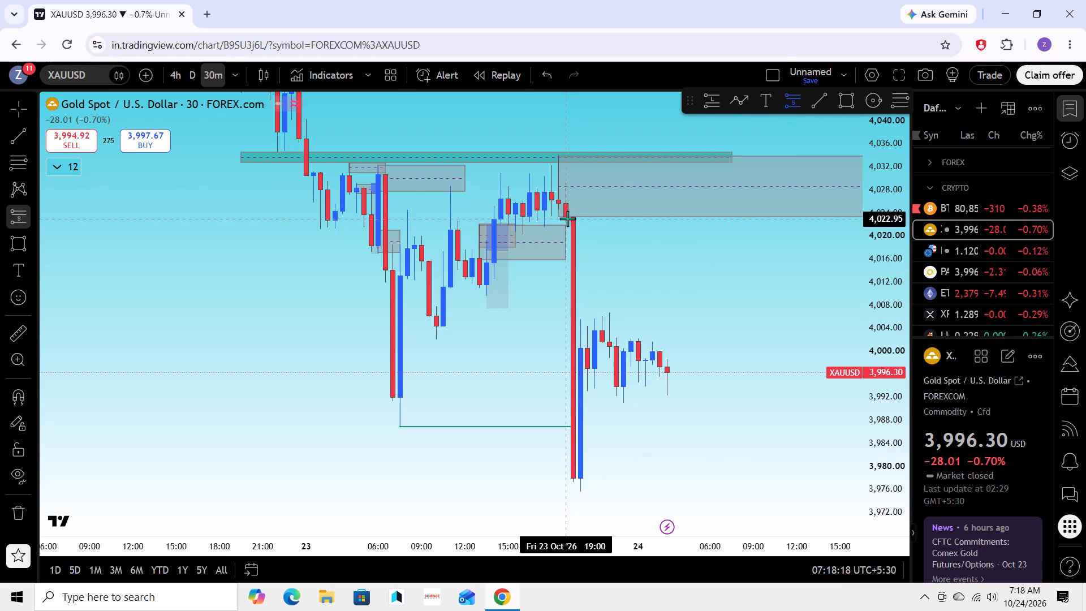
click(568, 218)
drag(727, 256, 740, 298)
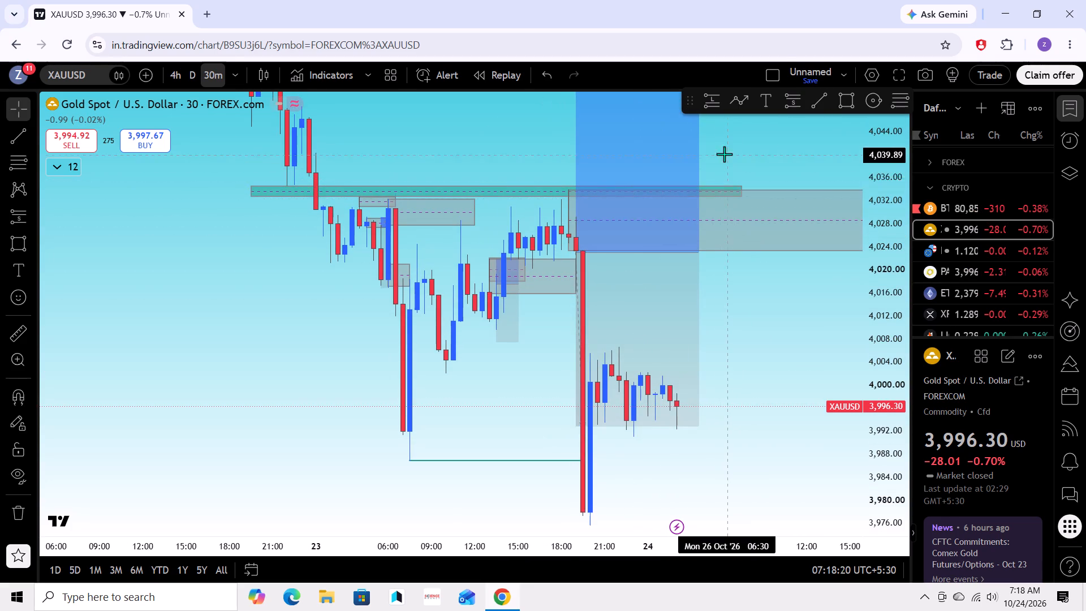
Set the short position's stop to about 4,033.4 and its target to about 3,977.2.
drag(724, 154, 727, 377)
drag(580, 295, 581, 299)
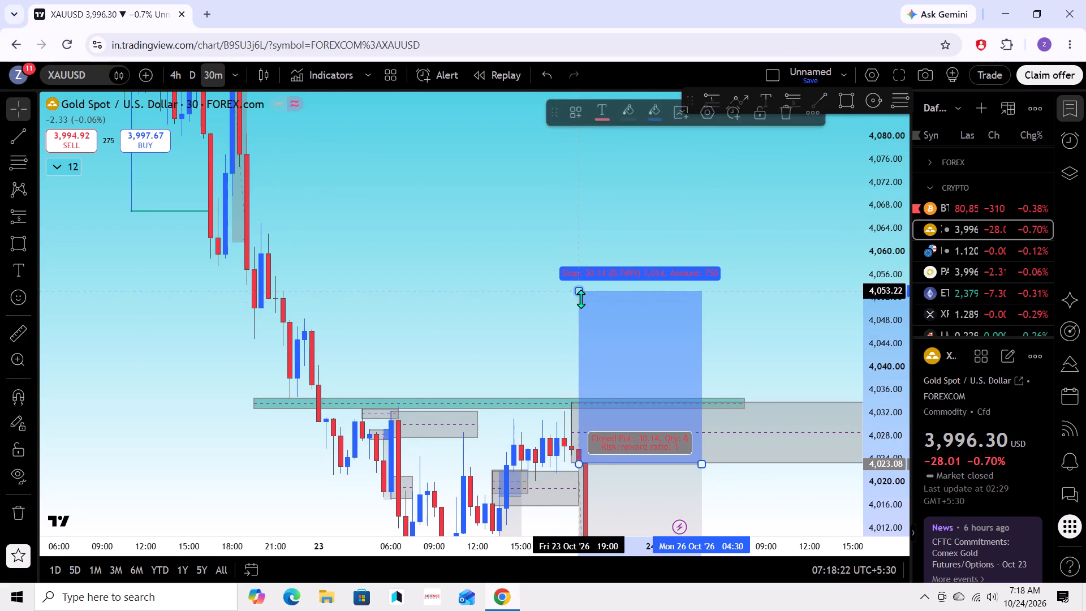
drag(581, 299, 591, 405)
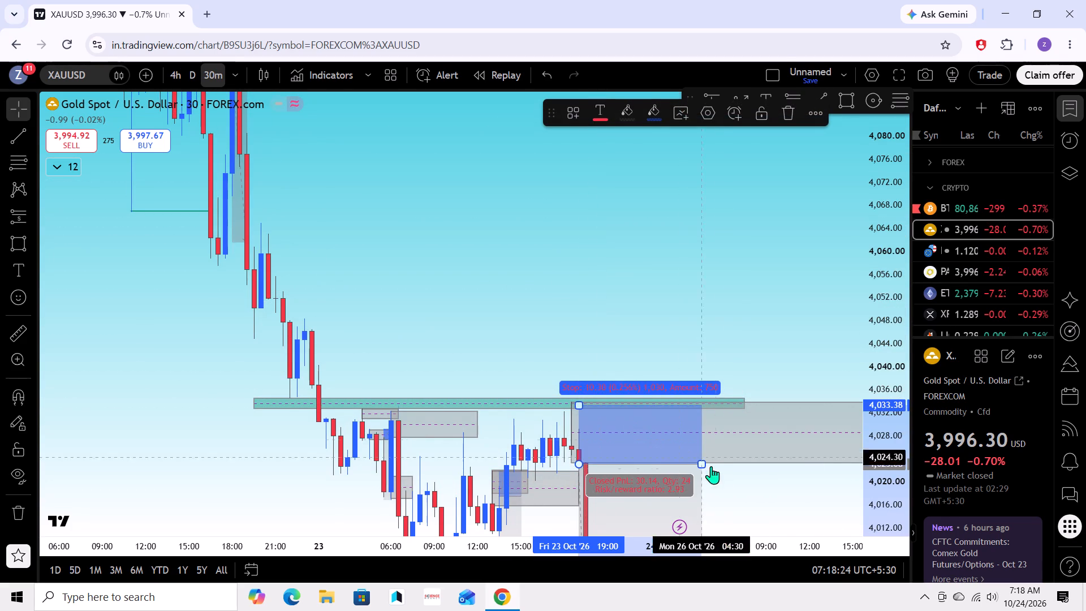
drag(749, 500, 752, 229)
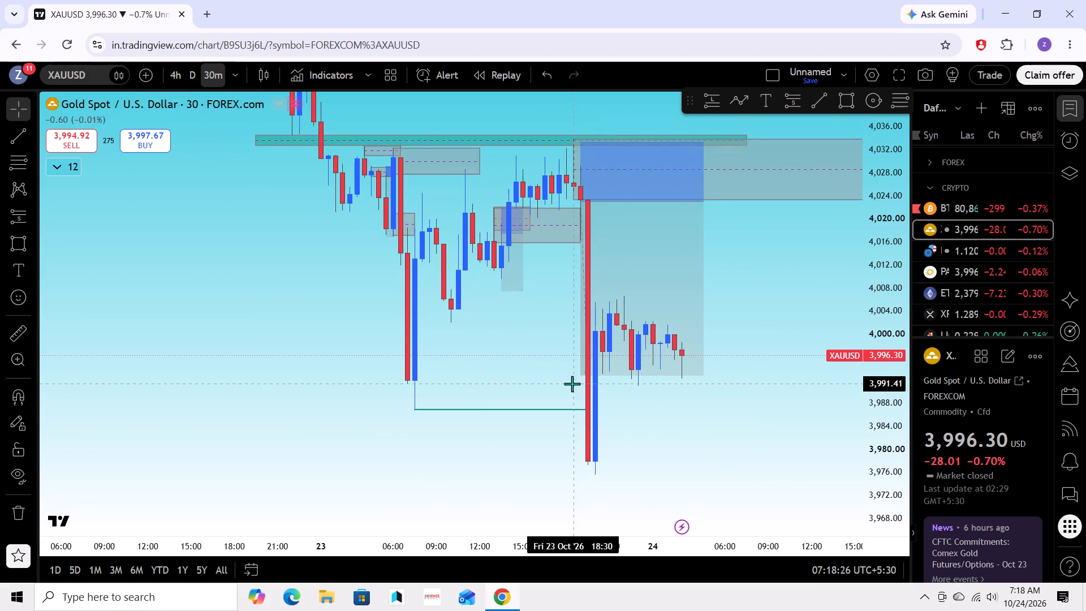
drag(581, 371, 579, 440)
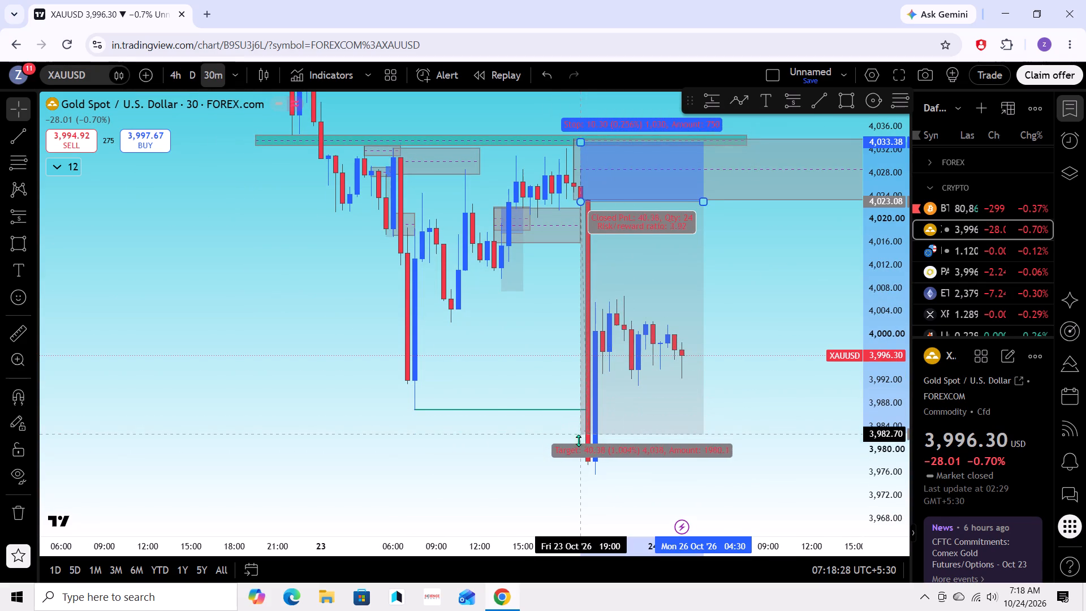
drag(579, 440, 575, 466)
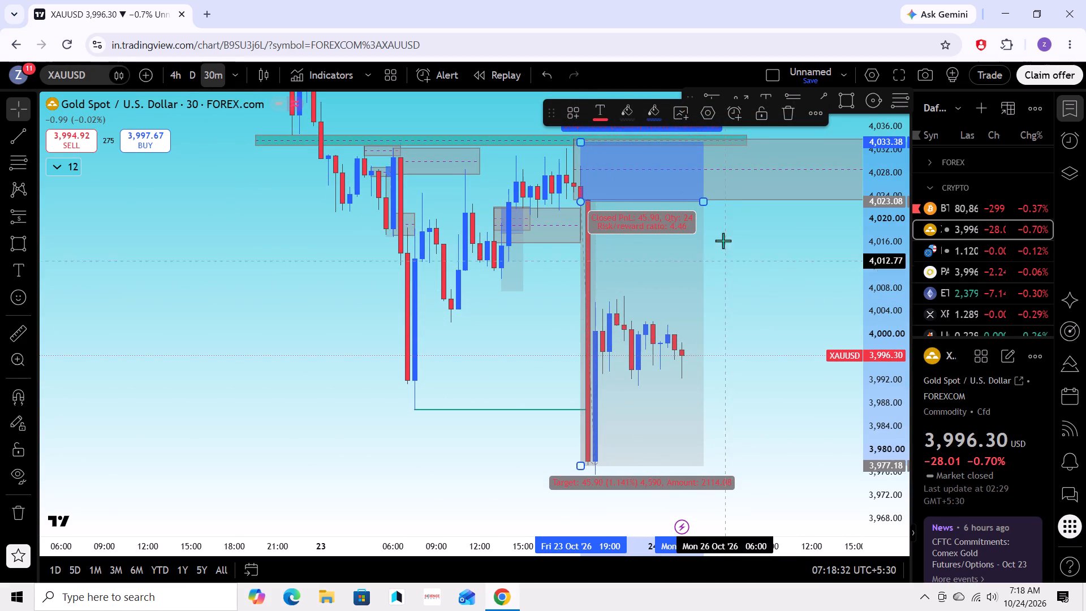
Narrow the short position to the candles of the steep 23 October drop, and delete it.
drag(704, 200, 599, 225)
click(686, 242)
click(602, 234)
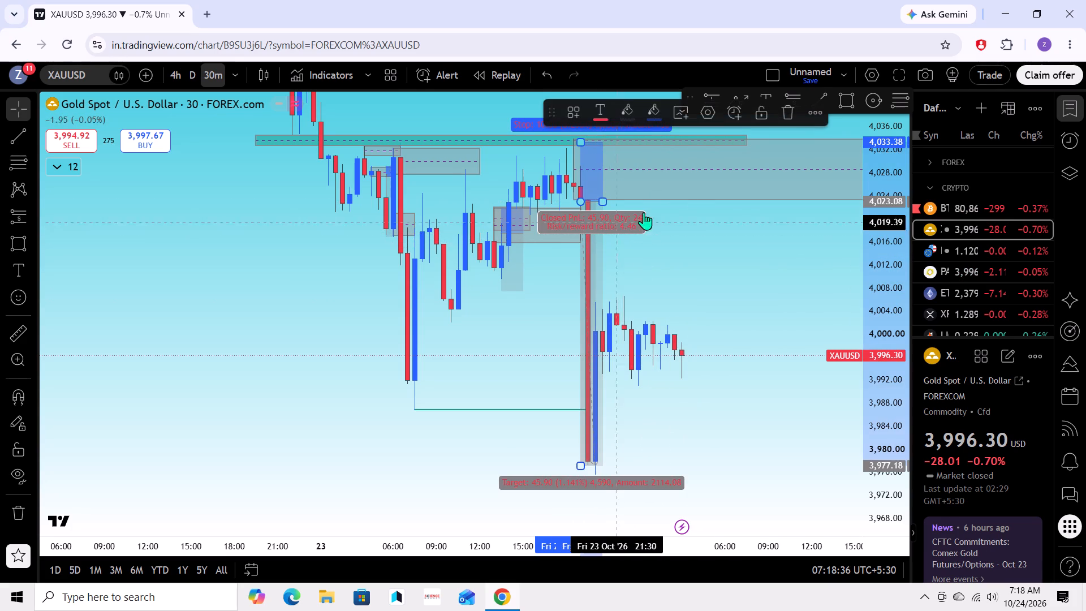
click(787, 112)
Switch the chart to the 15-minute timeframe.
drag(736, 242, 753, 214)
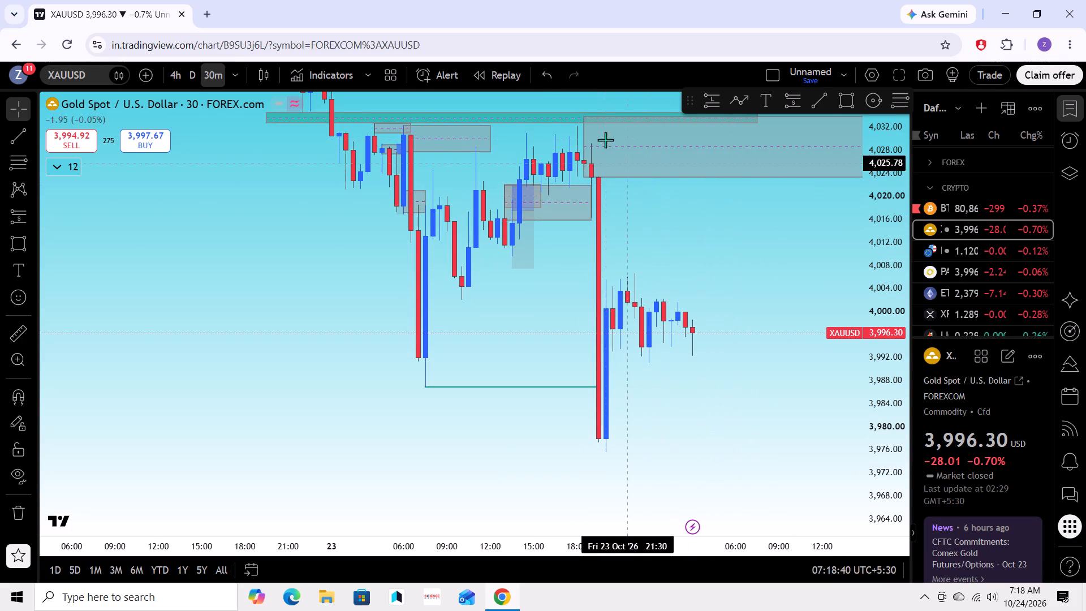
drag(710, 235, 674, 278)
drag(687, 296, 691, 226)
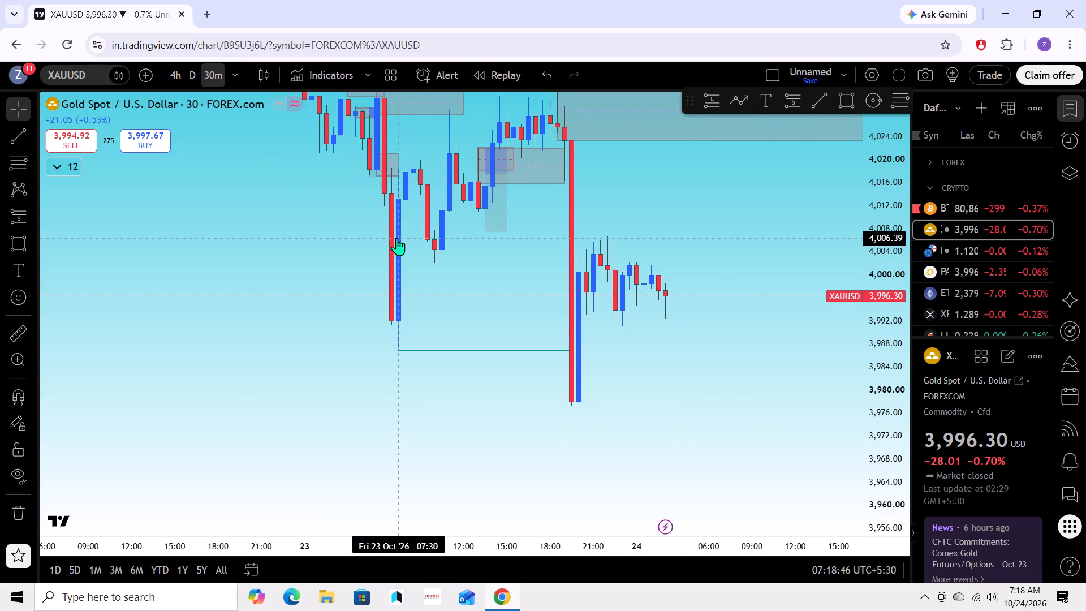
key(1)
key(5)
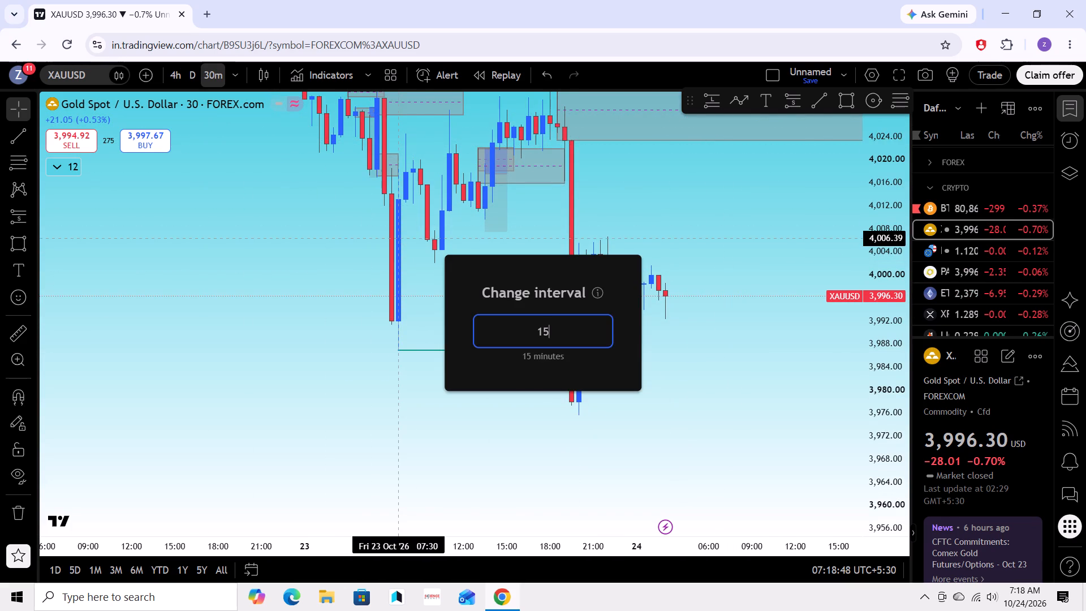
key(Return)
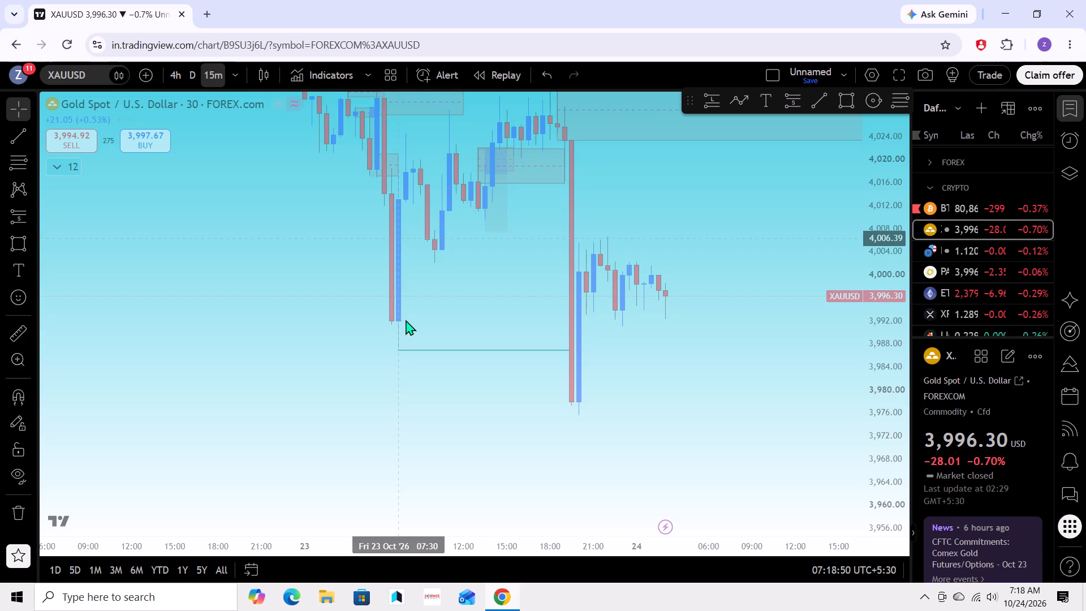
scroll(618, 346, down, 1)
drag(634, 361, 589, 419)
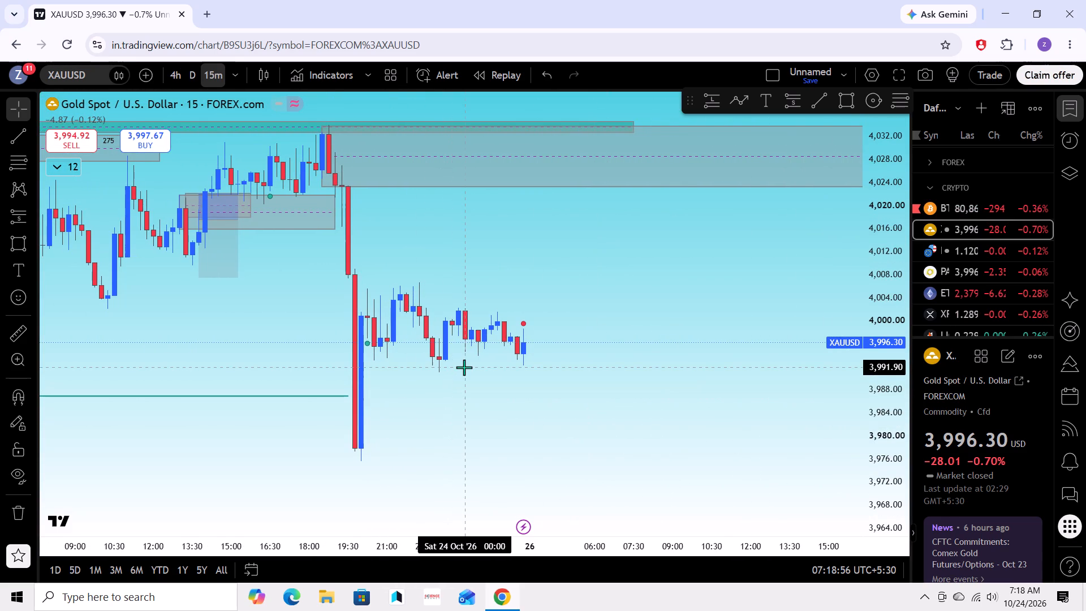
drag(524, 389, 516, 403)
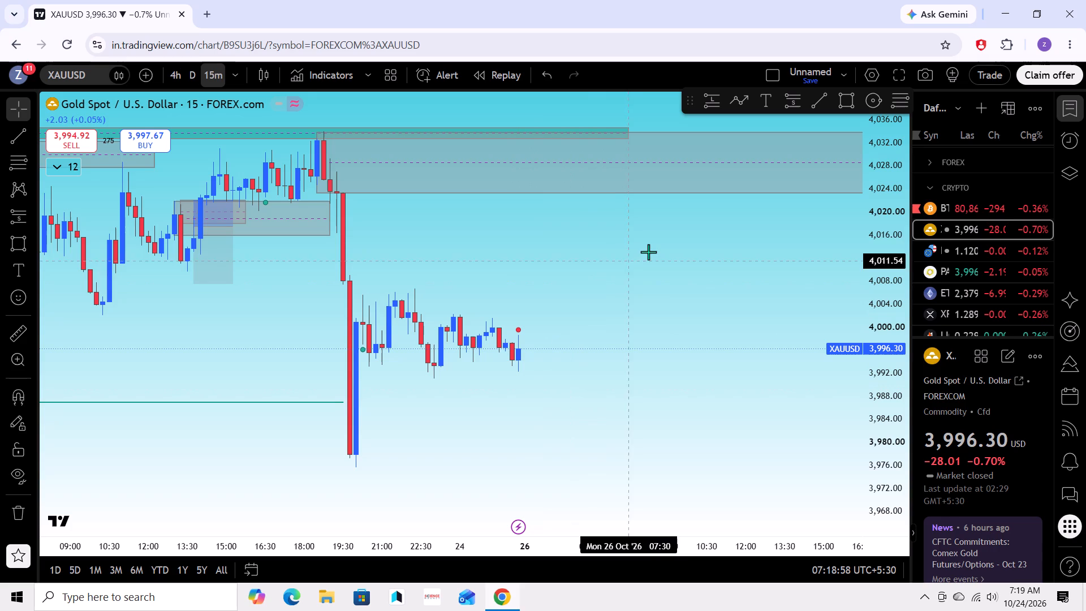
Draw a rectangle zone from the 23 October 23:00 candle to 26 October 05:30, spanning about 3,997.8 to 3,991.9.
click(847, 97)
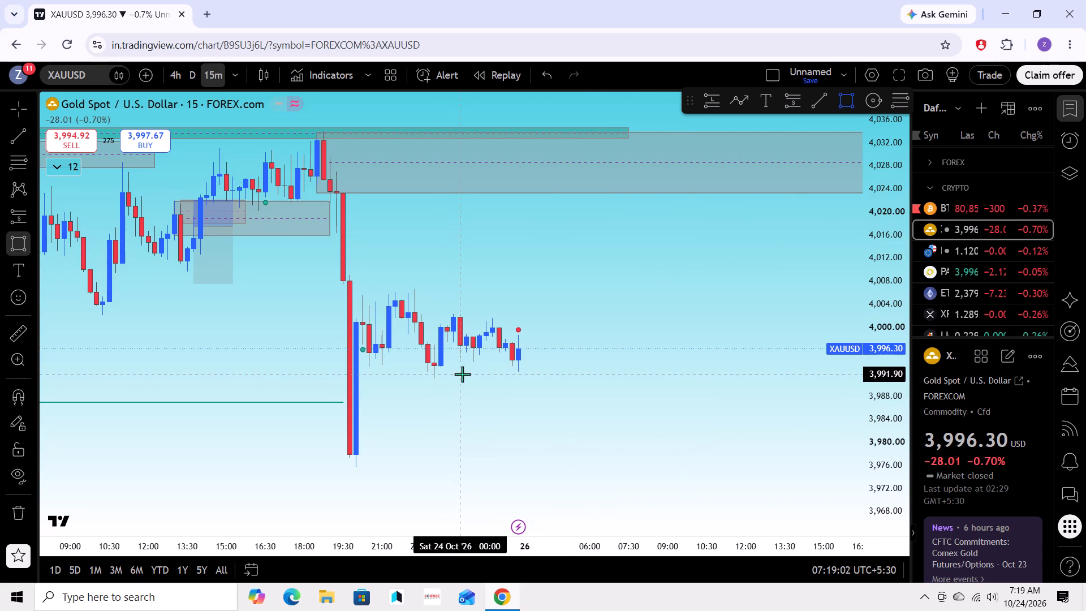
drag(432, 340, 434, 355)
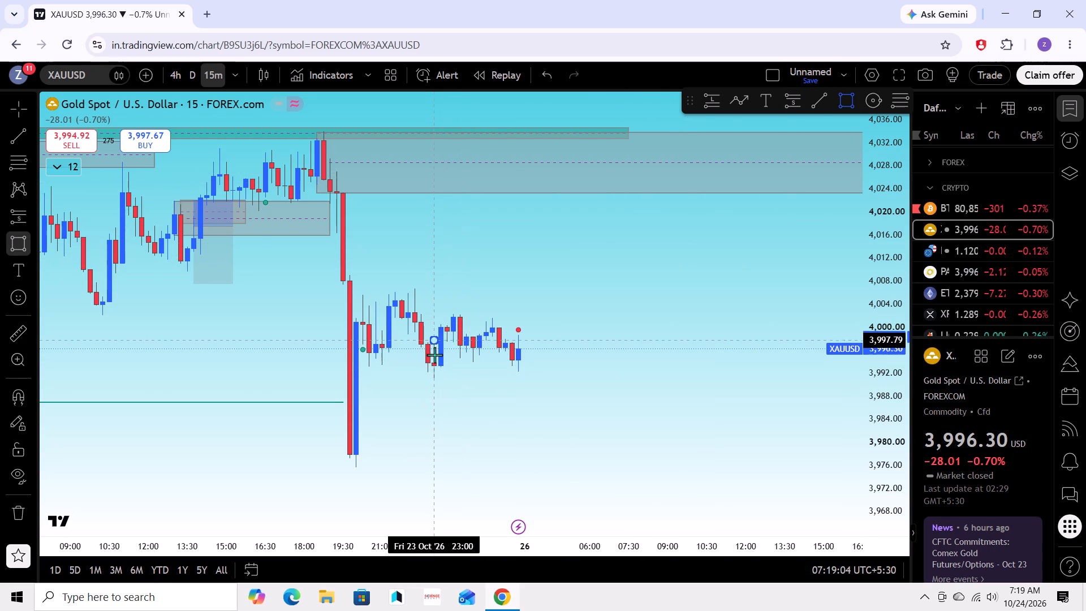
drag(434, 355, 578, 373)
click(578, 373)
click(648, 373)
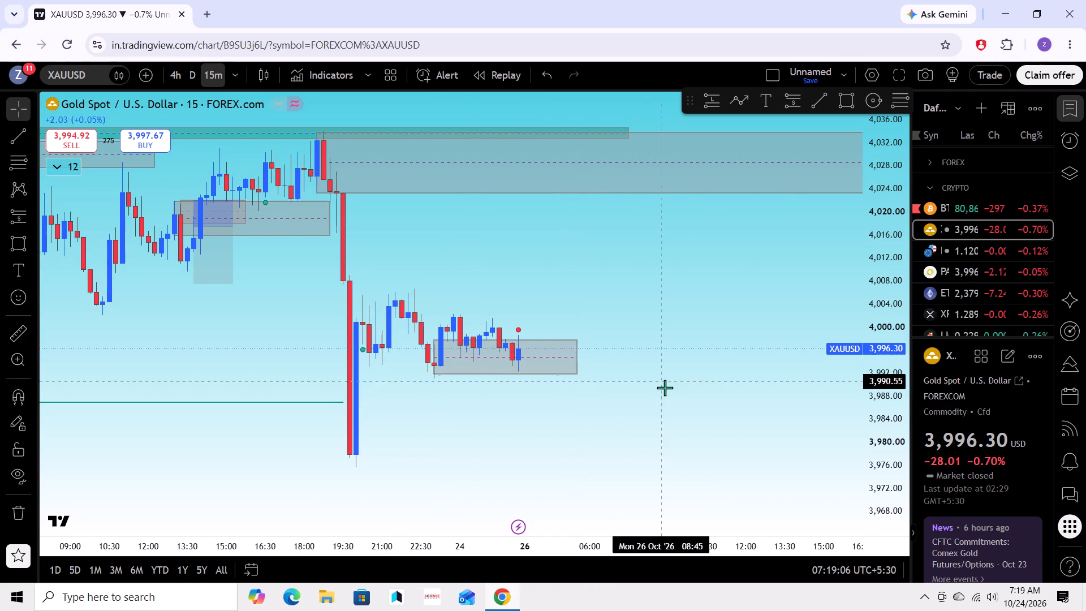
Unhide the ICT Sessions & Killzones indicator on the chart.
drag(657, 397, 676, 424)
scroll(885, 363, up, 10)
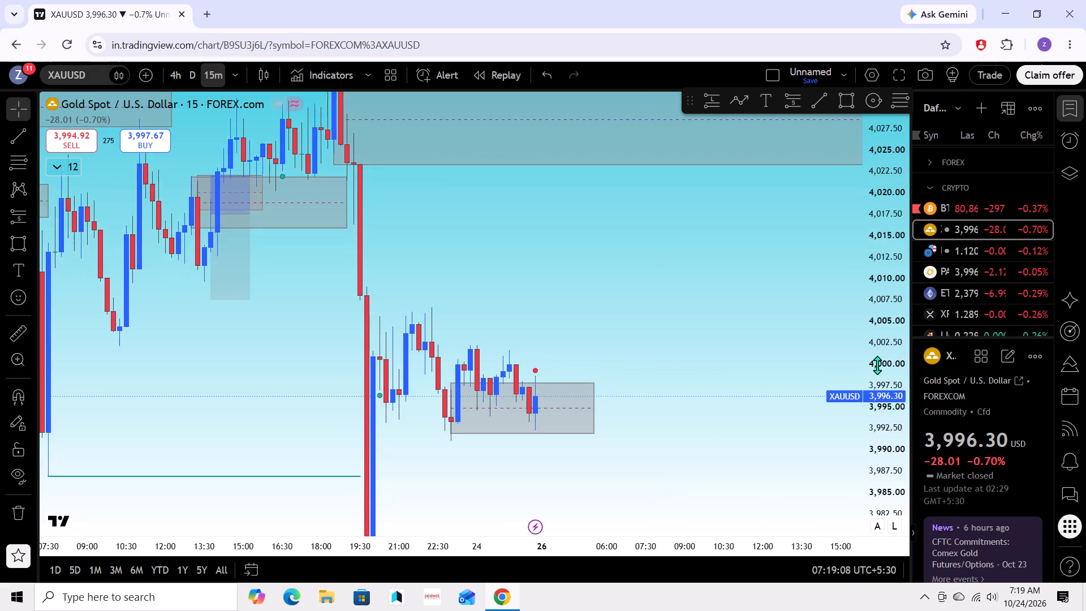
scroll(877, 365, up, 7)
drag(760, 419, 786, 289)
scroll(785, 343, up, 4)
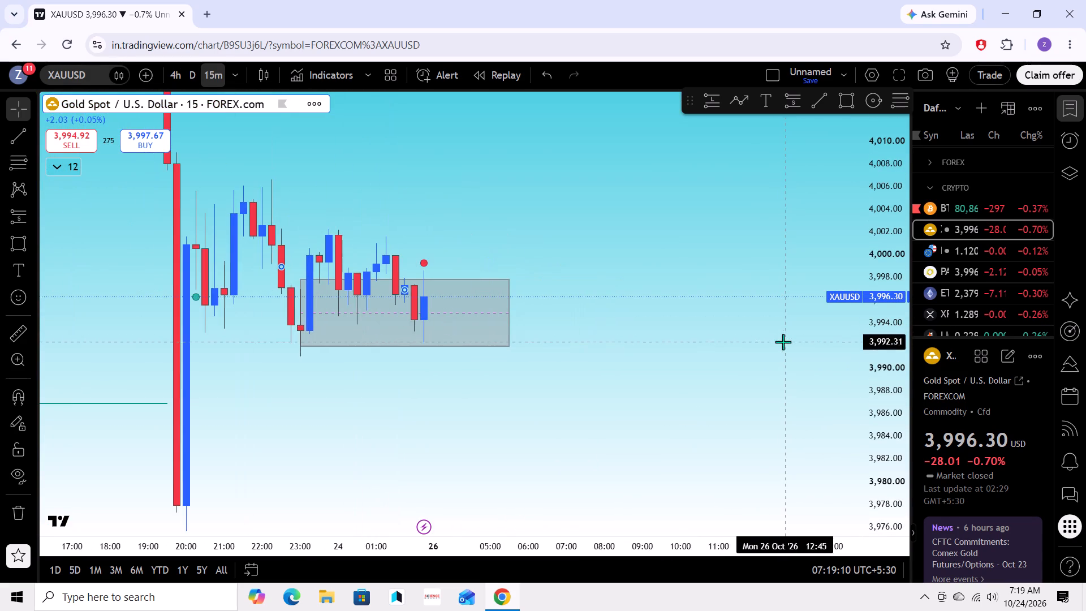
drag(656, 395, 761, 384)
drag(592, 402, 648, 419)
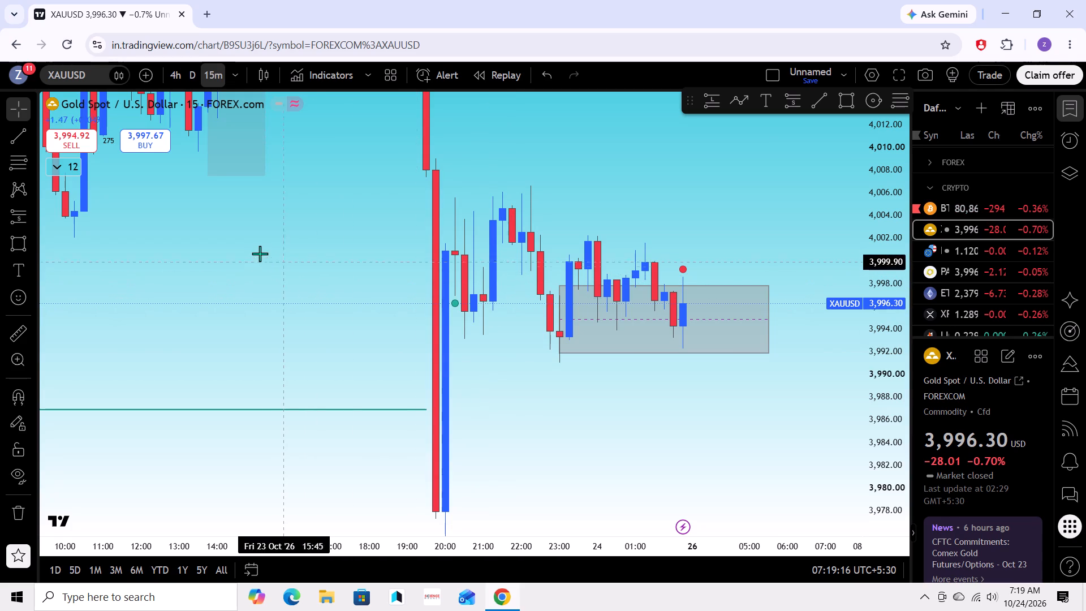
click(54, 164)
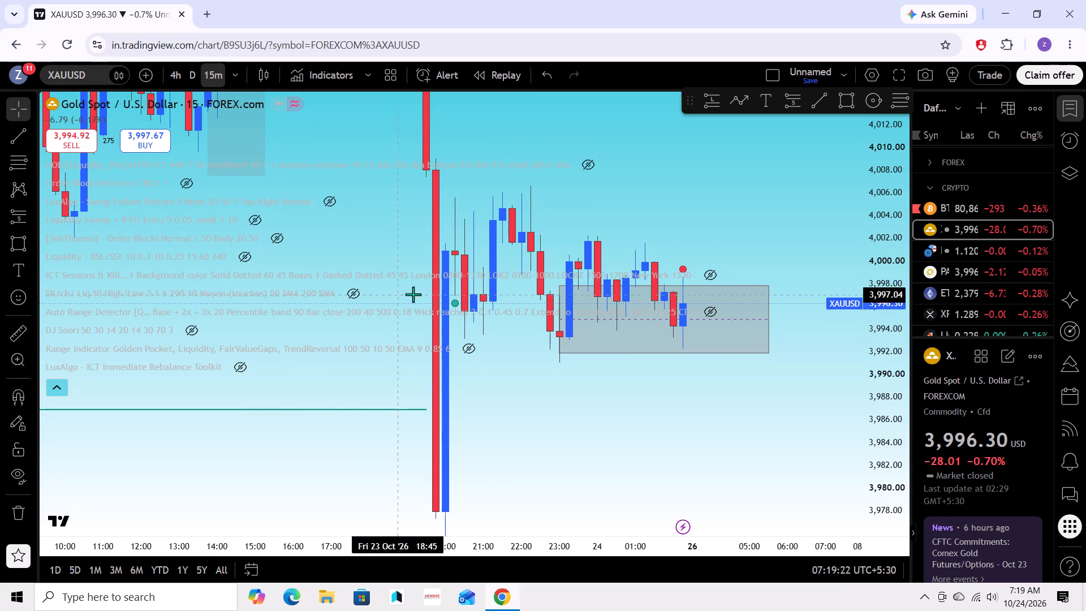
click(705, 278)
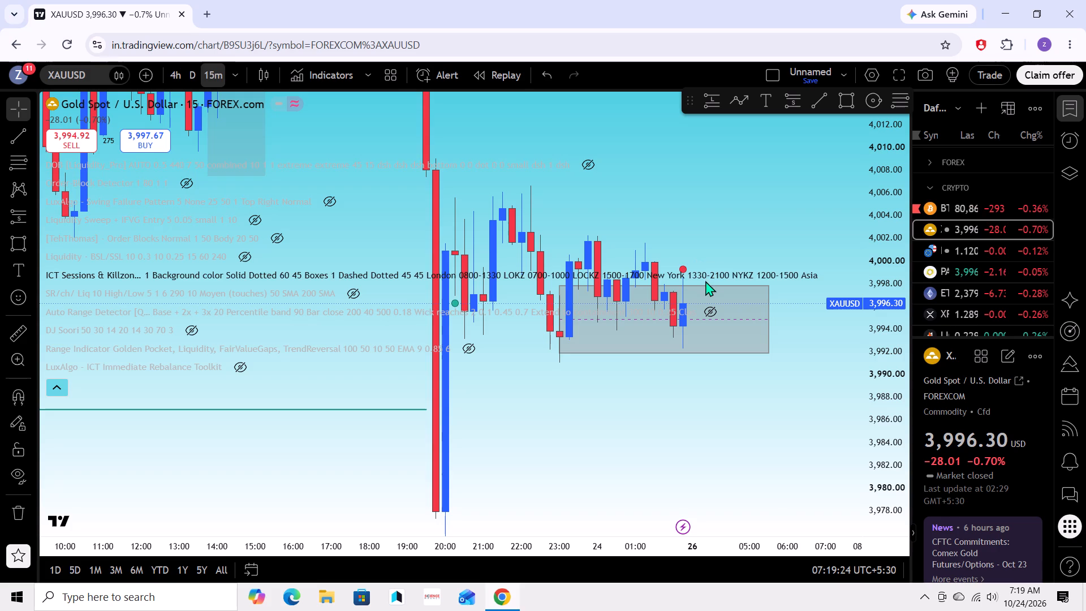
click(54, 391)
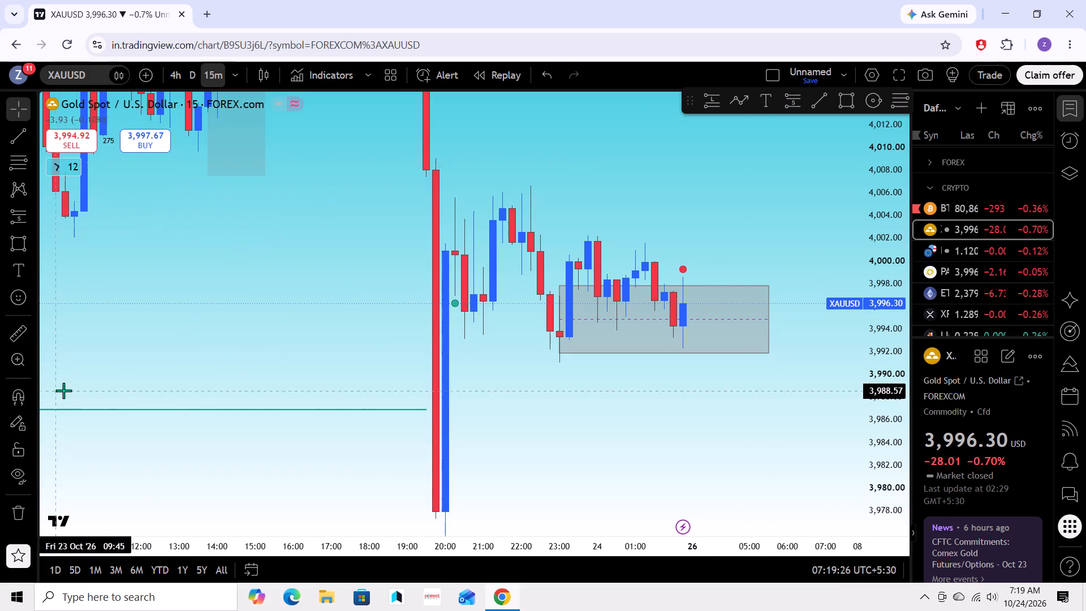
Adjust the new rectangle zone's upper edge to about 3,996.8 and its lower edge to about 3,991.2.
scroll(275, 355, down, 2)
drag(374, 353, 285, 375)
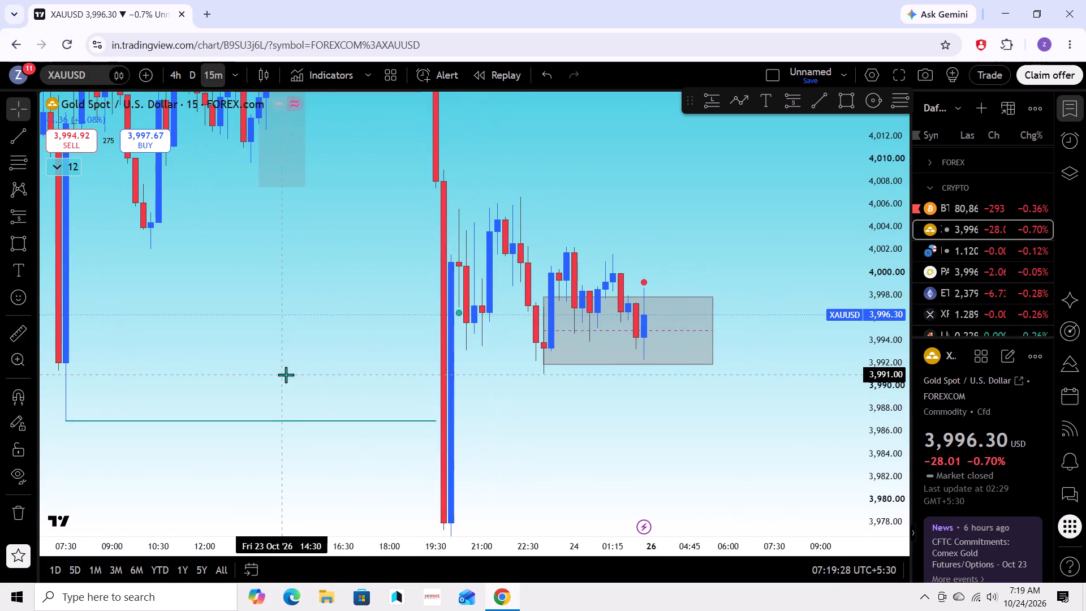
scroll(512, 413, up, 4)
drag(527, 416, 568, 461)
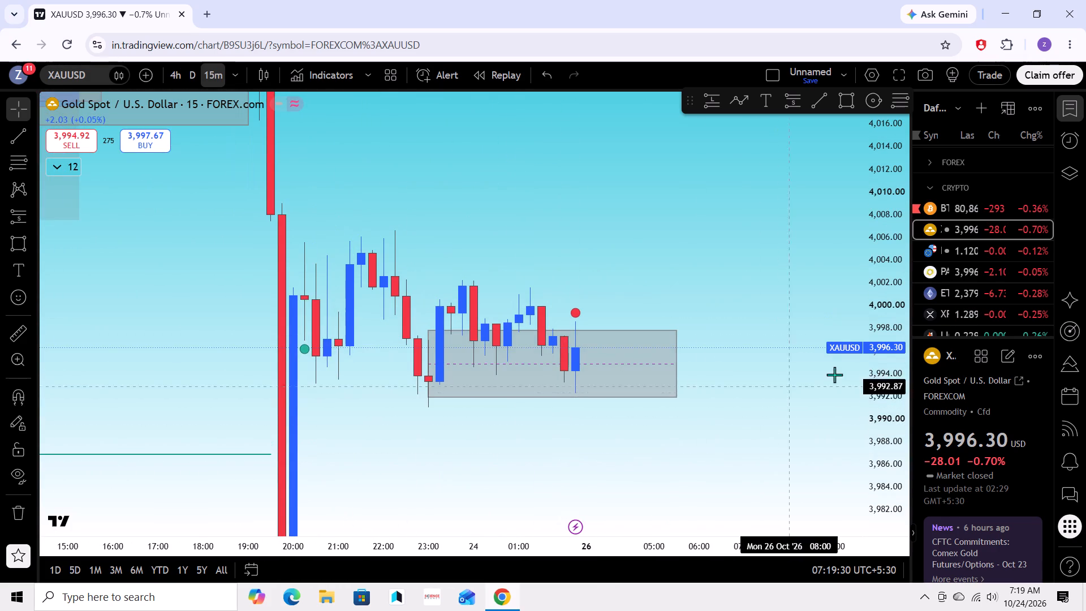
scroll(886, 366, up, 7)
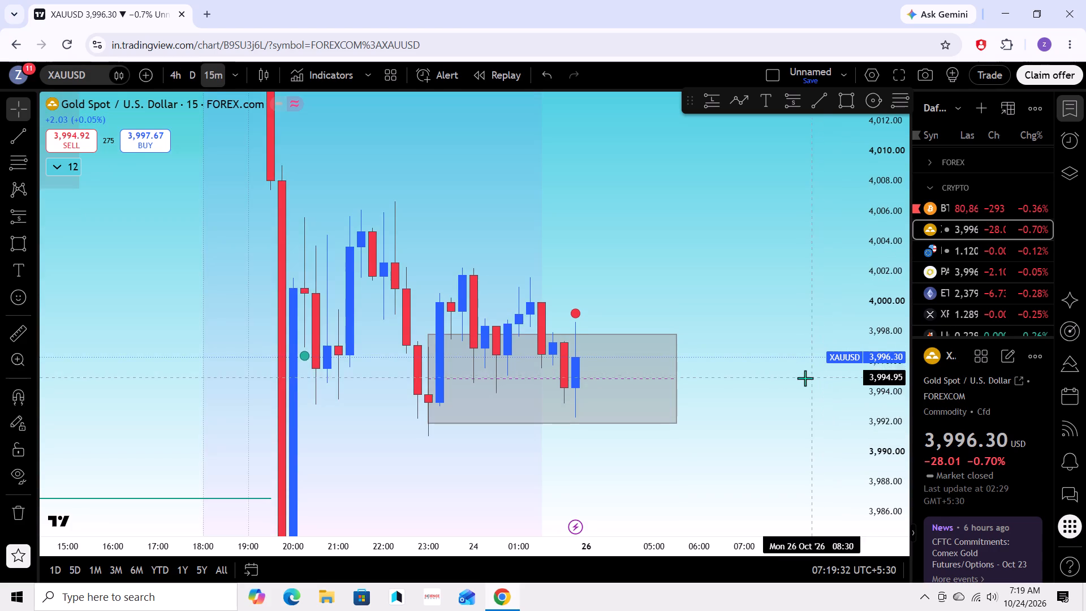
scroll(782, 380, up, 3)
drag(731, 393, 763, 406)
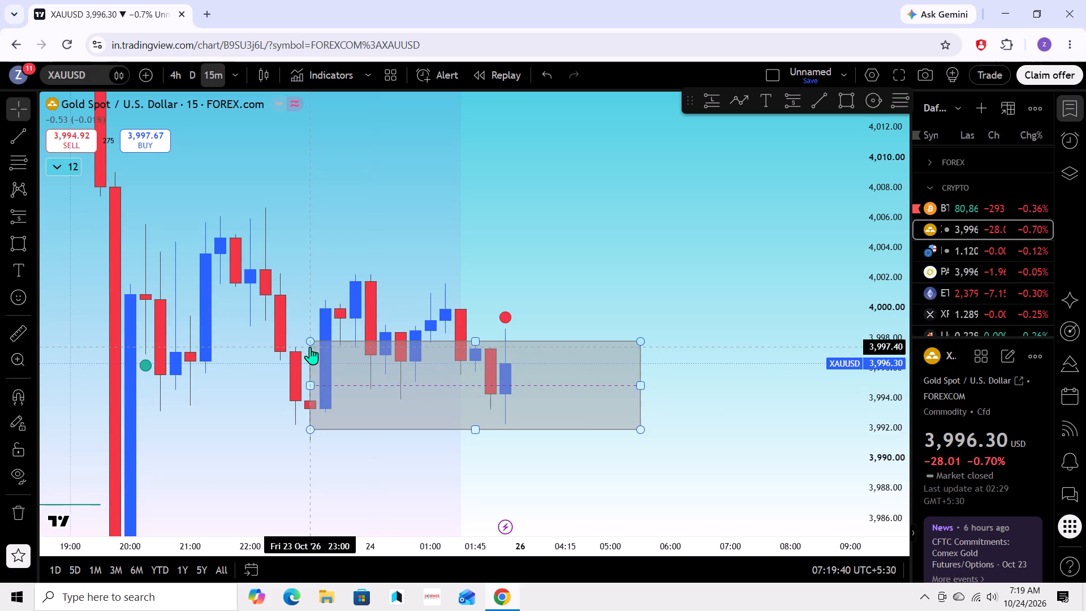
drag(310, 345, 311, 360)
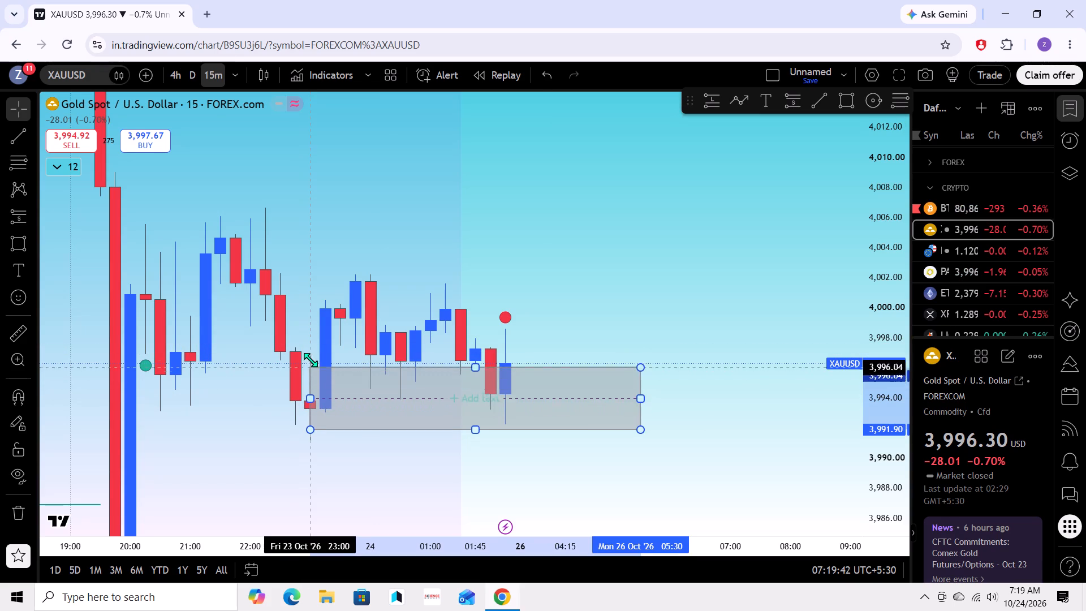
drag(311, 360, 313, 355)
click(430, 449)
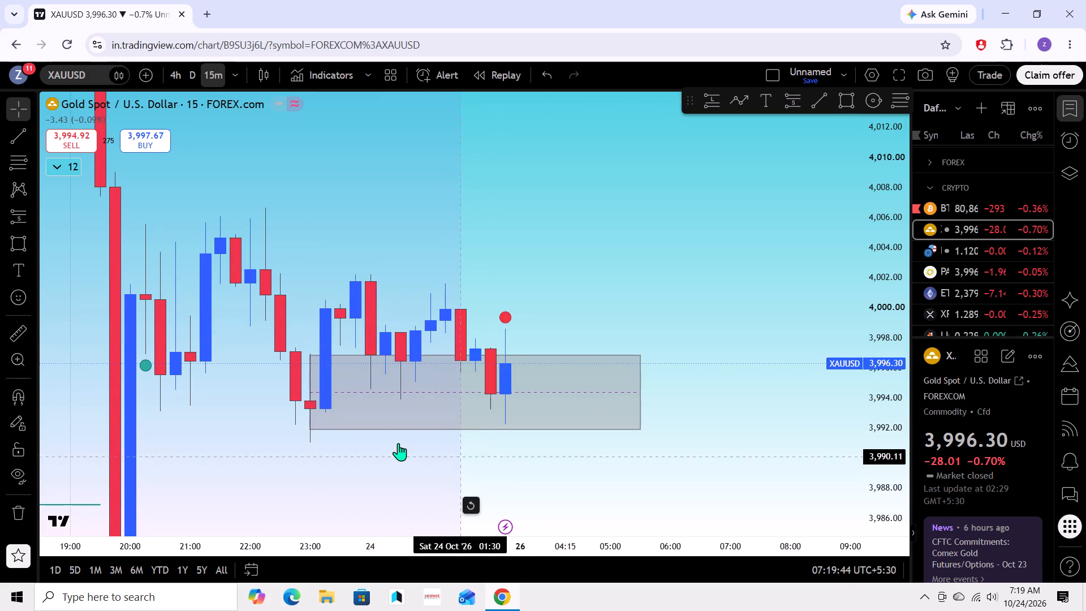
drag(473, 431, 473, 440)
click(515, 467)
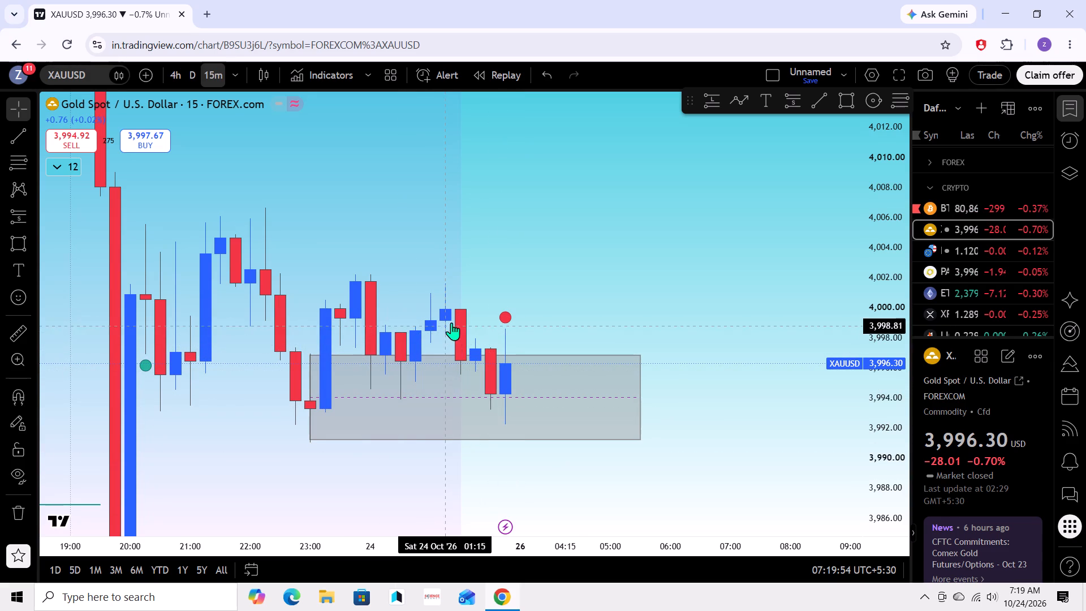
Examine the 23 October 15-minute price action against the session shading, from the earlier zones to the new rectangle.
scroll(389, 263, down, 5)
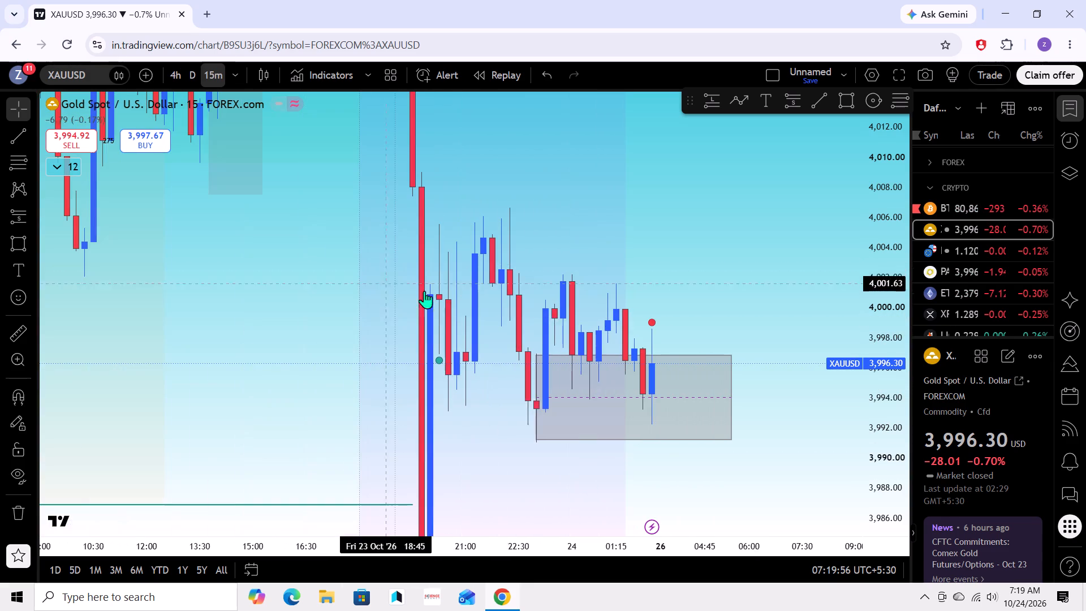
drag(740, 298, 781, 222)
scroll(782, 230, down, 4)
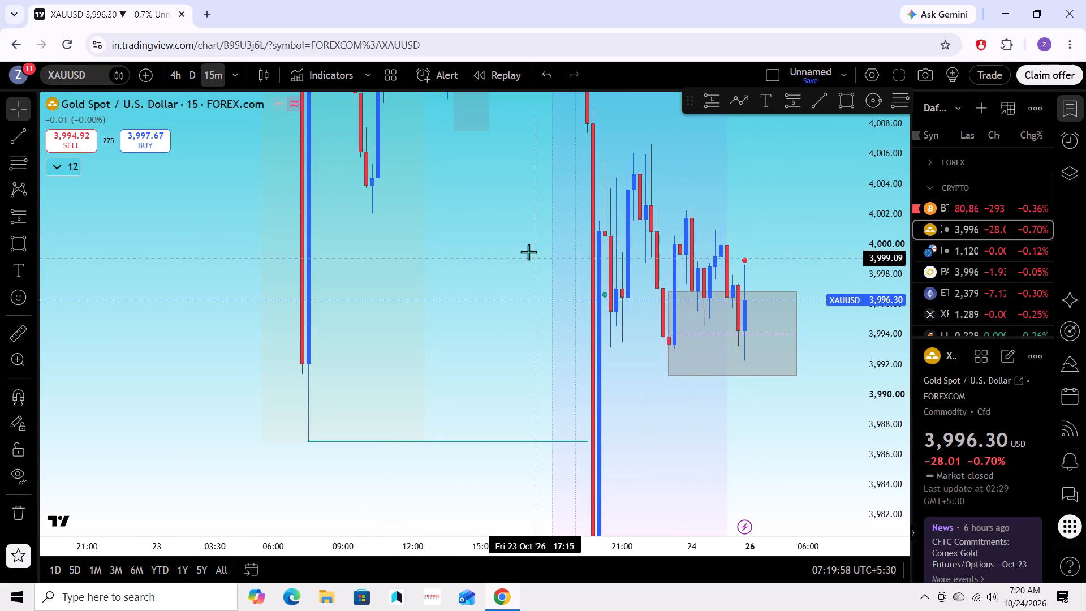
drag(517, 233, 479, 393)
scroll(747, 389, up, 6)
drag(740, 396, 745, 377)
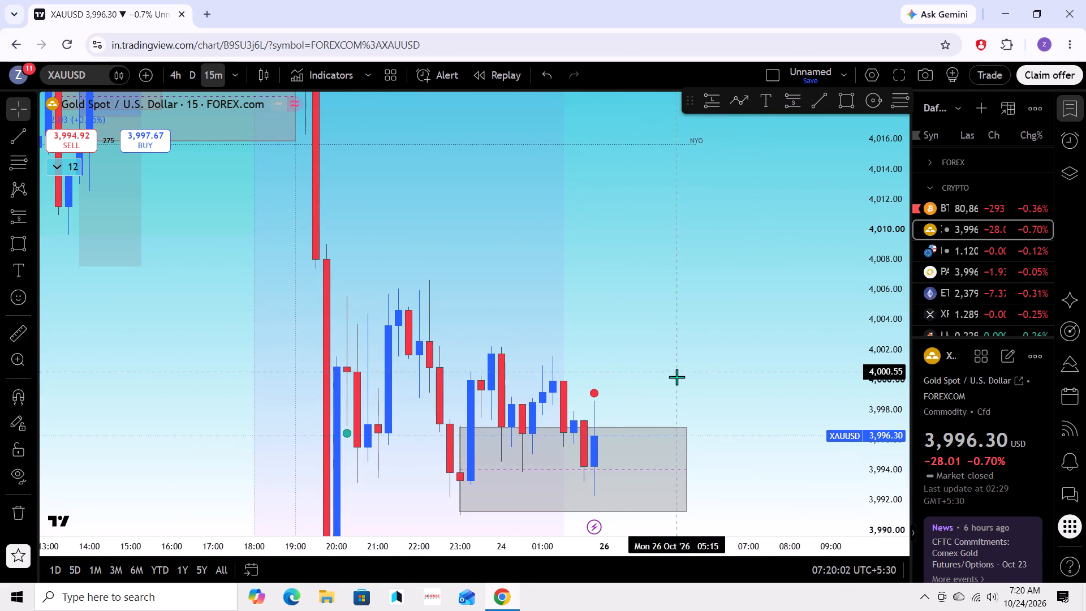
drag(679, 376, 732, 302)
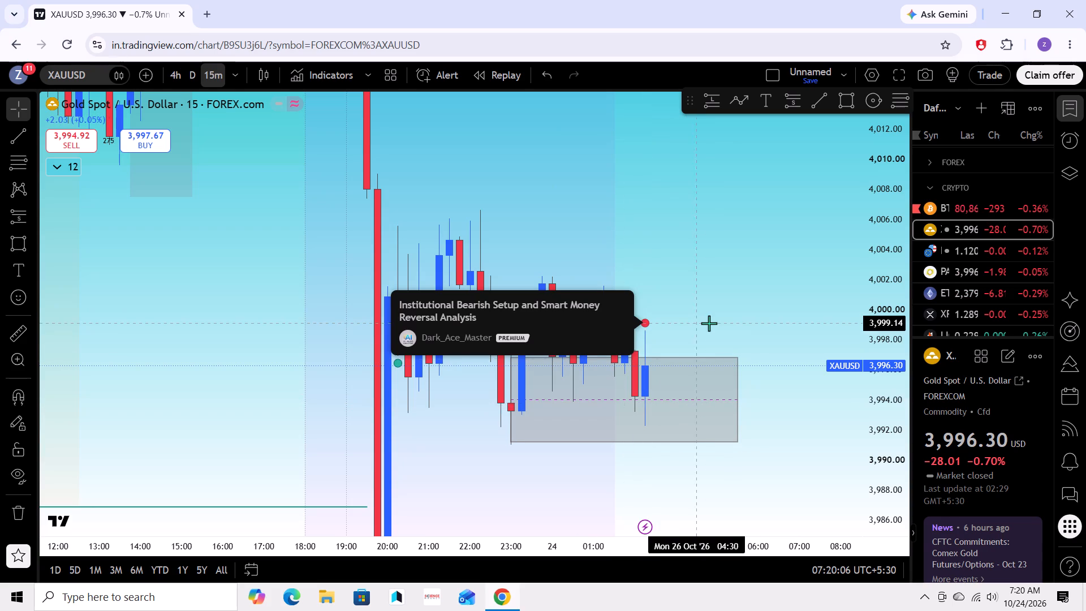
click(645, 325)
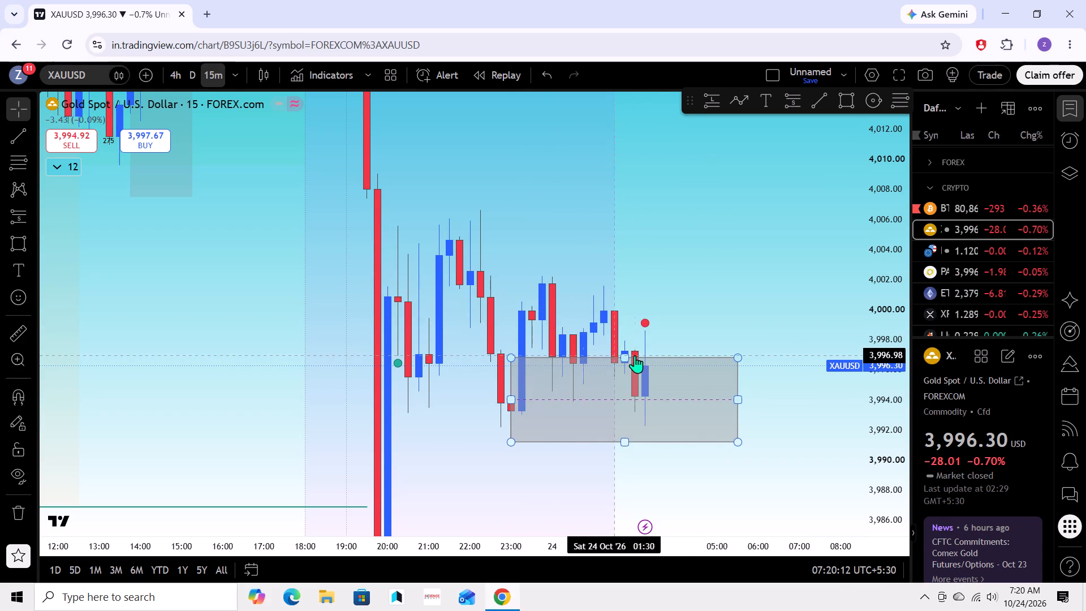
click(757, 297)
drag(769, 294, 846, 369)
drag(350, 339, 439, 506)
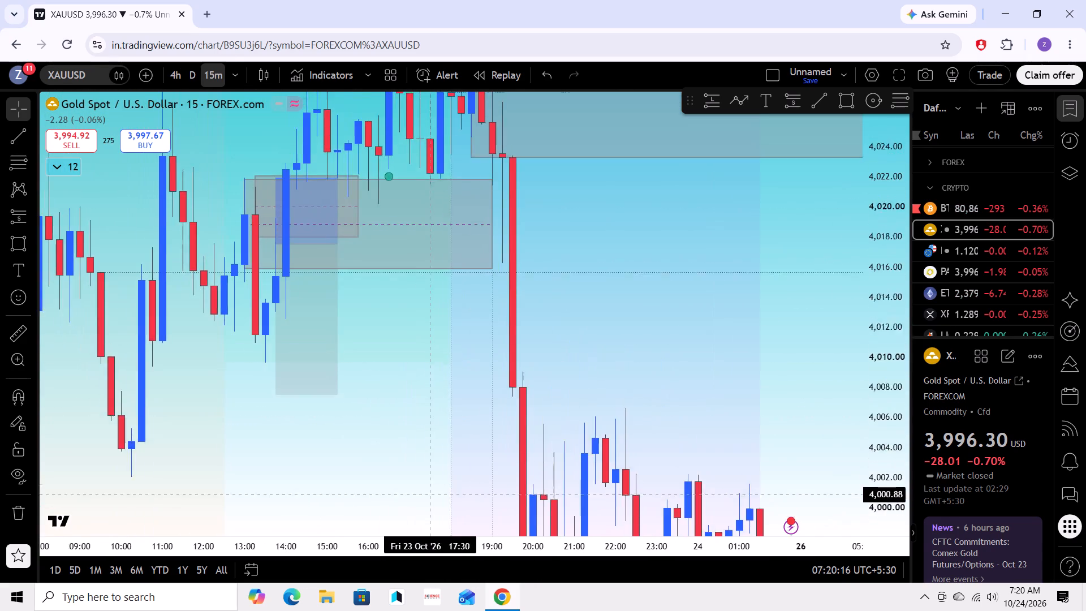
drag(439, 506, 447, 477)
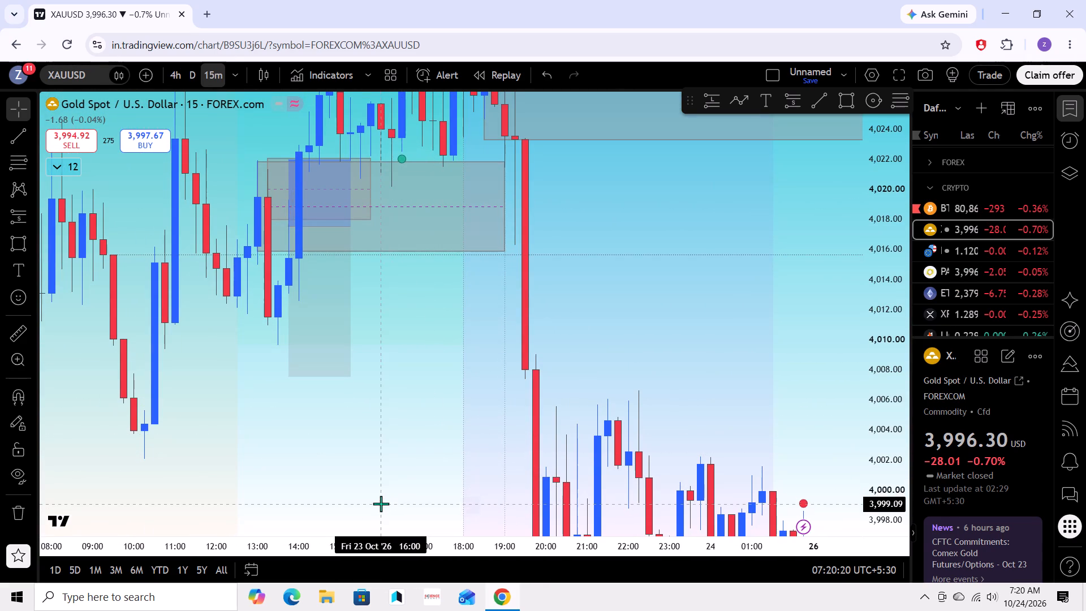
drag(423, 483, 398, 296)
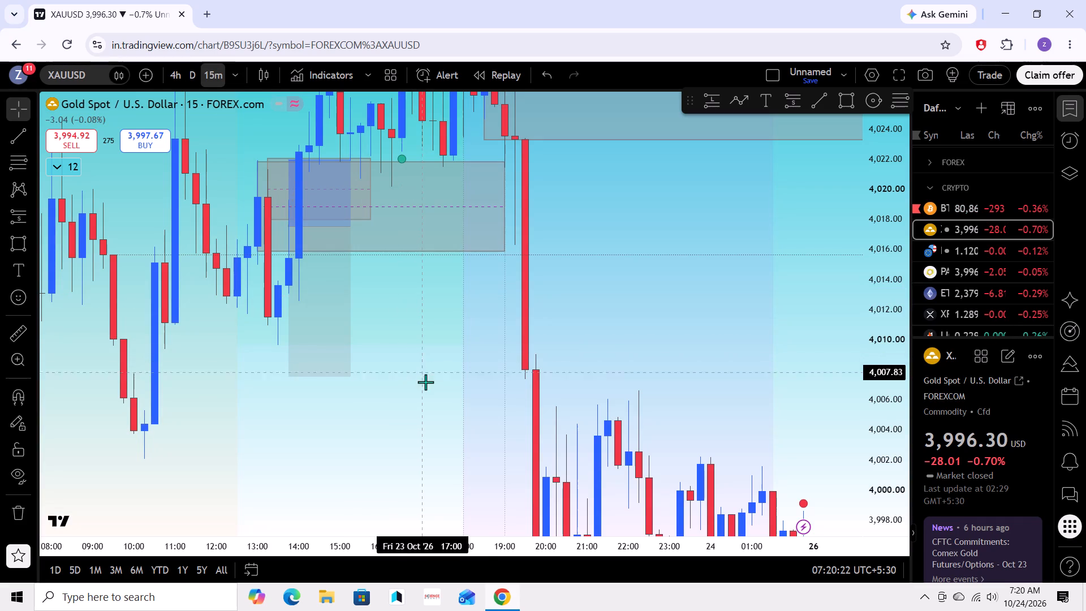
drag(448, 457, 401, 315)
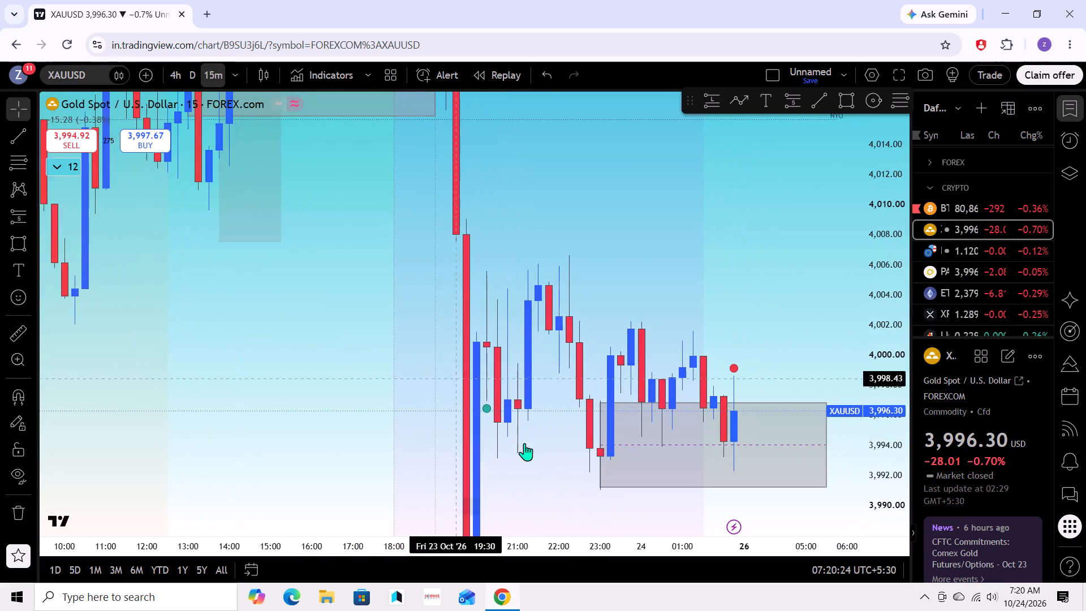
Show the hidden system tray icons in the Windows taskbar.
click(924, 591)
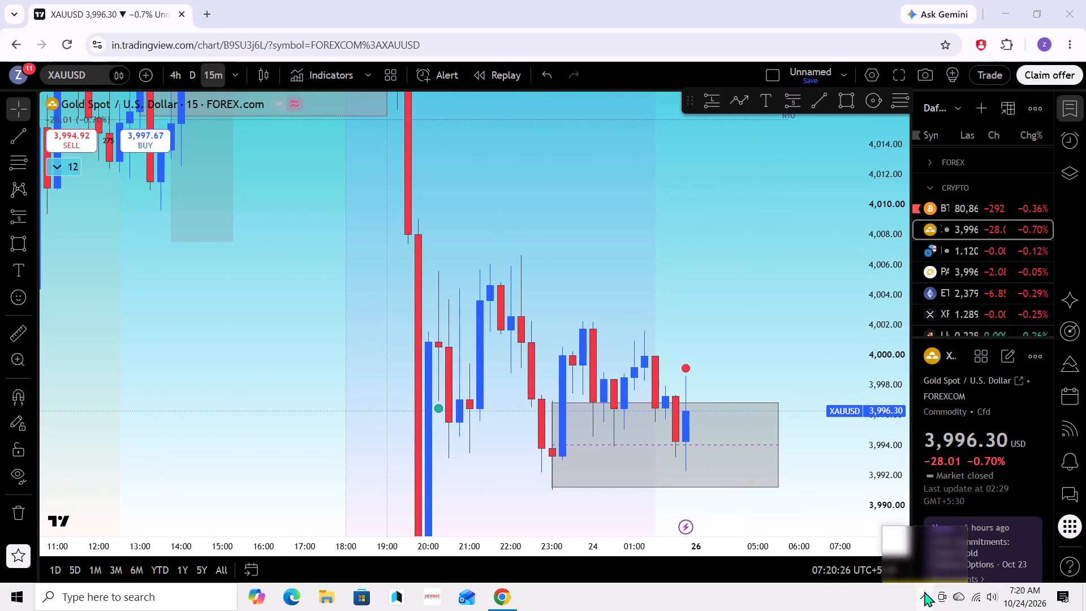
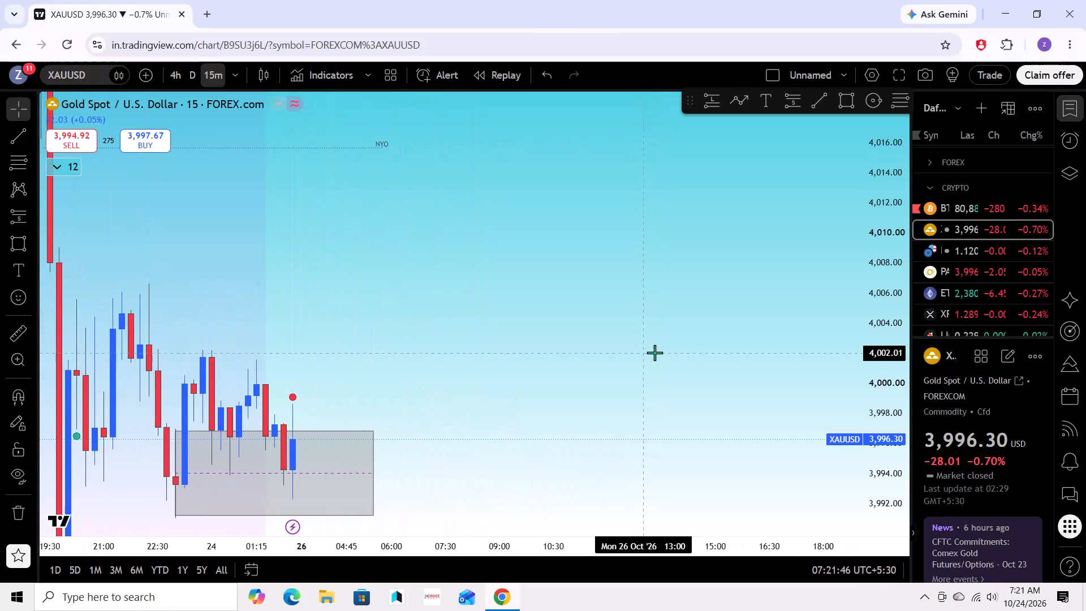
Examine the 15-minute price action from the 23 October session low and NYO level through to the newest rectangle zone.
scroll(658, 352, down, 3)
drag(528, 378, 674, 390)
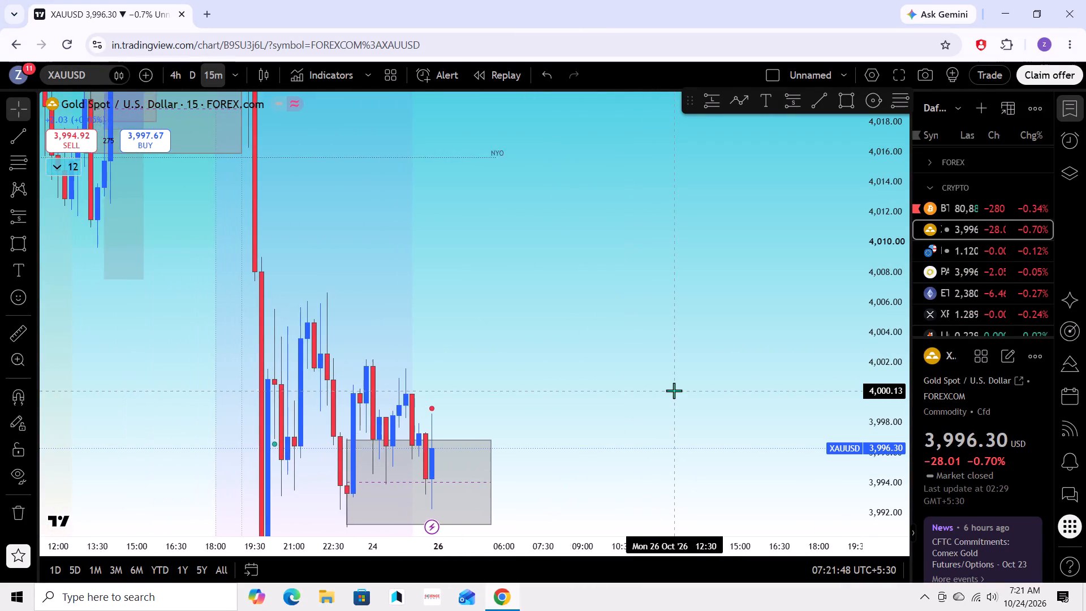
drag(674, 373, 732, 428)
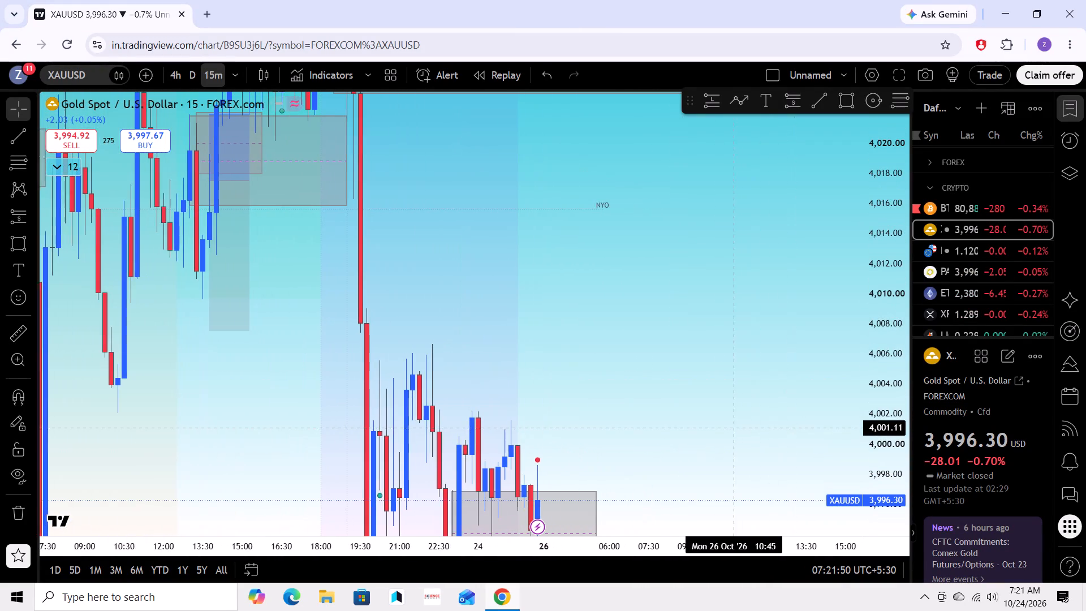
drag(732, 428, 731, 428)
scroll(876, 380, down, 8)
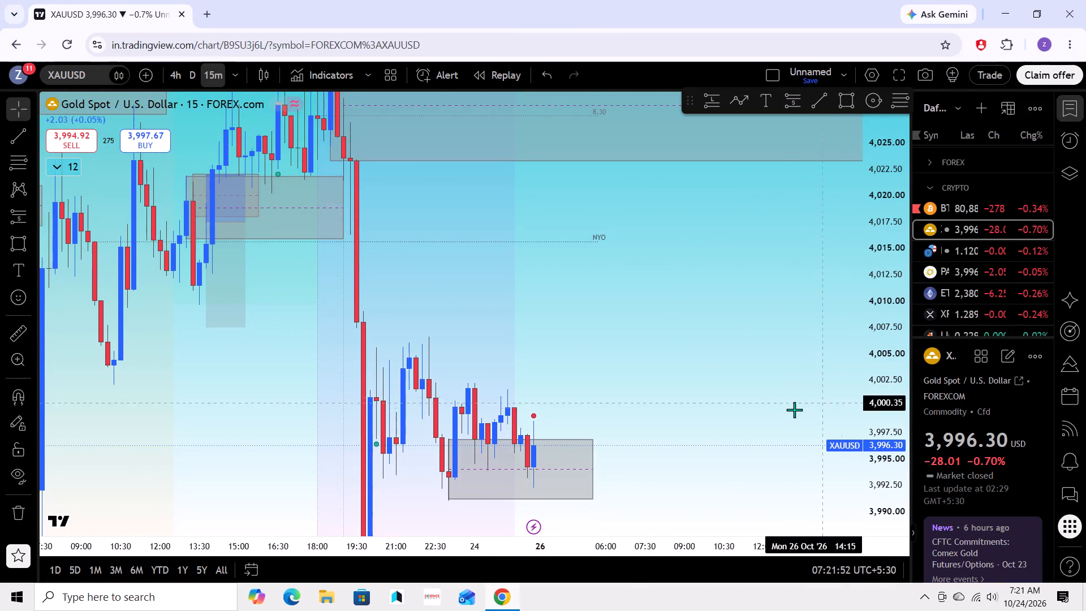
scroll(786, 412, down, 3)
drag(784, 413, 787, 317)
drag(788, 323, 769, 341)
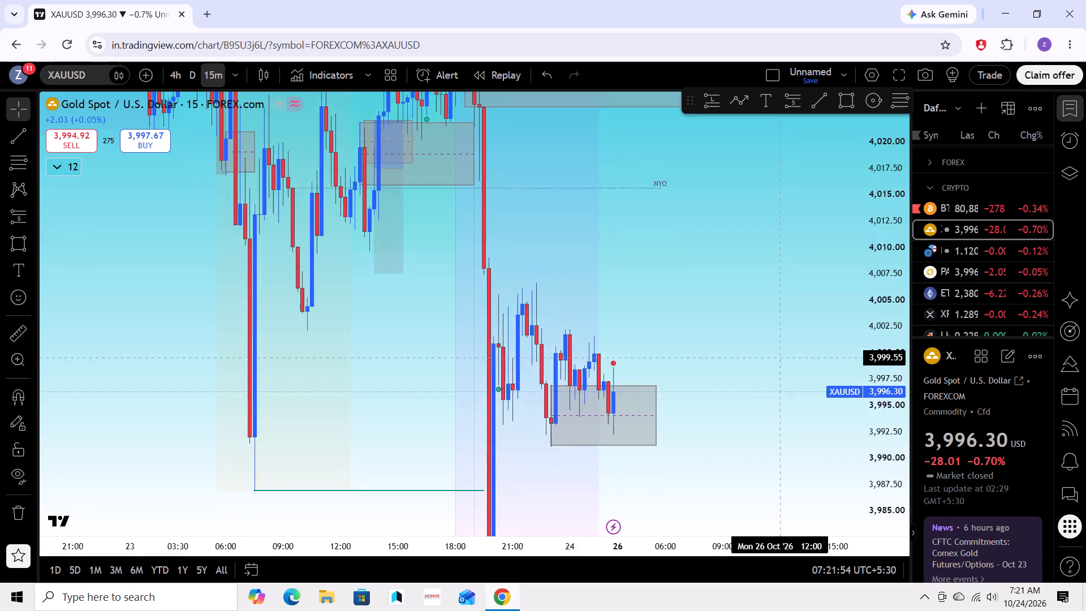
drag(769, 341, 765, 335)
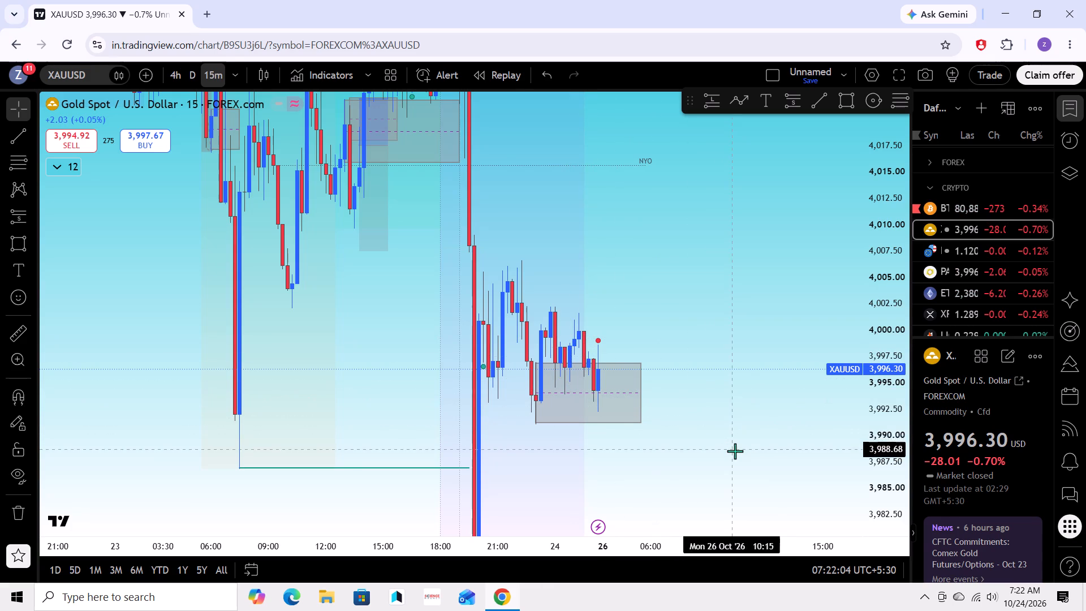
scroll(758, 475, up, 3)
drag(693, 476, 726, 488)
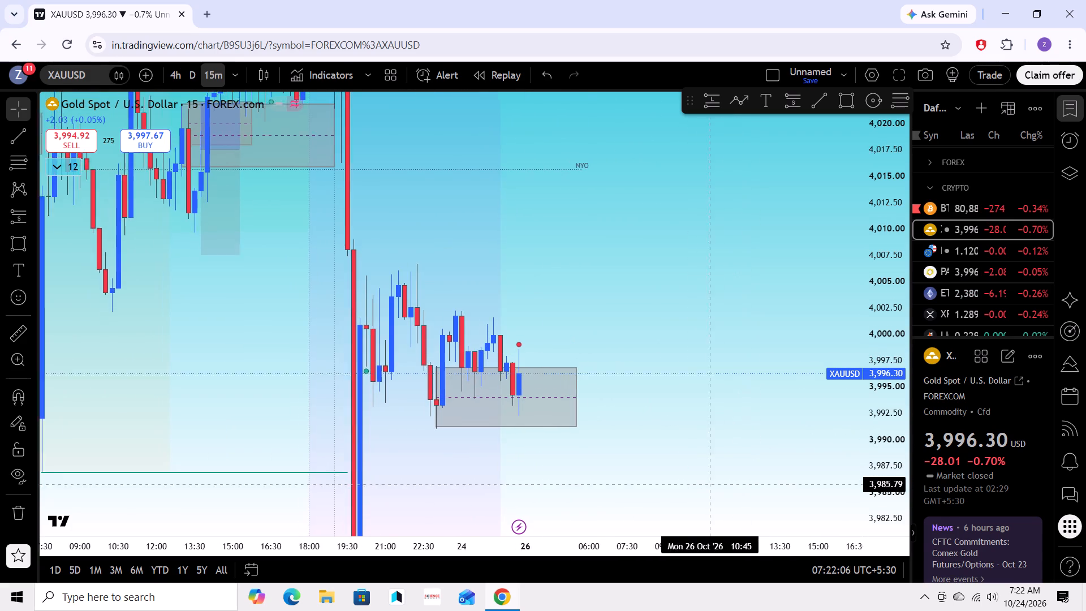
drag(726, 488, 755, 496)
scroll(886, 440, up, 4)
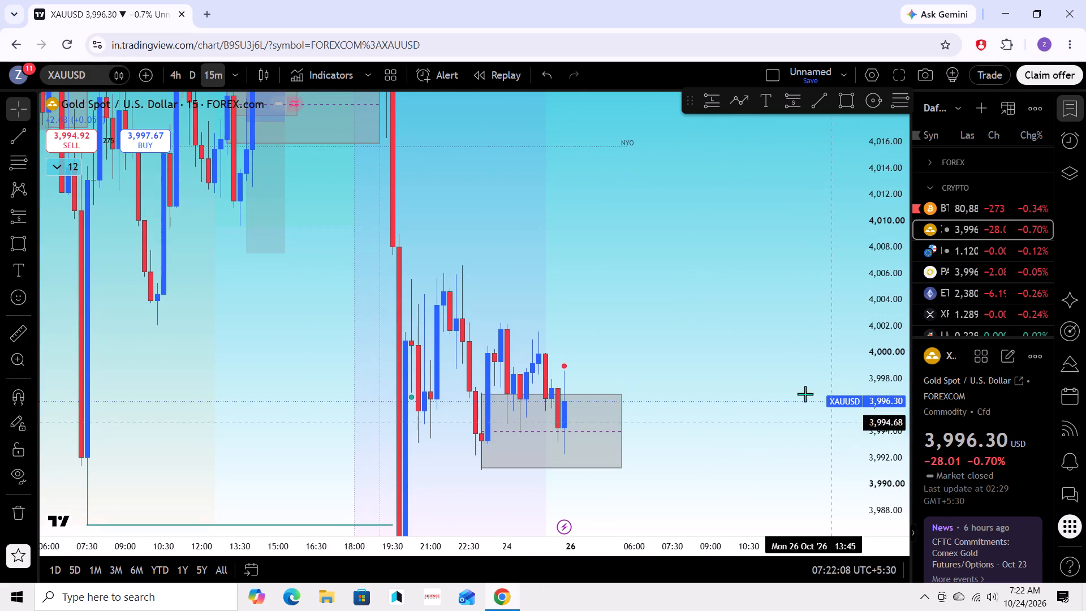
Switch the XAUUSD chart to the 5-minute interval.
click(233, 73)
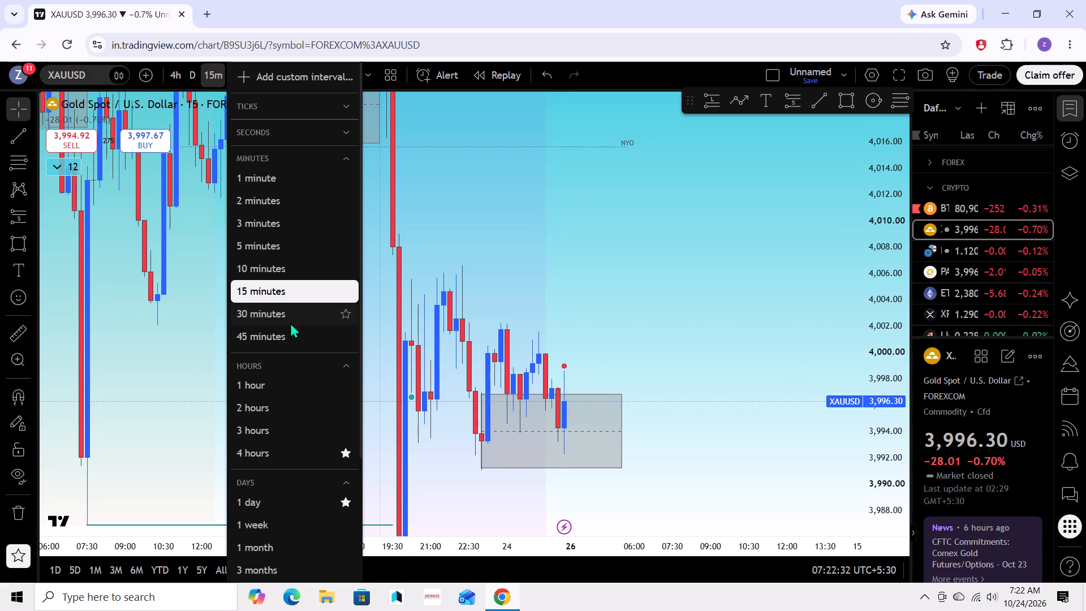
click(288, 251)
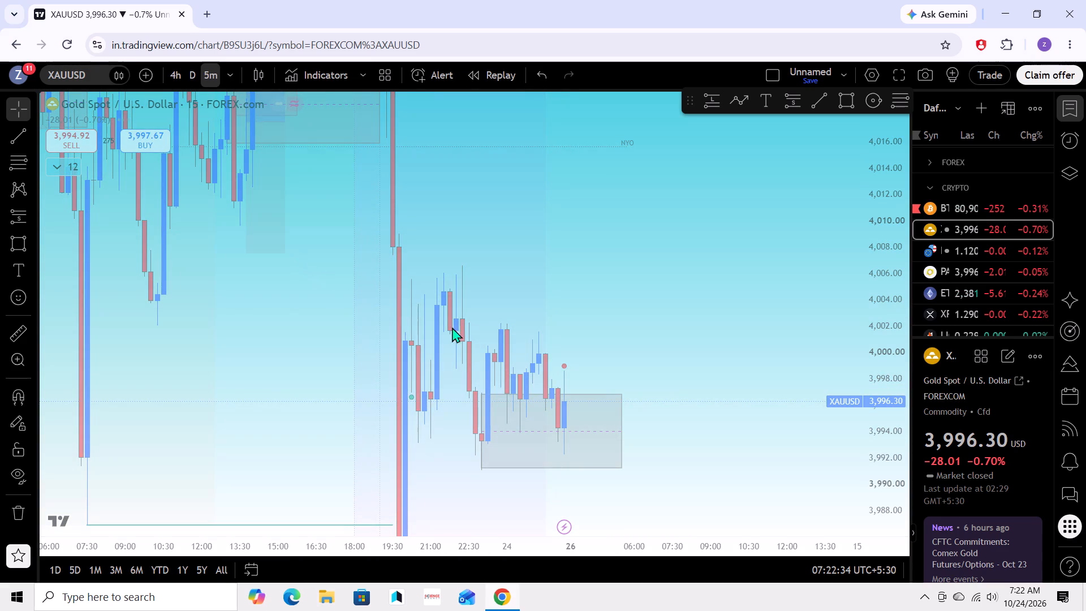
Examine the 5-minute price action around the grey rectangle zone and the sharp sell-off before it.
drag(594, 335, 652, 258)
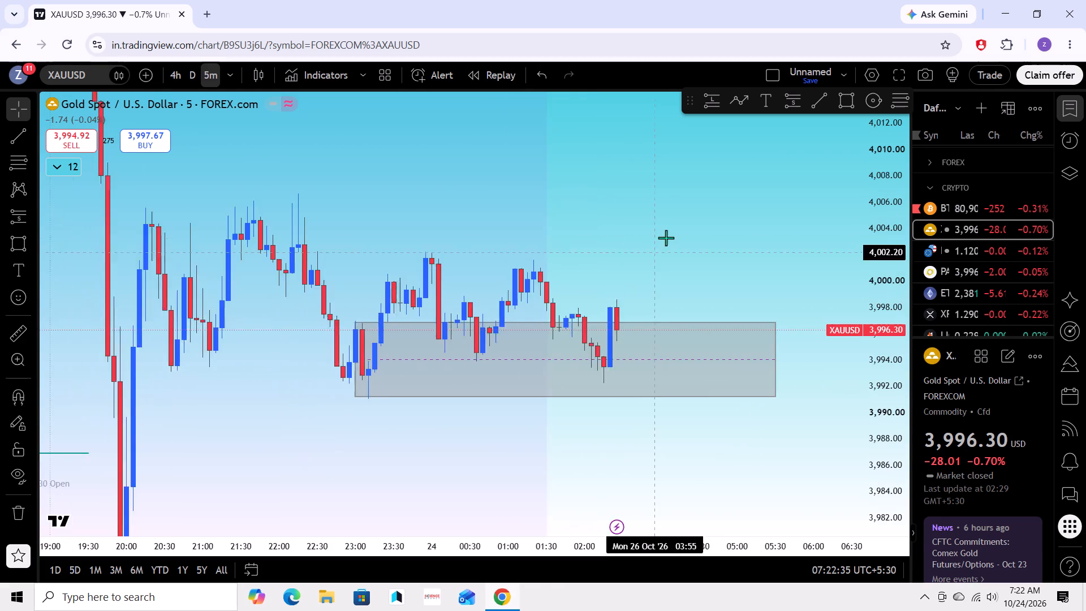
scroll(666, 238, down, 5)
drag(812, 466, 766, 411)
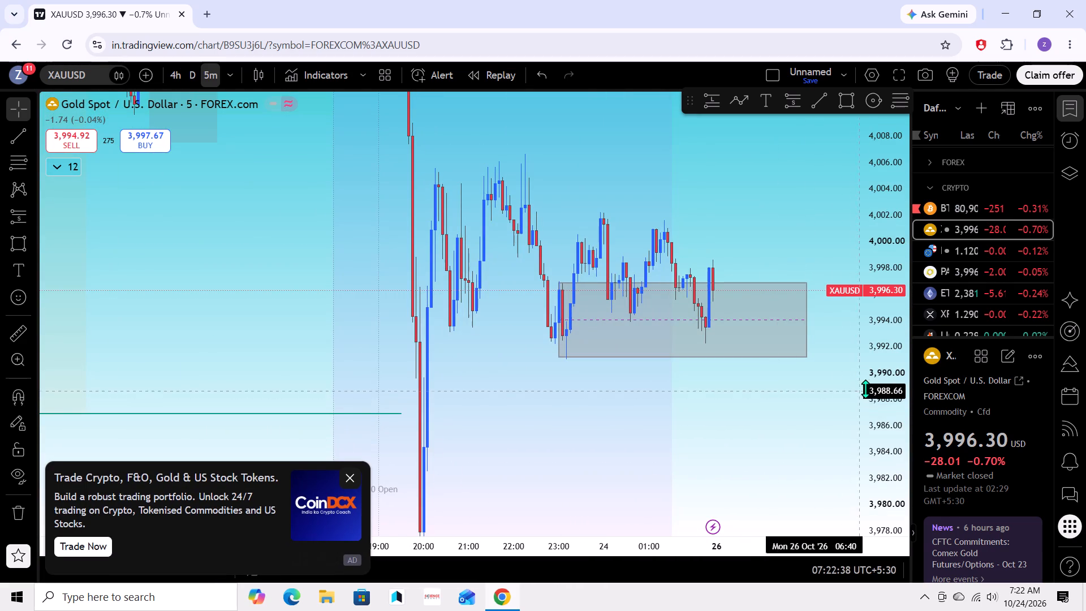
scroll(896, 389, up, 14)
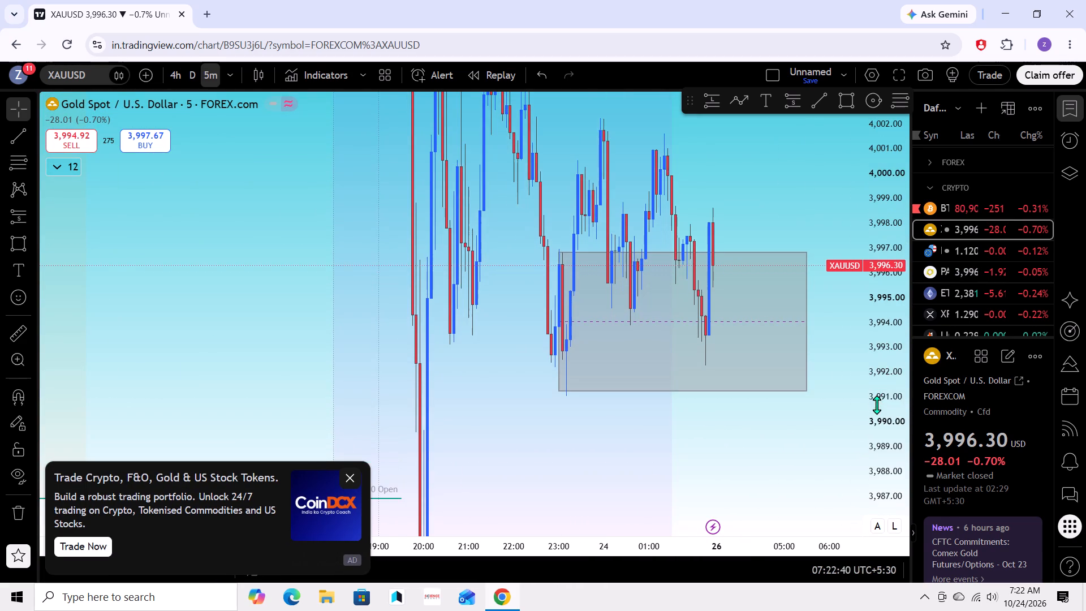
scroll(874, 401, up, 4)
drag(751, 448, 769, 498)
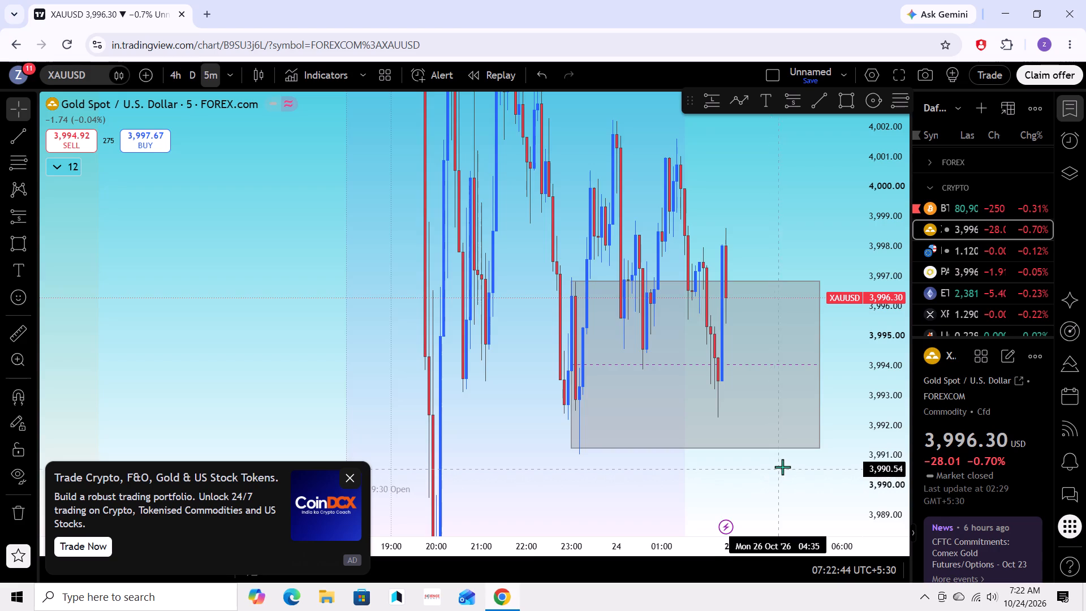
scroll(786, 463, up, 4)
scroll(881, 386, down, 9)
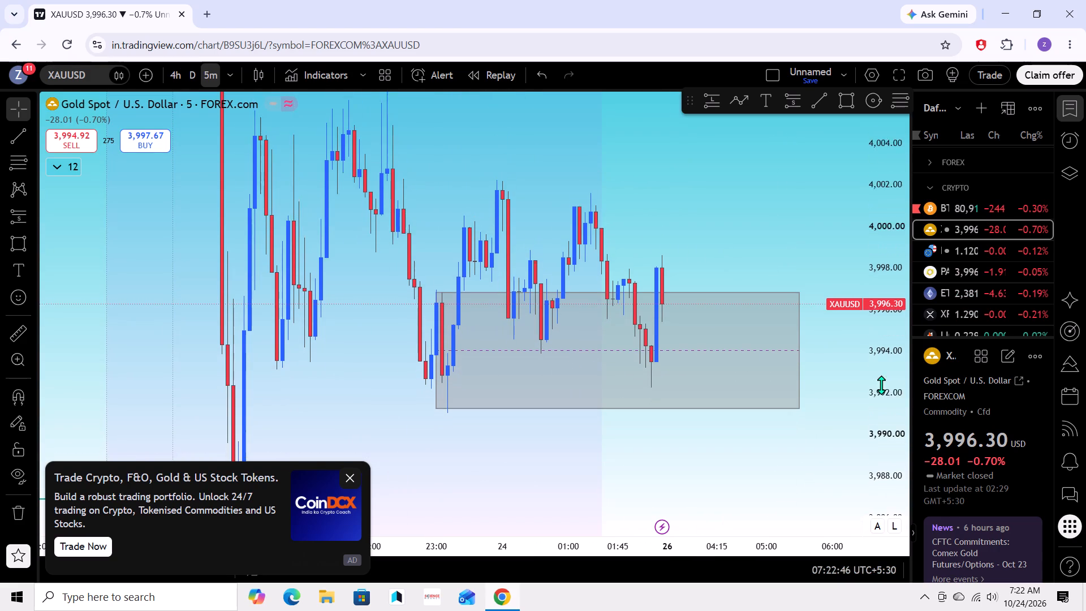
scroll(881, 385, down, 4)
drag(695, 462, 743, 451)
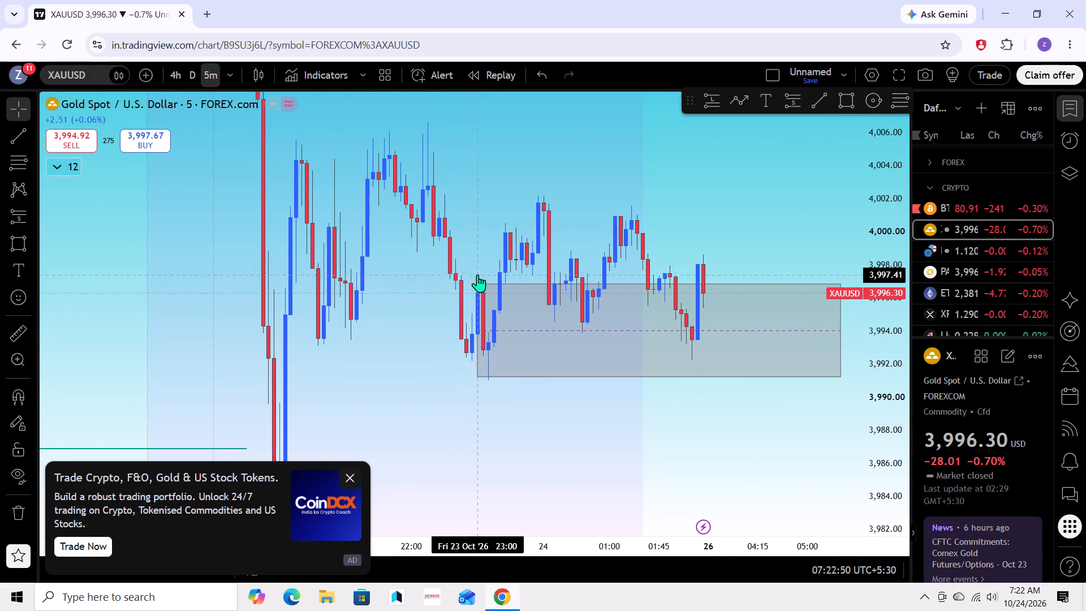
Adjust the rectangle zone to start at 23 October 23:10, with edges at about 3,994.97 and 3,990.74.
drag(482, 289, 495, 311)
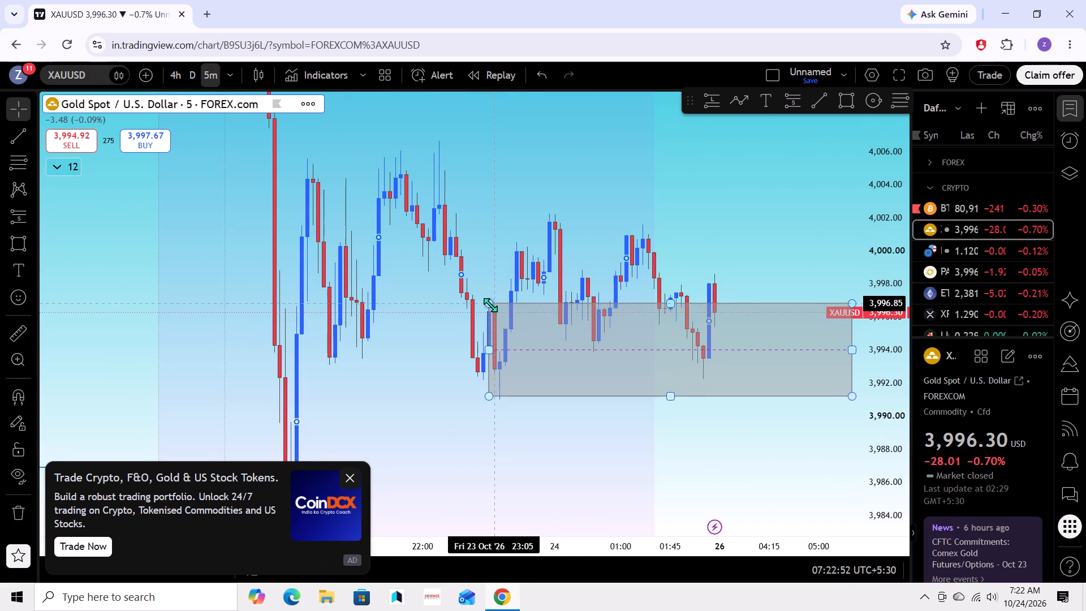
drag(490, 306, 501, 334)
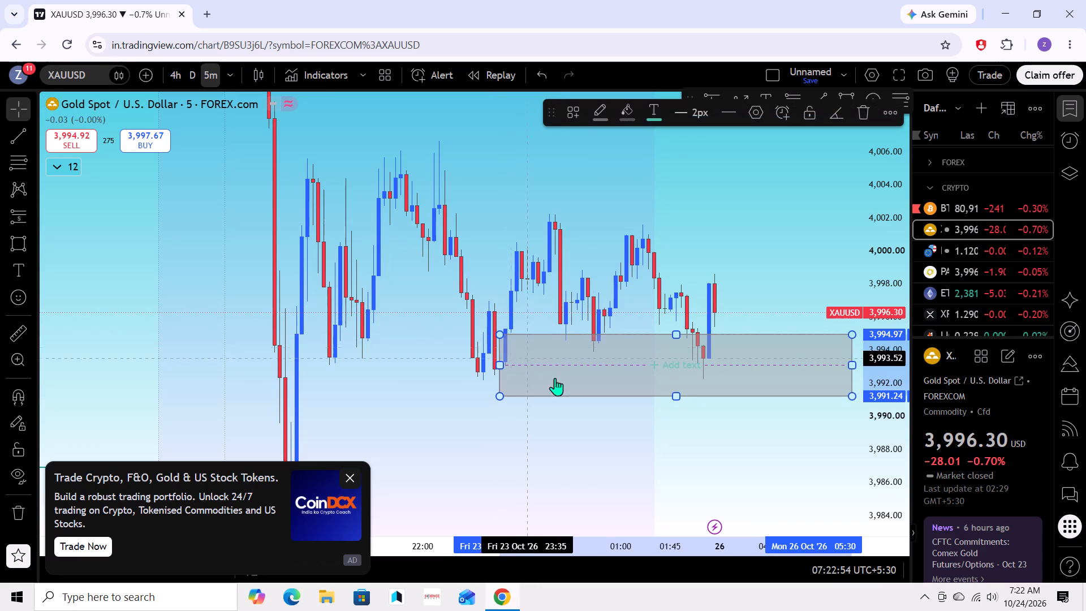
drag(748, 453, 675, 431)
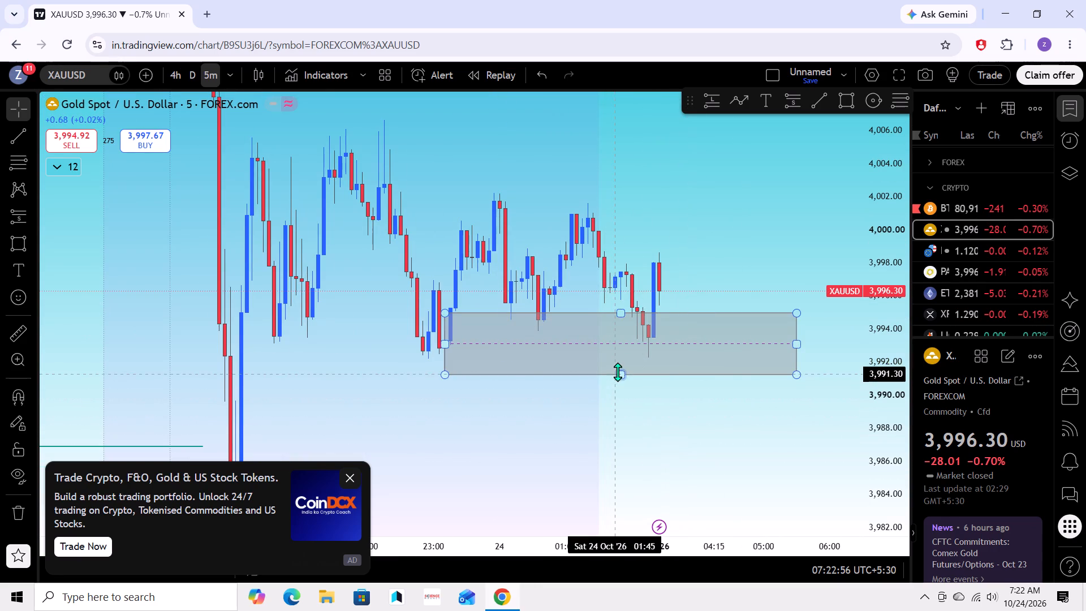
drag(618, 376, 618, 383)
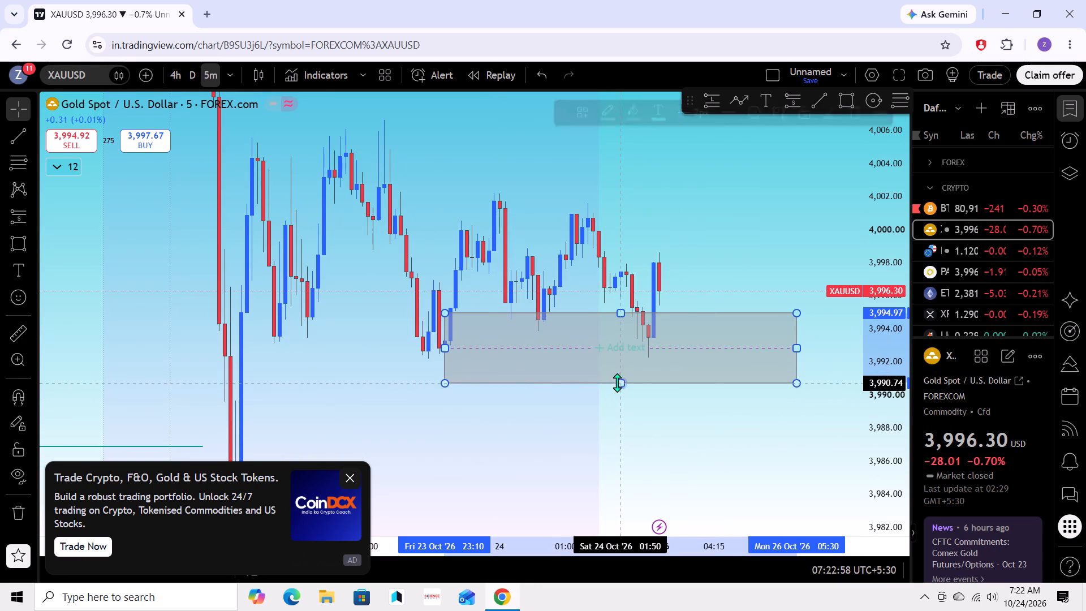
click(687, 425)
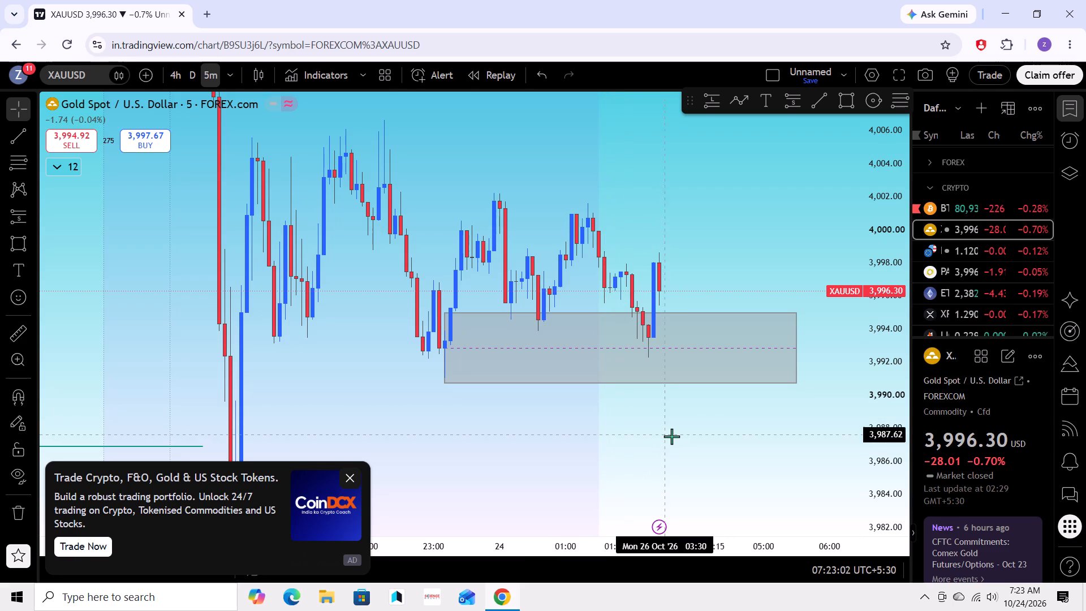
Draw a rectangle zone over the swing high near 24 October 00:00, from about 3,999.9 to 4,002.2, extending to about 01:30.
scroll(673, 438, up, 1)
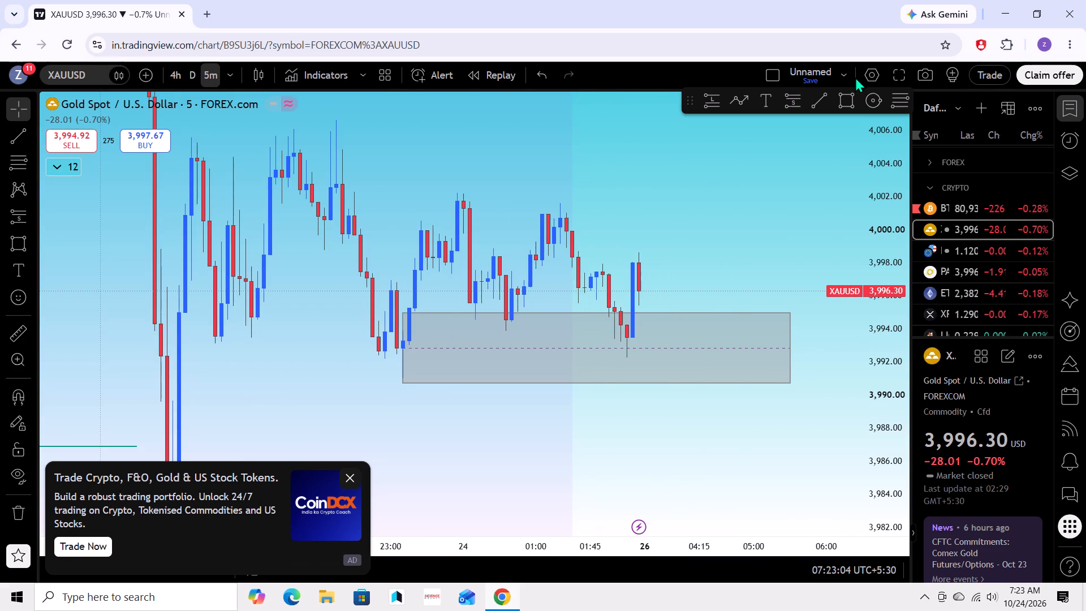
click(850, 94)
drag(459, 231, 467, 185)
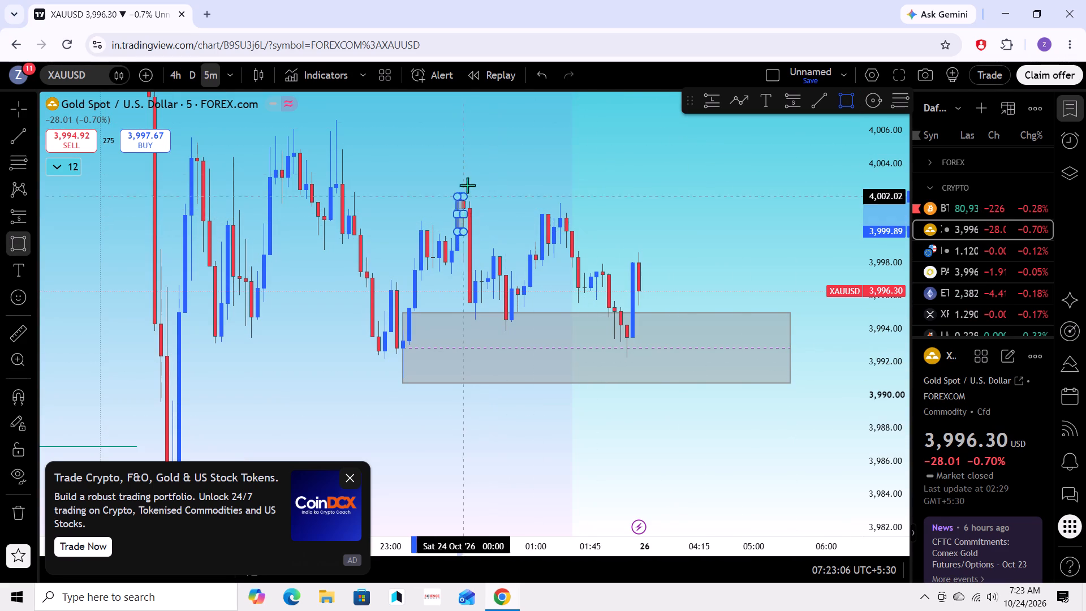
drag(467, 185, 570, 190)
click(571, 193)
click(633, 184)
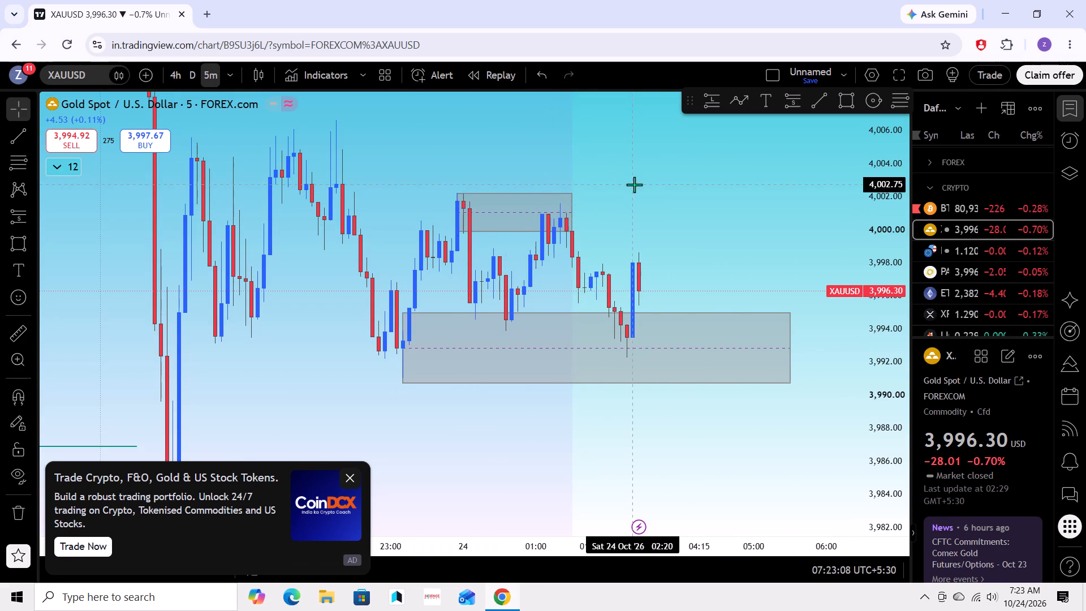
Draw a rectangle zone at the latest swing low, from about 3,994.33 to 3,992.28, spanning 24 October 02:15 to 26 October 05:30.
scroll(703, 233, up, 2)
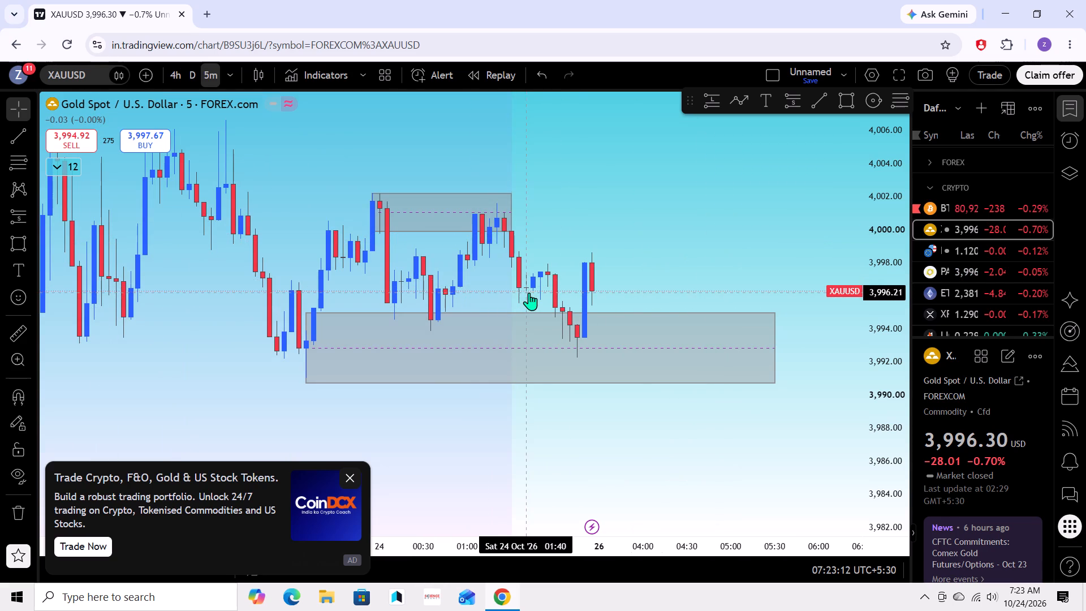
drag(673, 248, 653, 280)
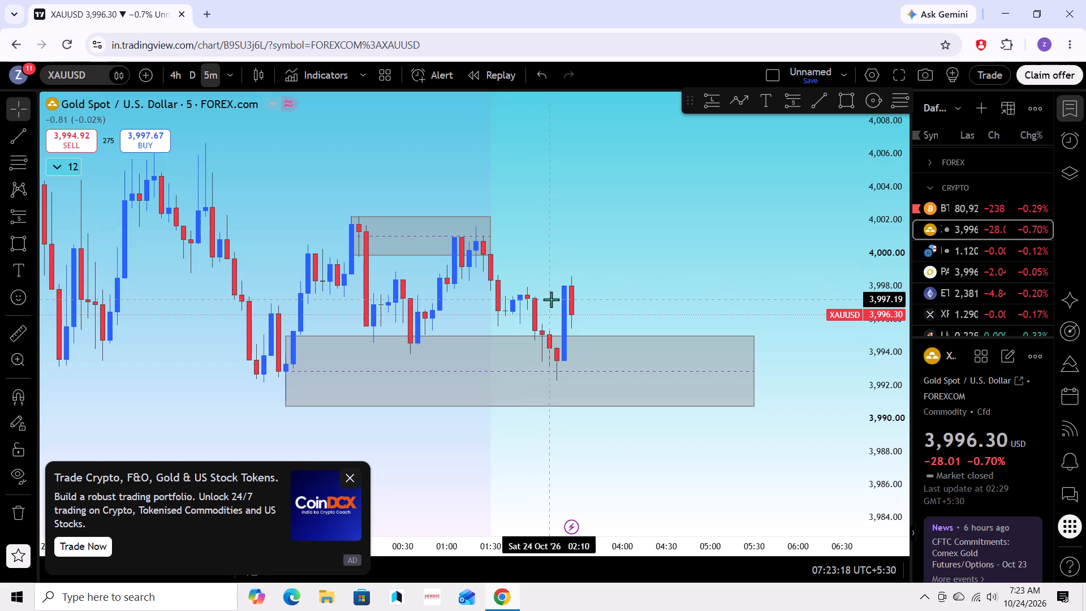
drag(617, 307, 630, 277)
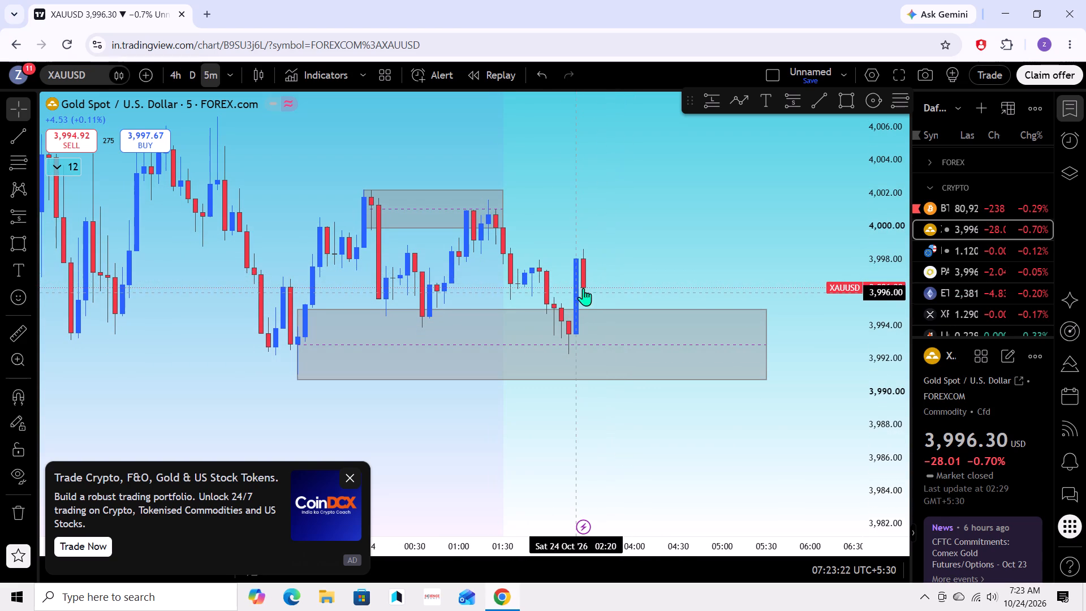
click(645, 260)
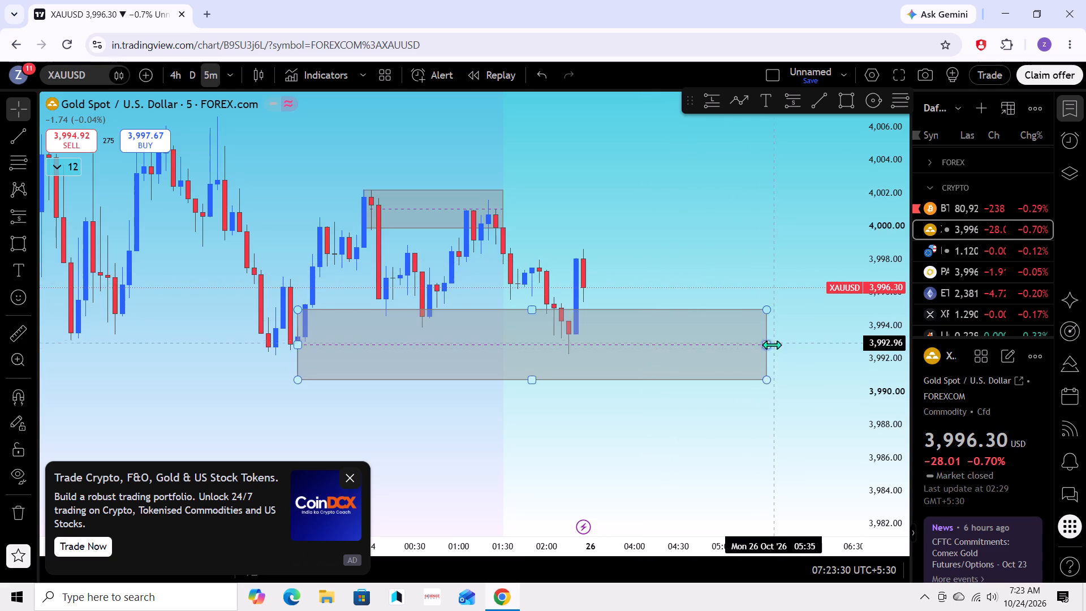
click(696, 407)
drag(682, 415, 692, 402)
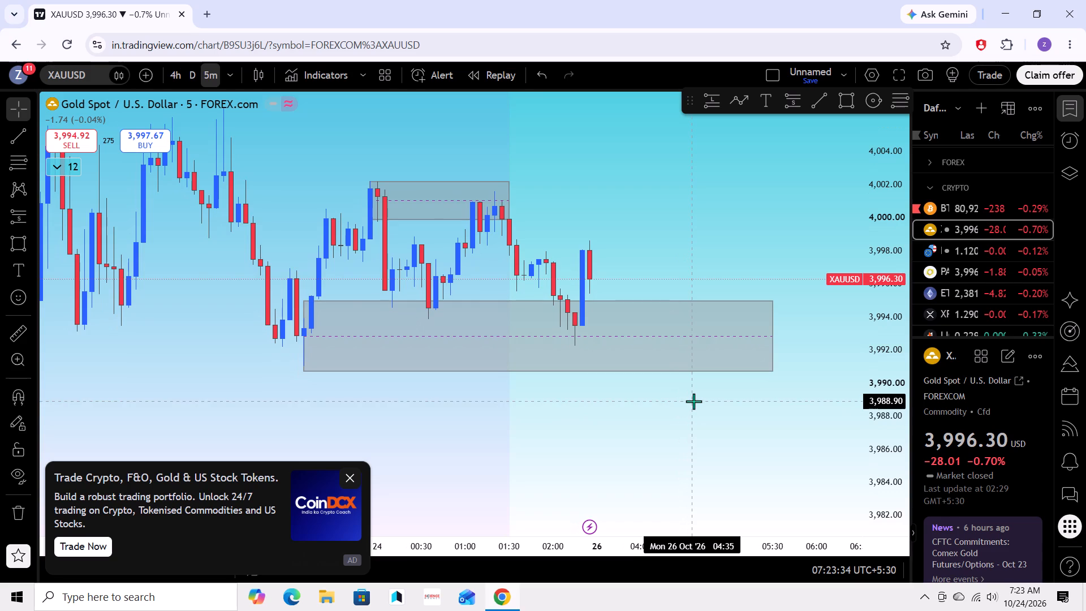
scroll(693, 401, up, 2)
drag(667, 412, 653, 415)
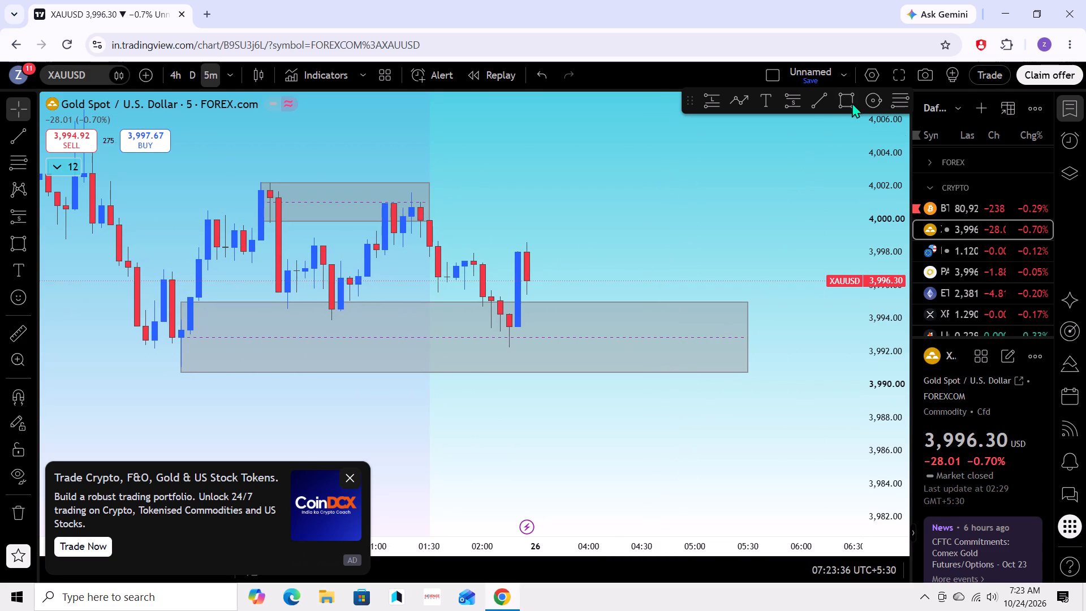
click(852, 104)
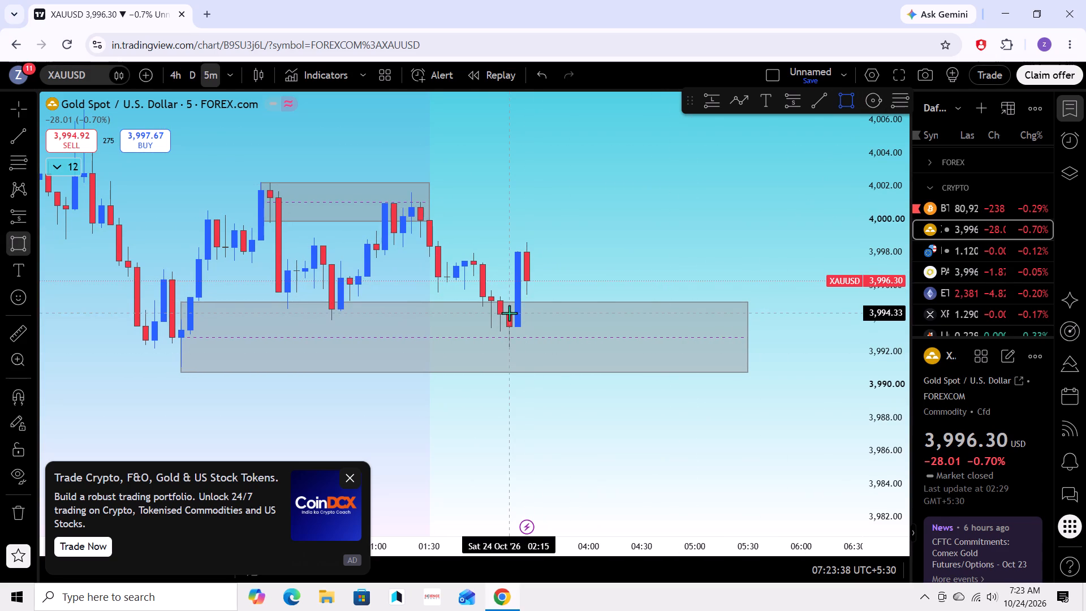
drag(509, 313, 735, 325)
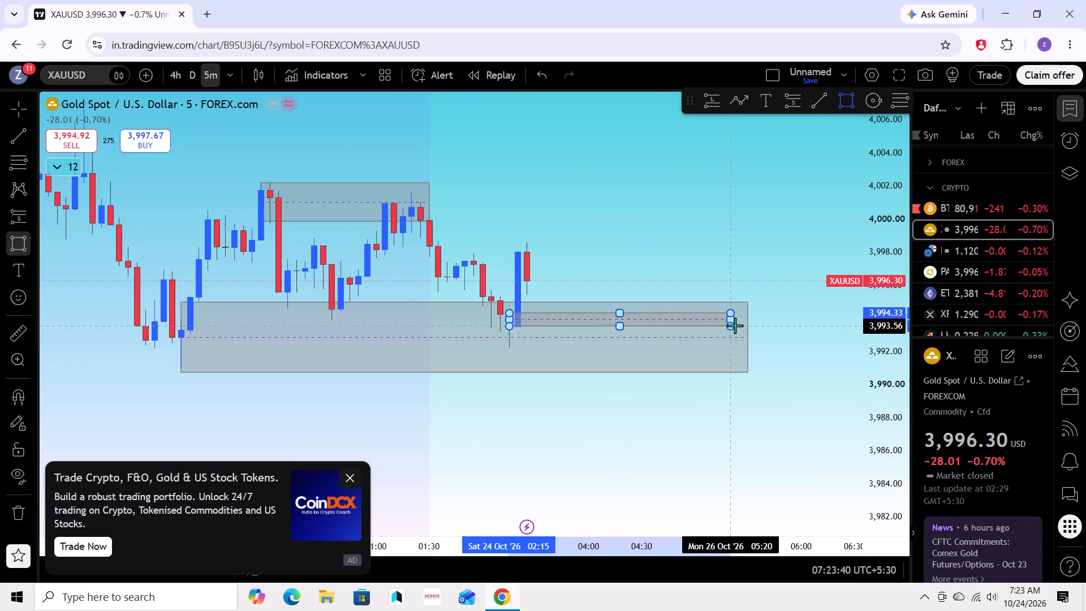
drag(735, 325, 746, 347)
click(746, 347)
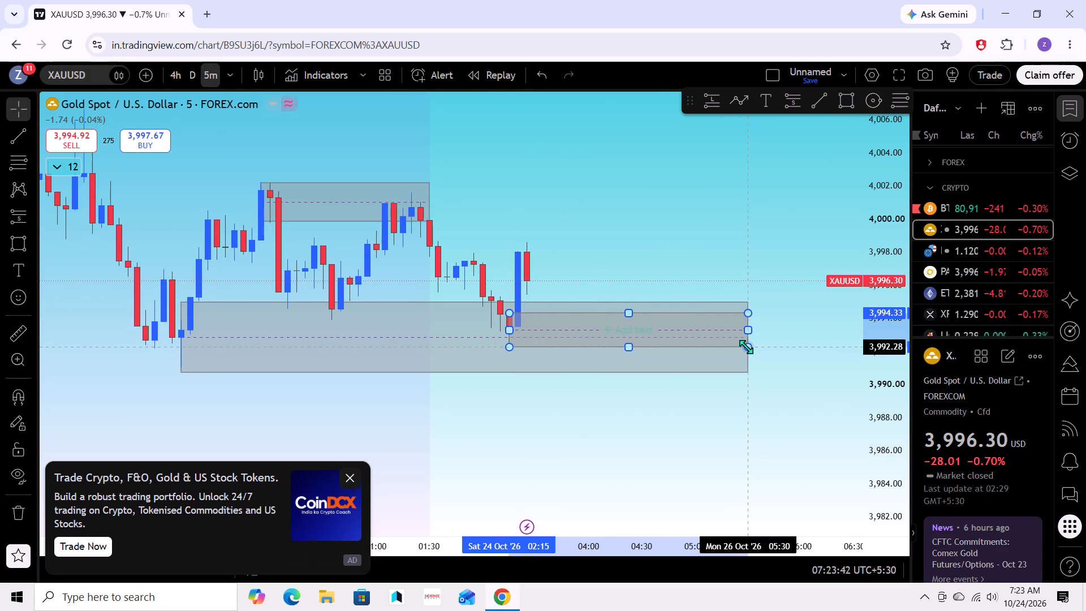
Delete the larger rectangle zone that surrounds the new swing-low rectangle.
click(749, 365)
click(748, 362)
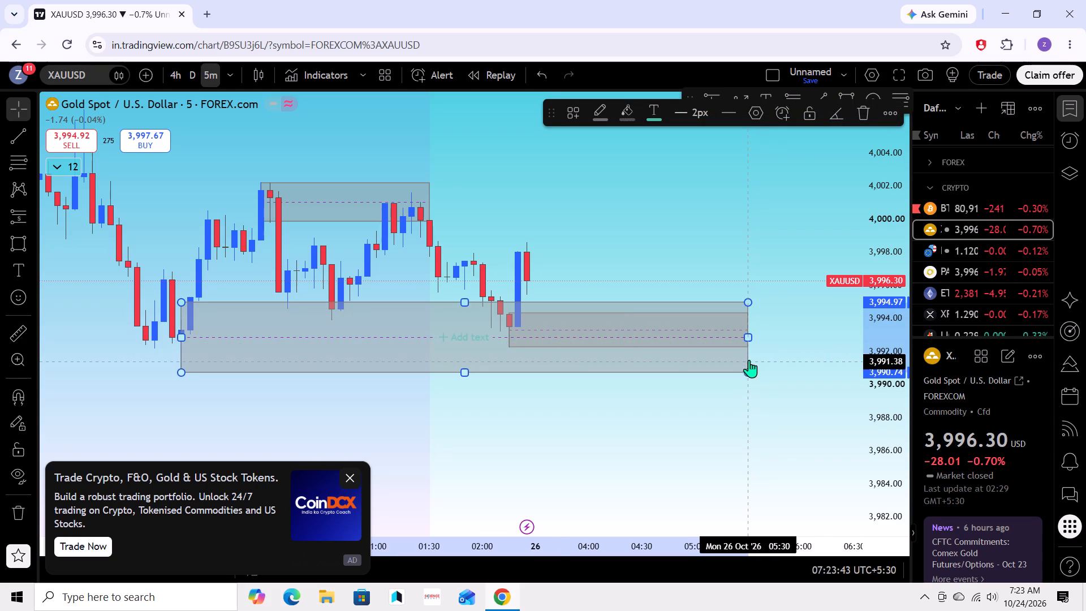
click(869, 110)
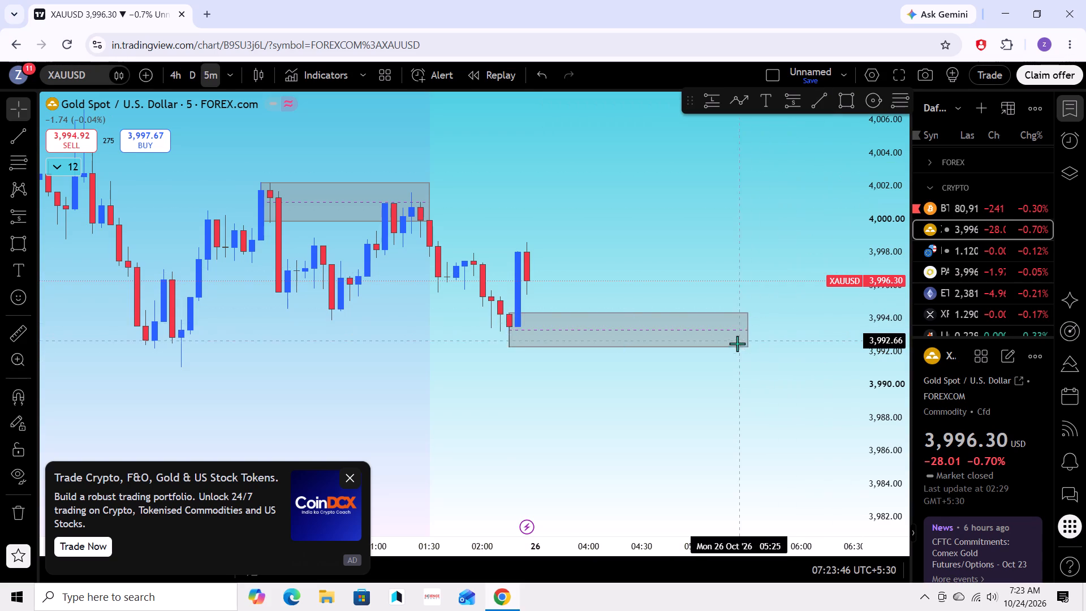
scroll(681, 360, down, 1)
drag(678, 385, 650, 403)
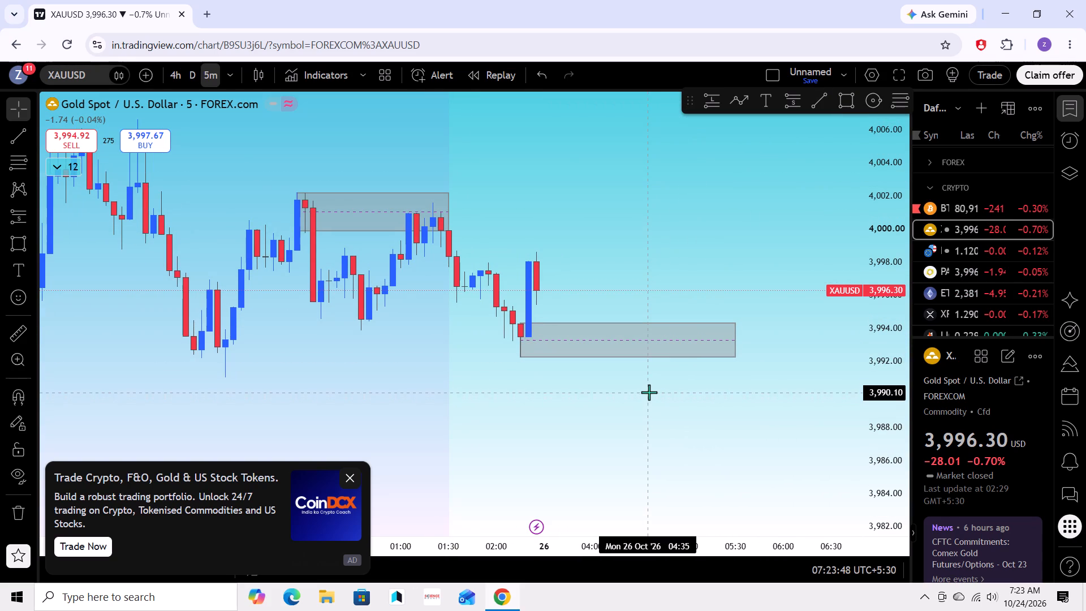
Examine the new swing-high and swing-low rectangle zones against the latest 5-minute XAUUSD candles.
drag(628, 403, 629, 411)
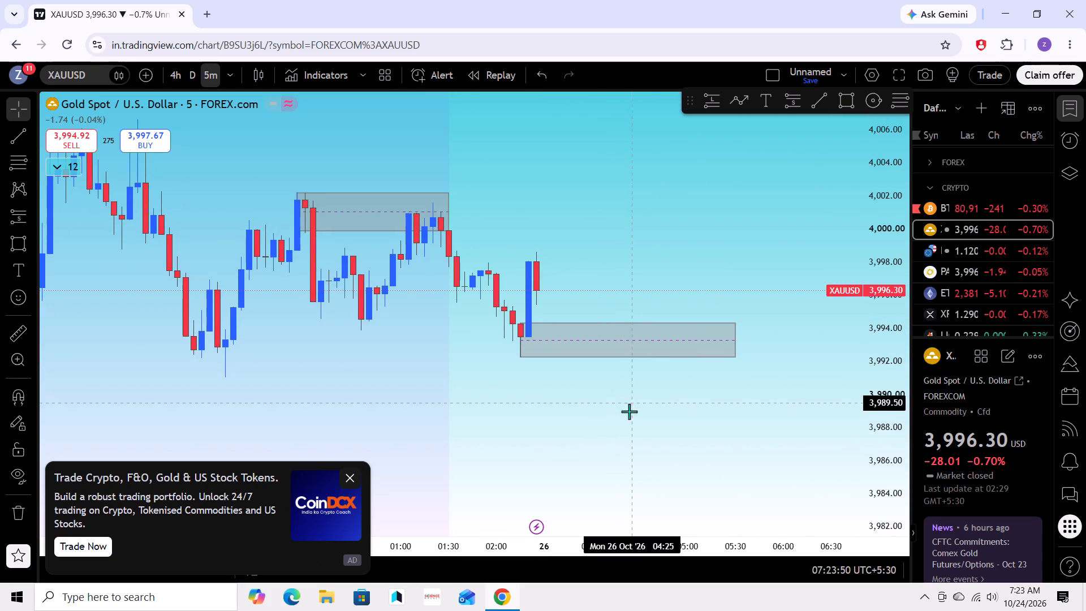
drag(629, 411, 622, 421)
scroll(898, 356, up, 12)
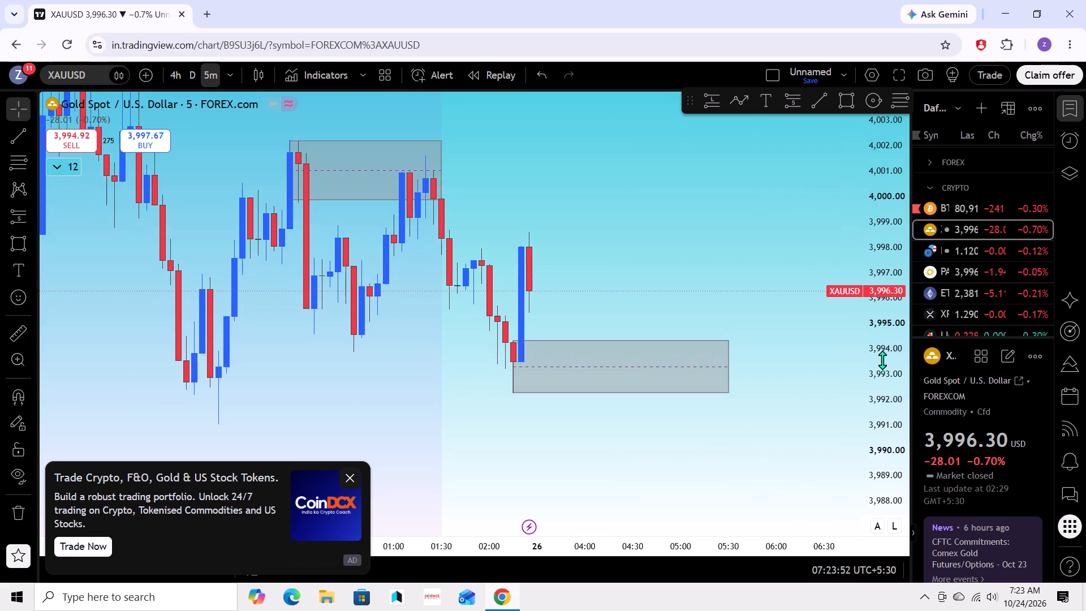
scroll(882, 360, up, 8)
scroll(812, 348, up, 4)
scroll(811, 348, down, 4)
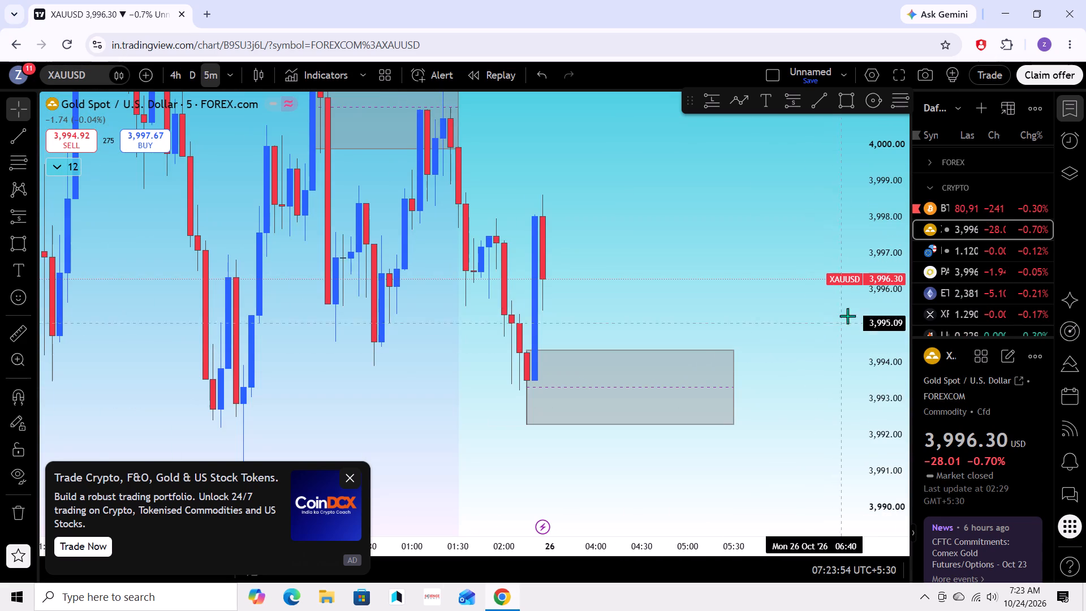
scroll(877, 295, down, 20)
scroll(877, 295, down, 5)
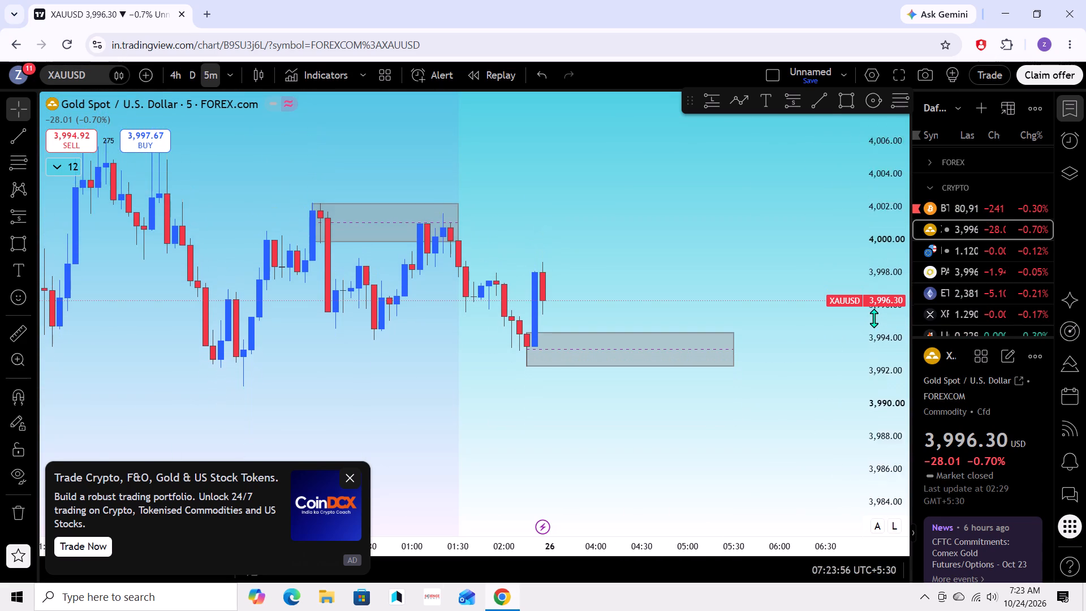
scroll(874, 318, down, 13)
scroll(834, 317, up, 5)
scroll(828, 312, down, 10)
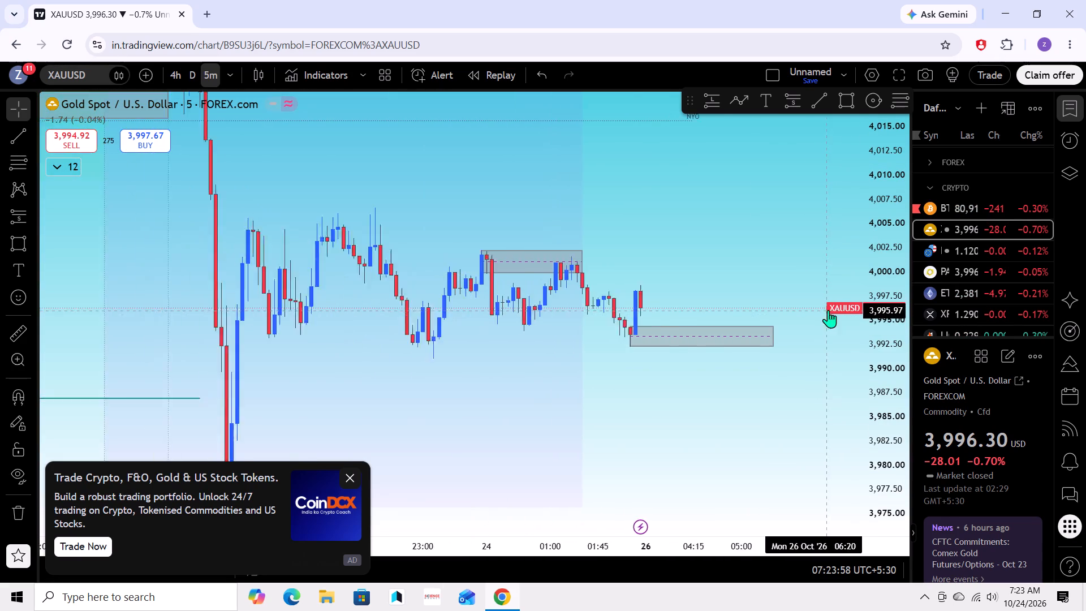
scroll(895, 299, up, 9)
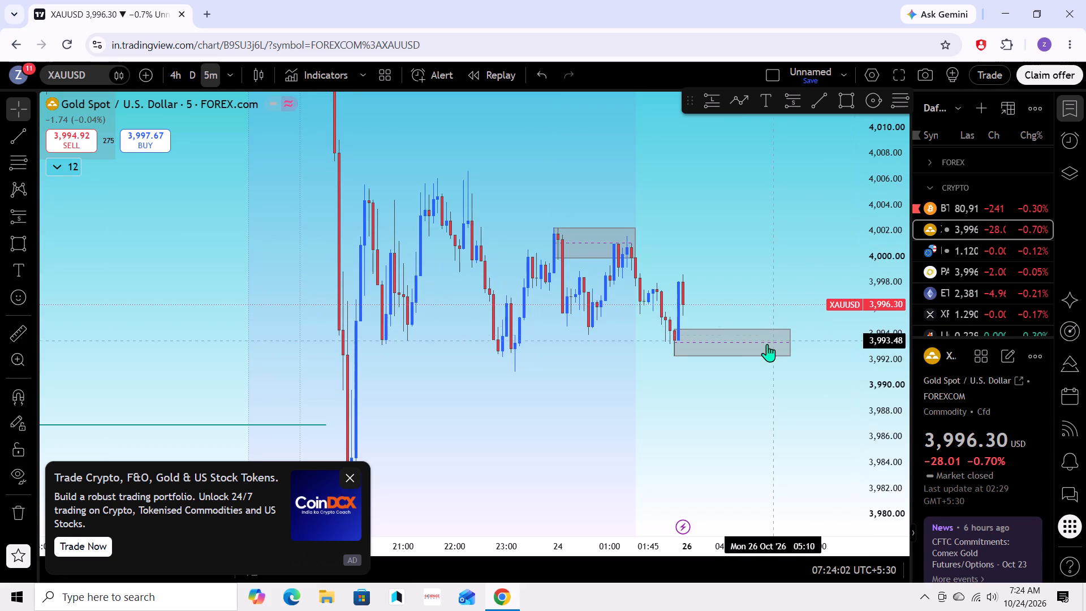
click(727, 445)
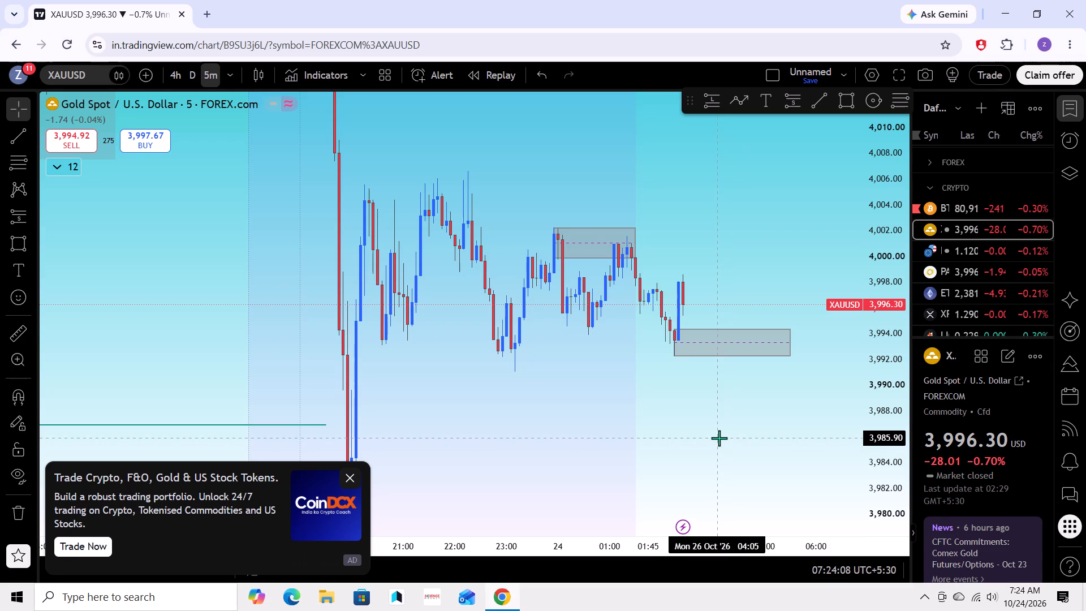
Dismiss the advertisement over the chart and the ad-free upgrade offer.
click(350, 474)
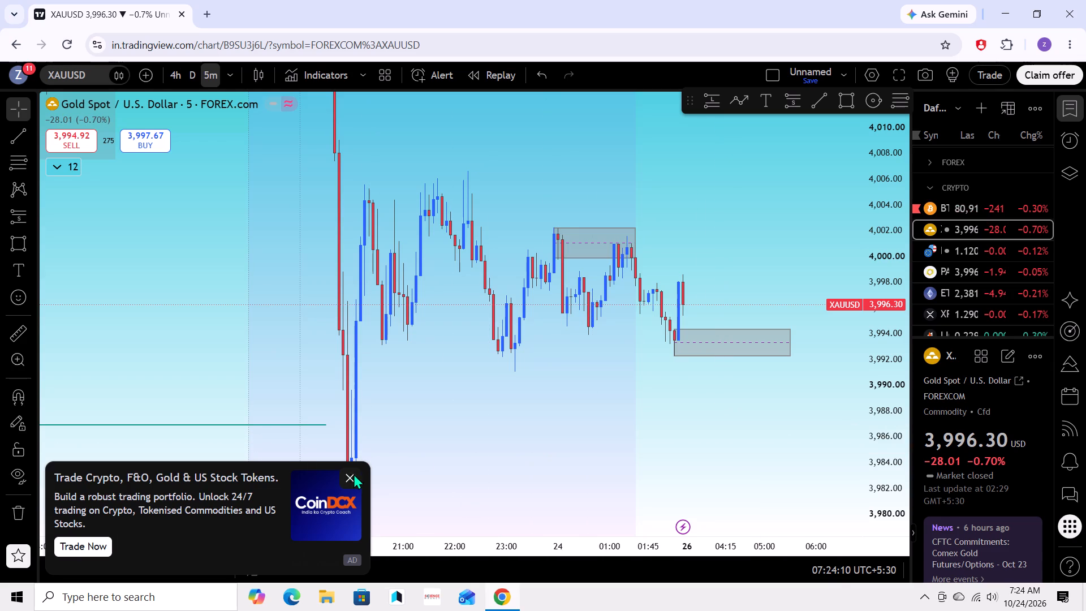
scroll(761, 443, up, 3)
drag(747, 454, 739, 468)
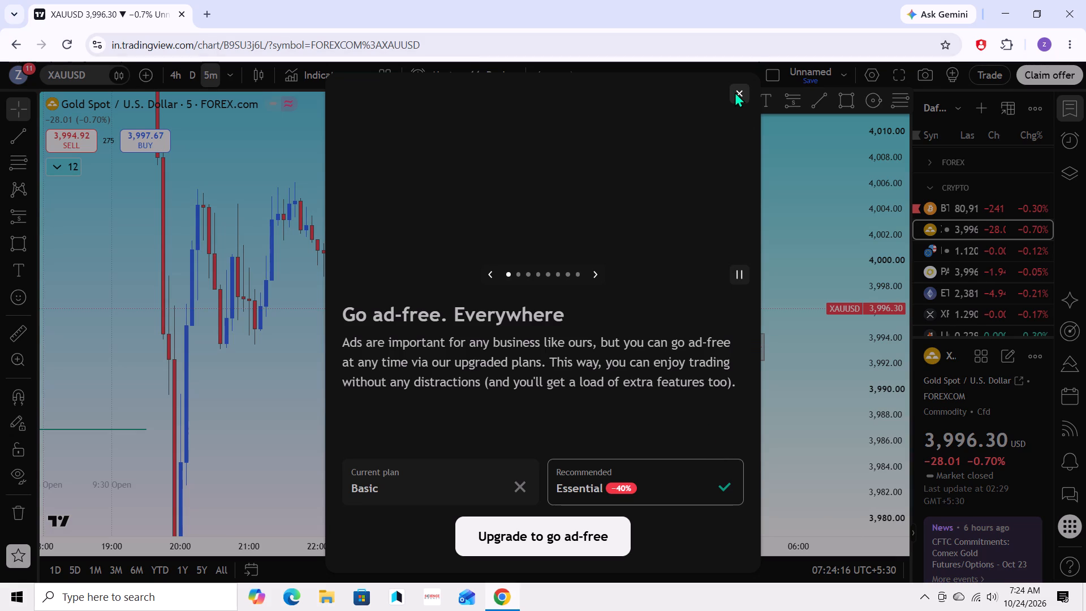
click(735, 92)
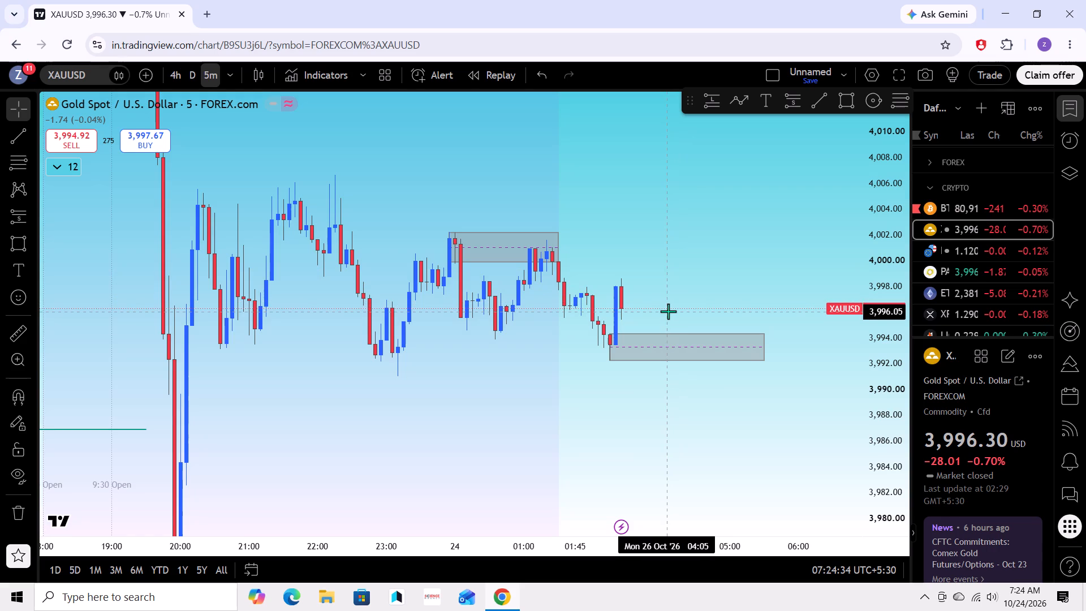
Draw a rectangle zone over the lows from 23 October 20:05, between about 3,993.42 and 3,991, extending just past the latest candle.
drag(714, 450, 818, 256)
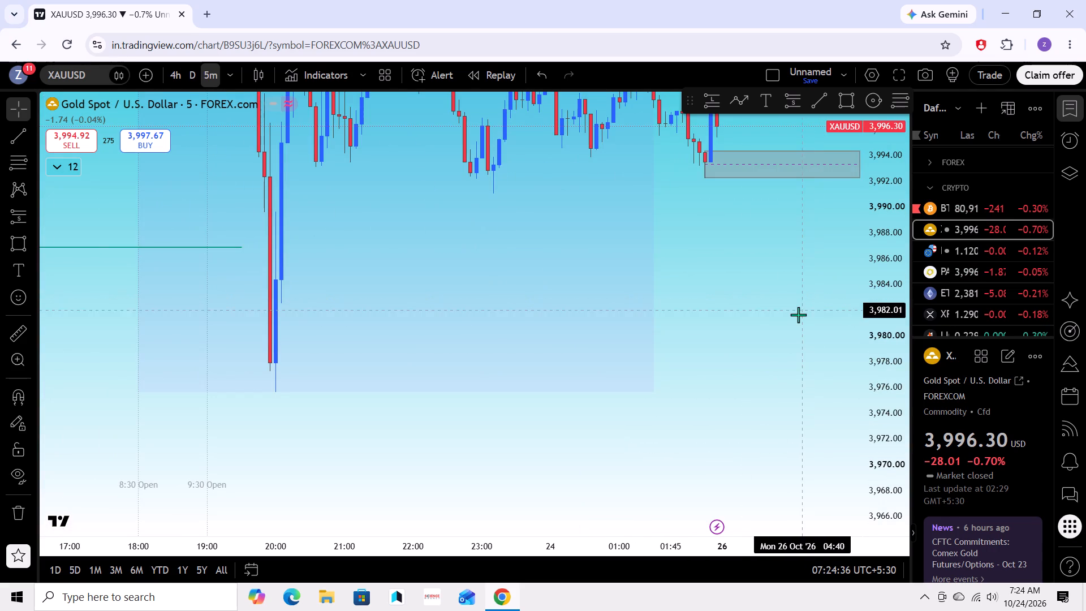
scroll(798, 317, up, 2)
drag(774, 313, 809, 338)
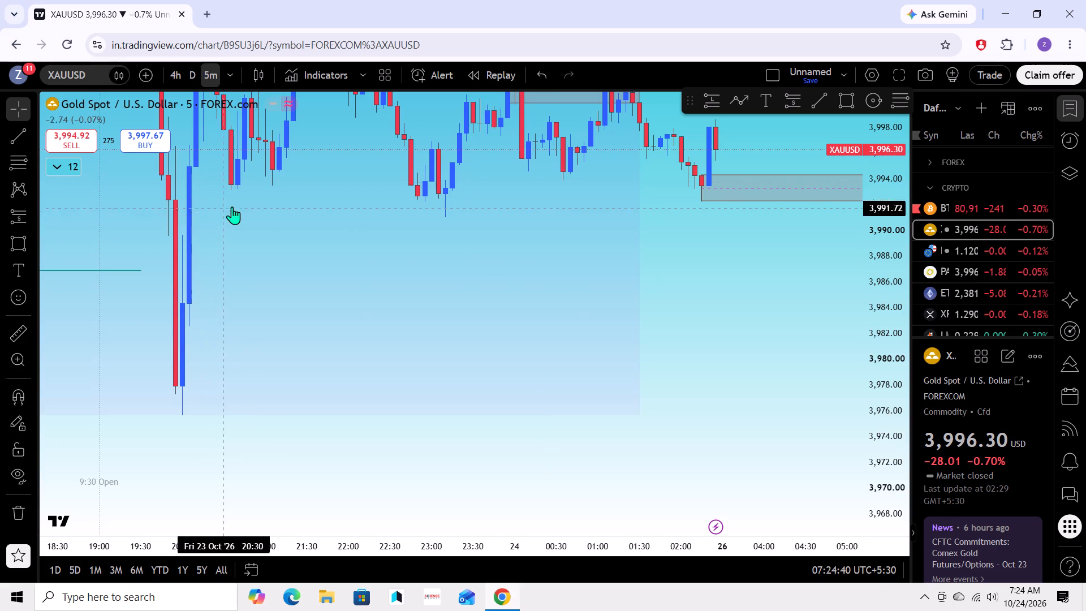
drag(722, 300, 735, 348)
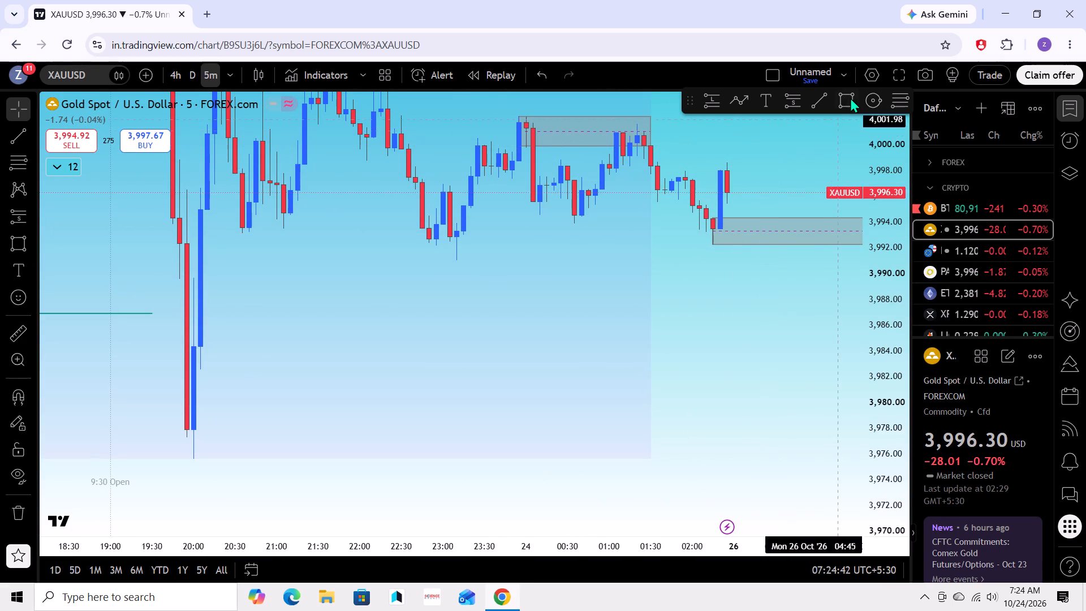
click(850, 97)
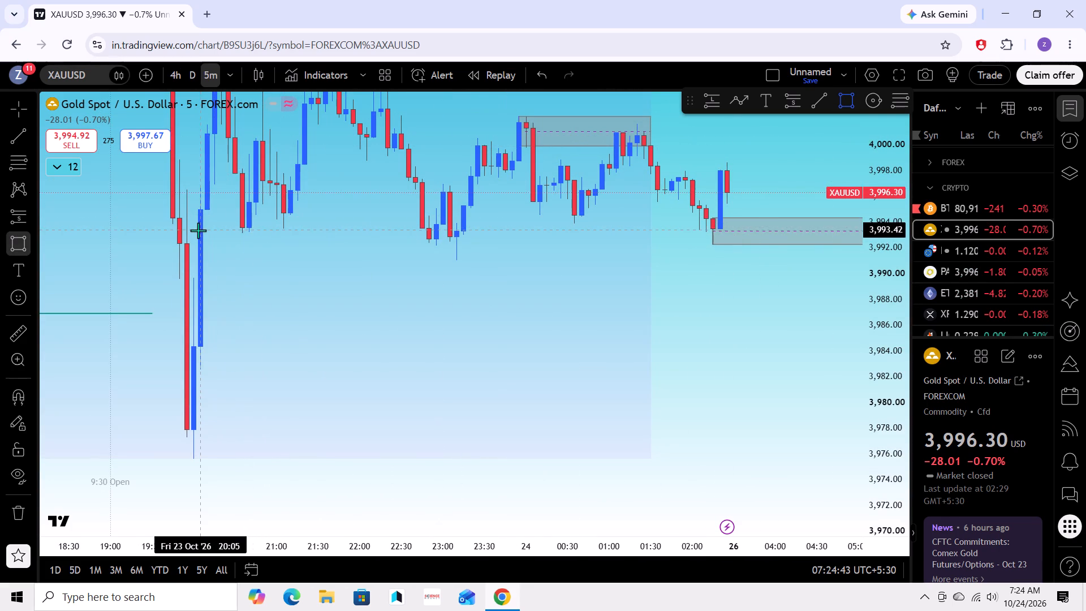
drag(198, 229, 773, 268)
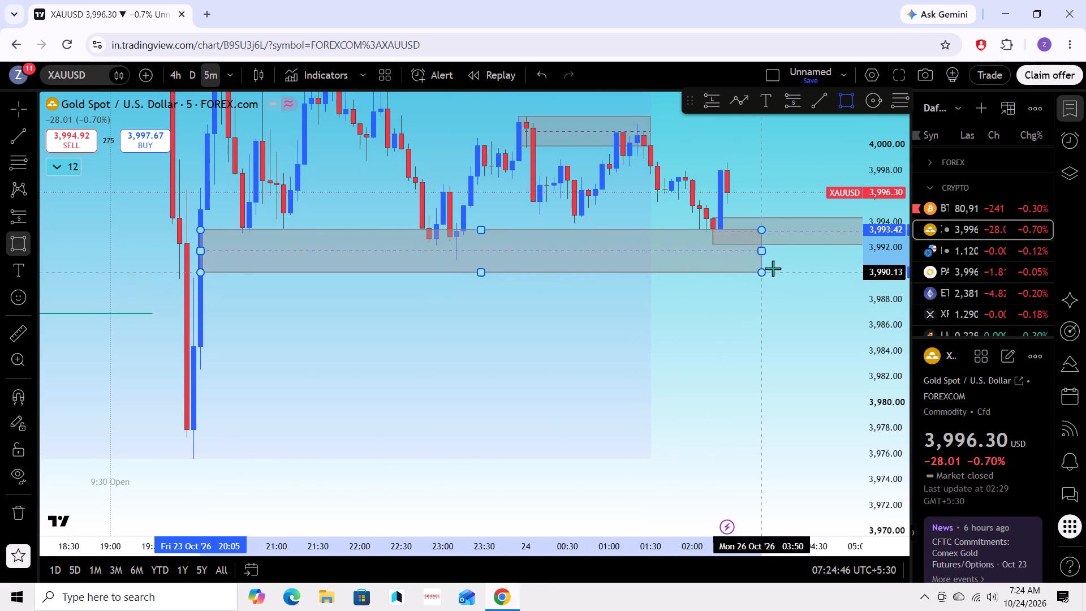
drag(773, 268, 783, 260)
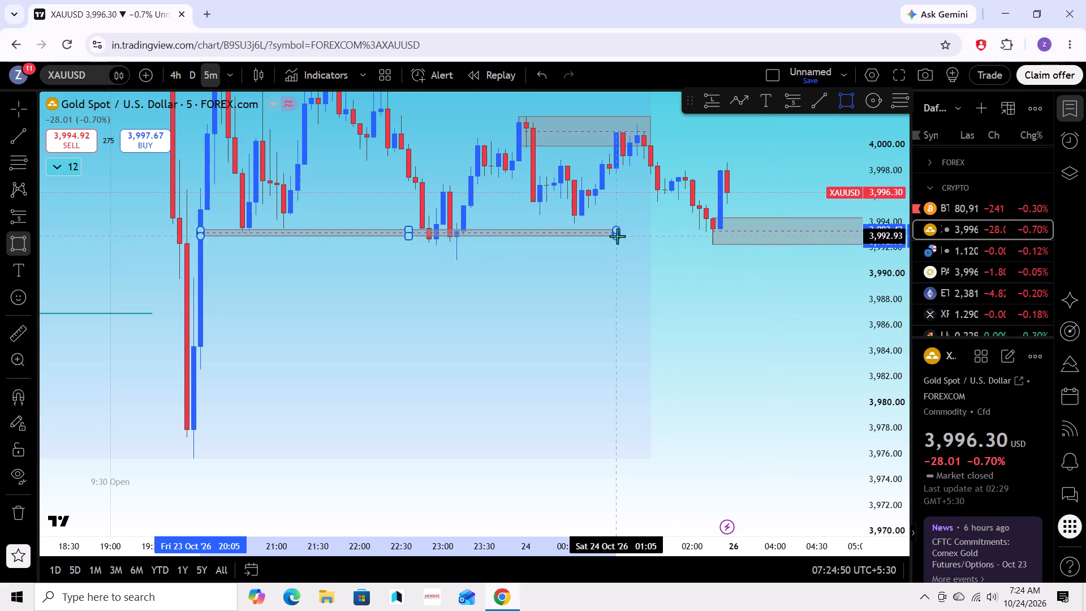
double_click(744, 260)
drag(780, 291, 780, 297)
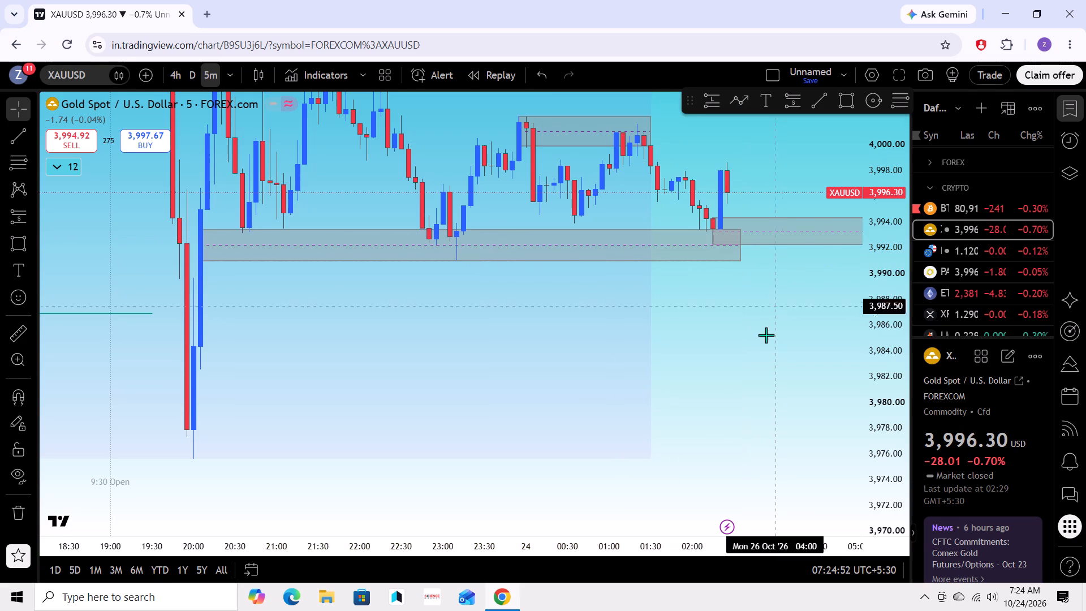
drag(766, 337, 754, 371)
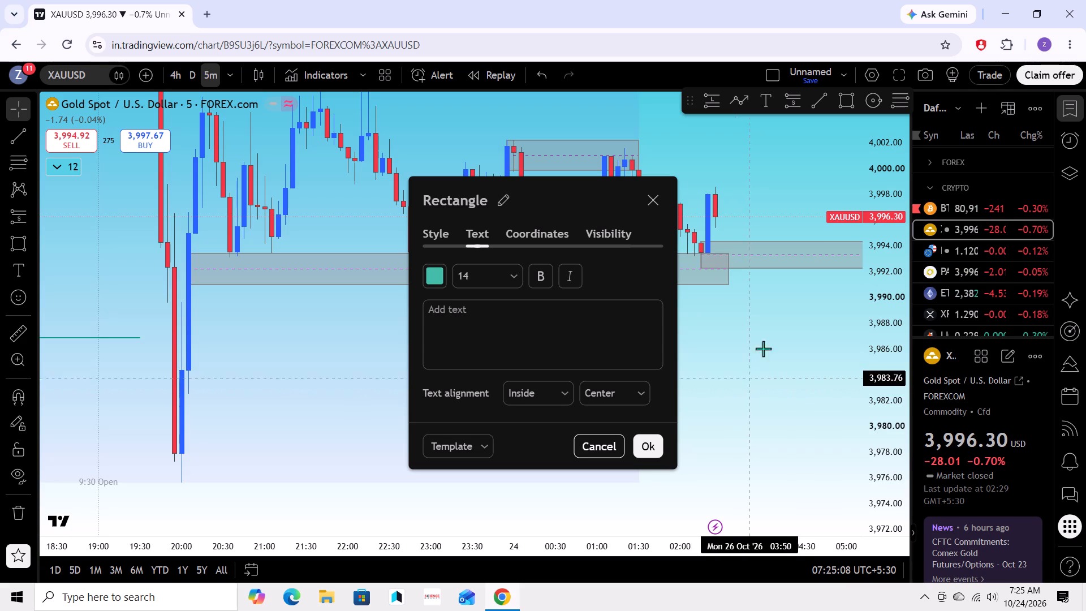
click(658, 203)
Examine how the new long low zone overlaps the latest swing-low zone and relates to the swing-high zone.
drag(699, 340, 692, 355)
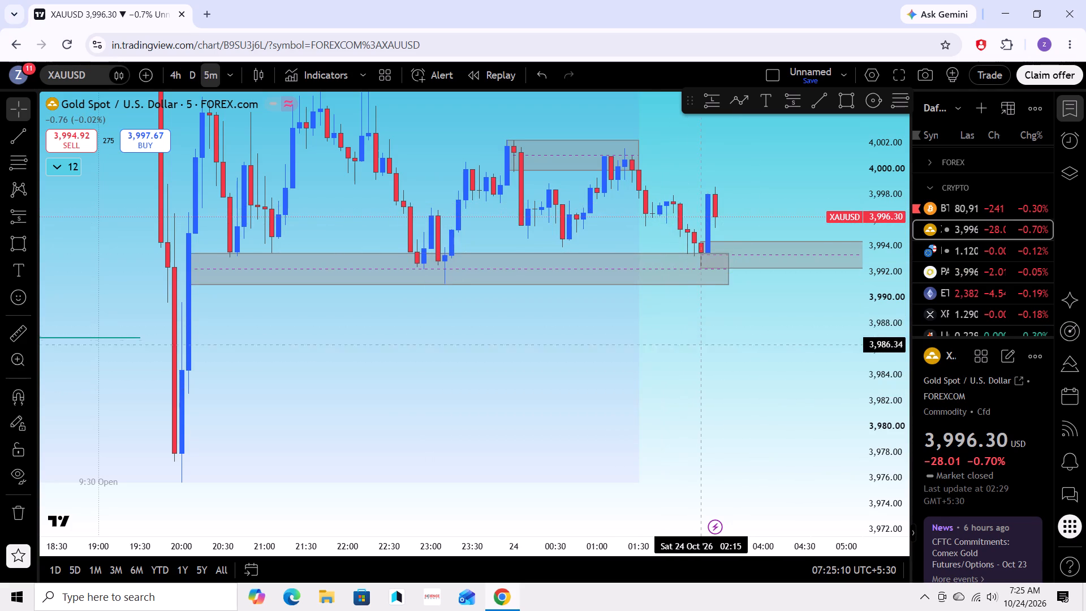
drag(692, 355, 611, 366)
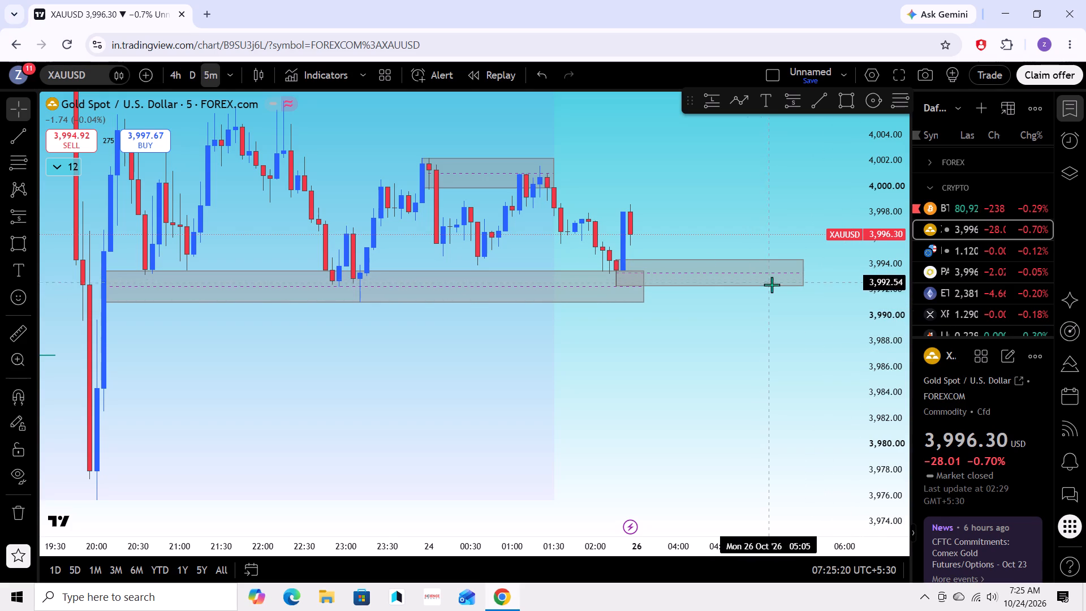
drag(789, 334, 768, 369)
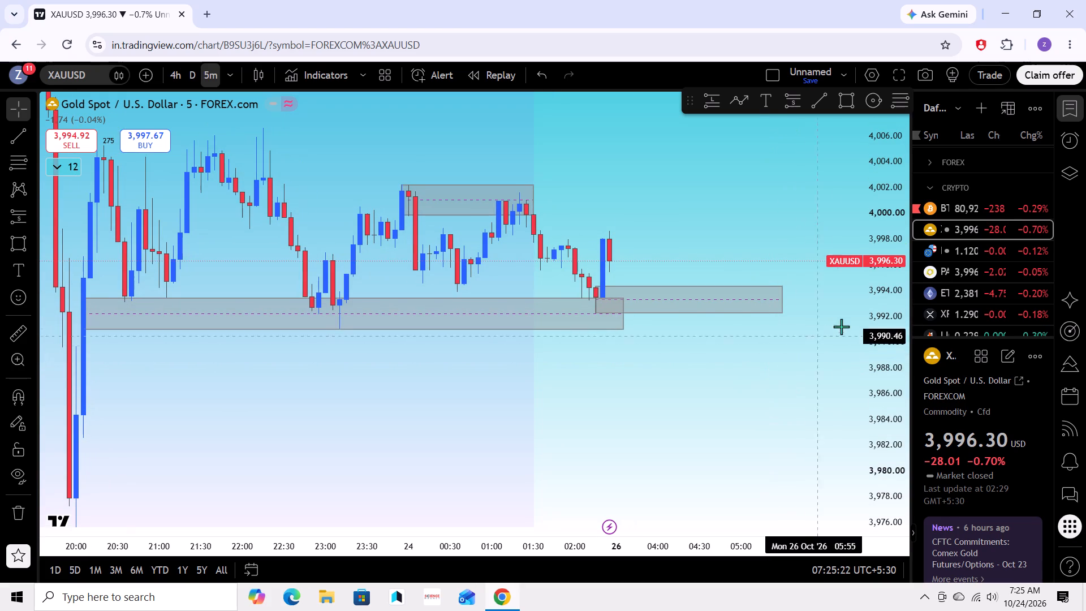
scroll(900, 342, up, 5)
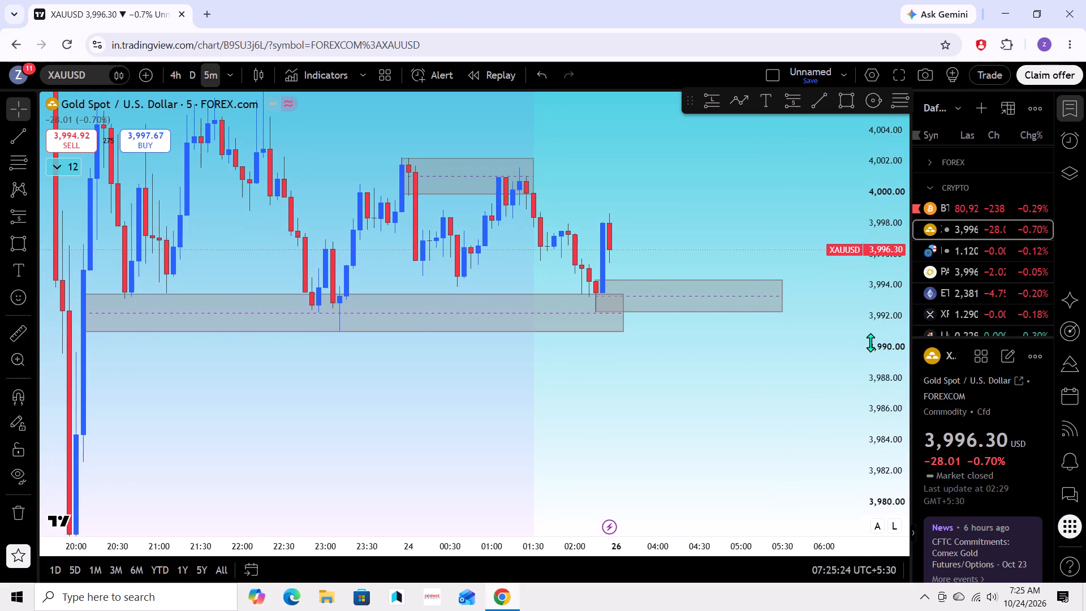
drag(854, 343, 837, 376)
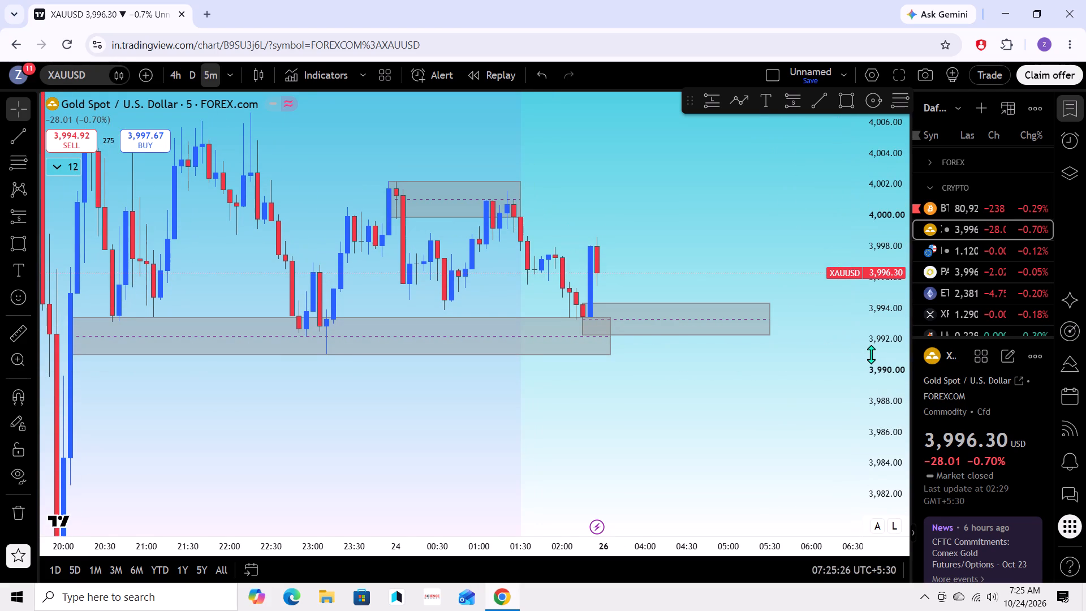
drag(832, 353, 816, 370)
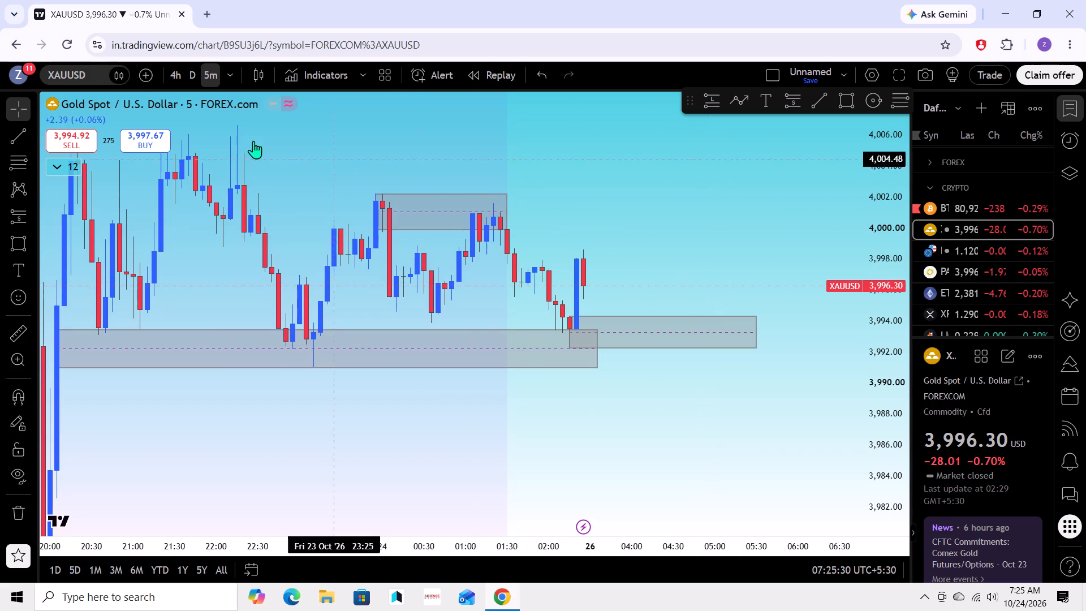
scroll(718, 233, down, 1)
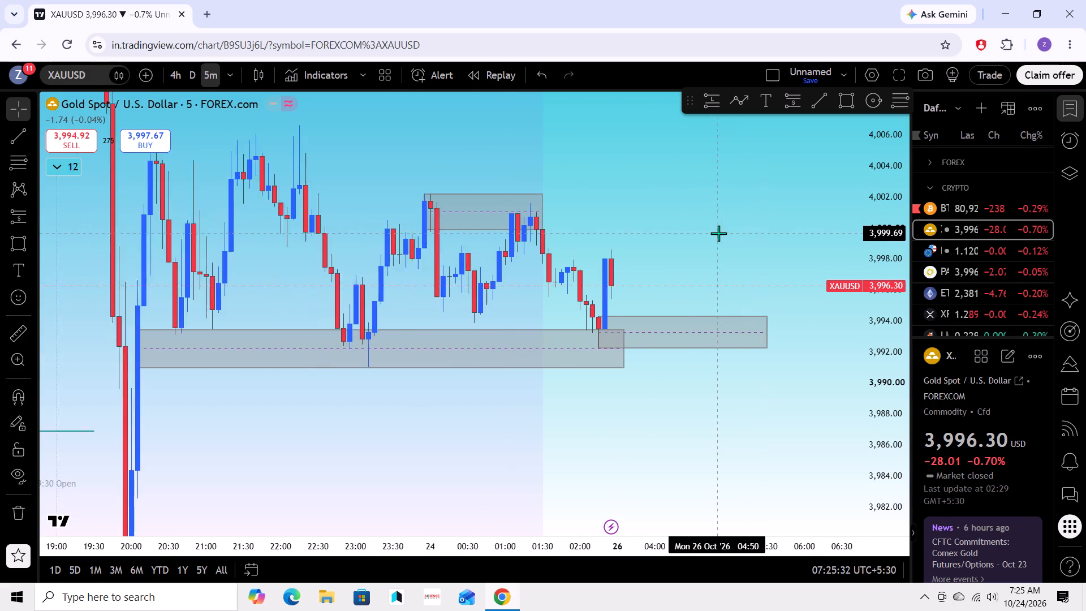
scroll(718, 233, down, 1)
drag(713, 242, 773, 265)
drag(783, 257, 779, 264)
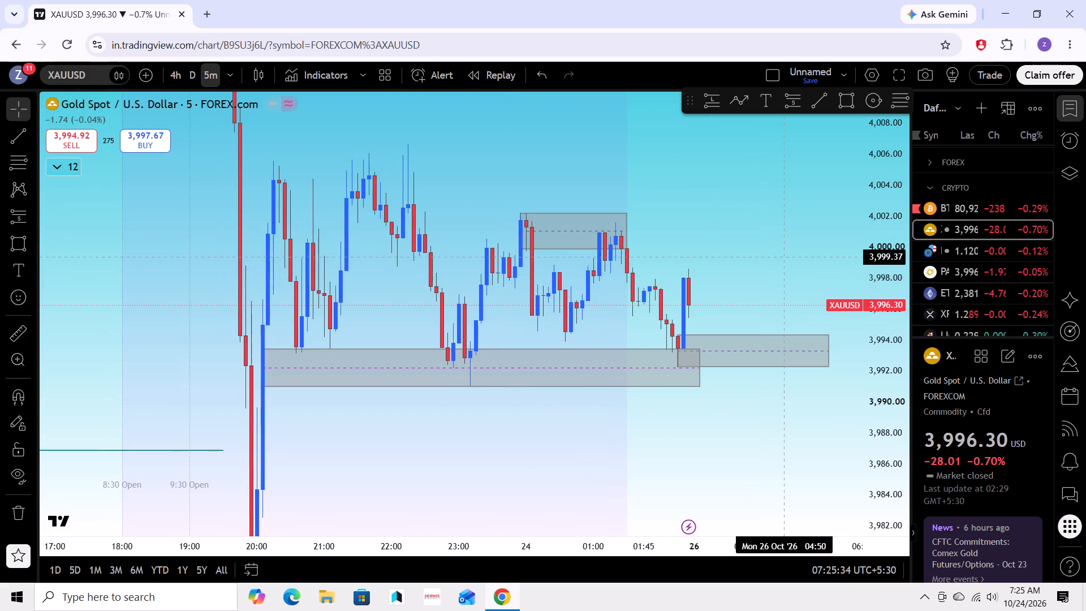
drag(779, 264, 769, 274)
Review the wider 5-minute price action on 23 October, comparing the new zones with the larger zones, session killzones and New York open levels.
scroll(881, 259, down, 10)
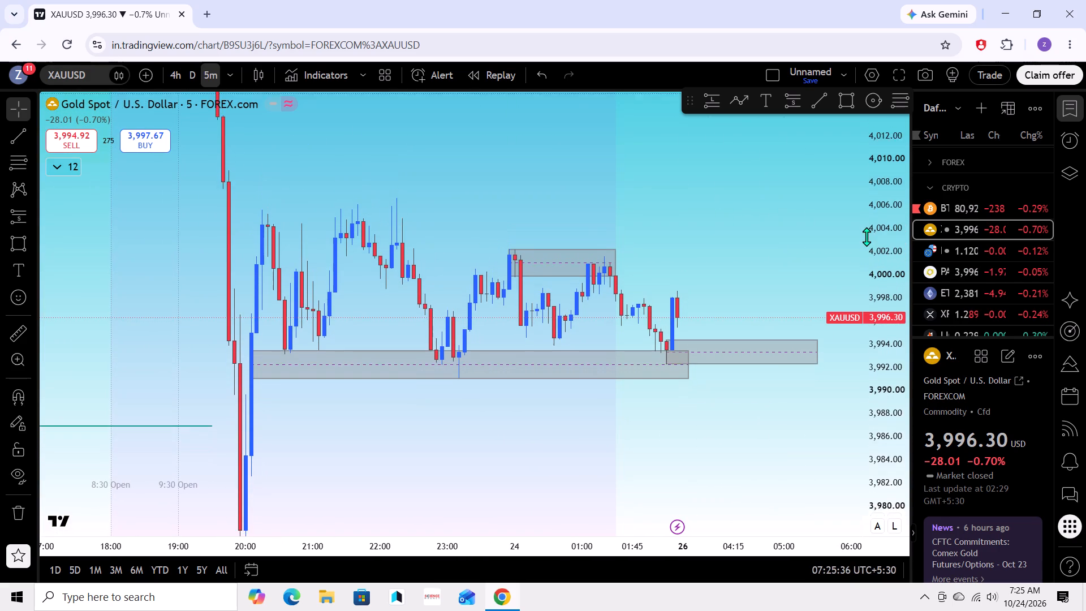
scroll(867, 236, down, 11)
drag(740, 243, 782, 282)
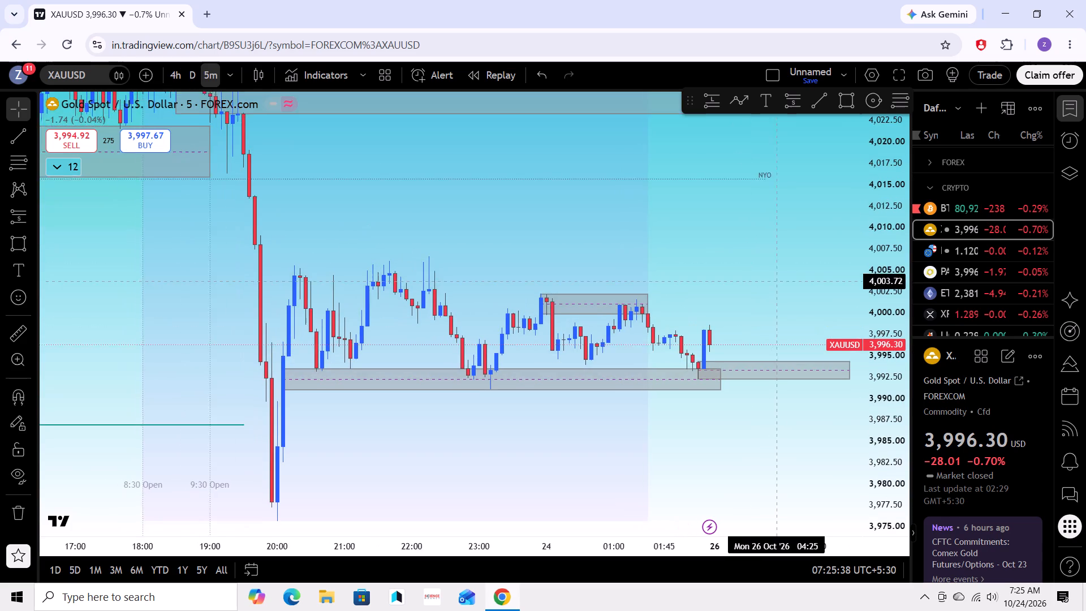
drag(782, 282, 786, 282)
drag(746, 253, 826, 381)
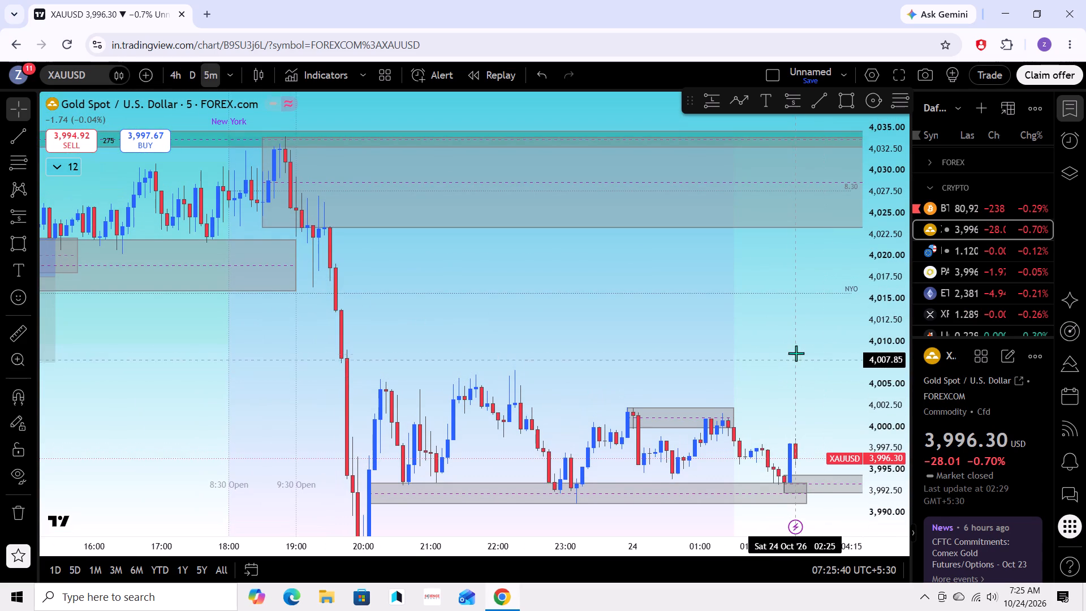
drag(797, 354, 721, 283)
scroll(713, 279, down, 3)
drag(713, 279, 737, 311)
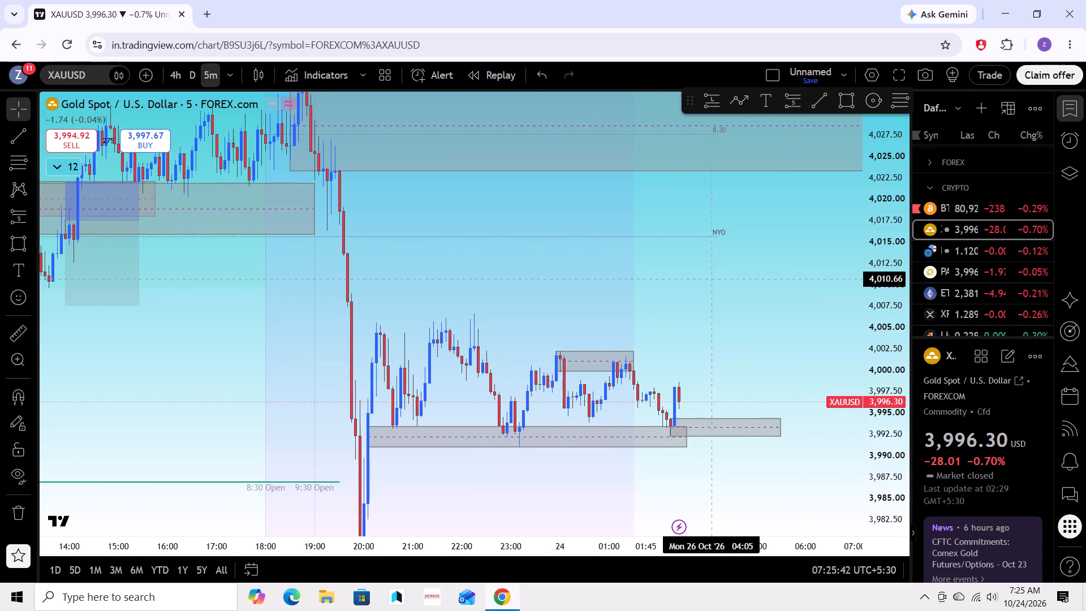
drag(737, 311, 735, 351)
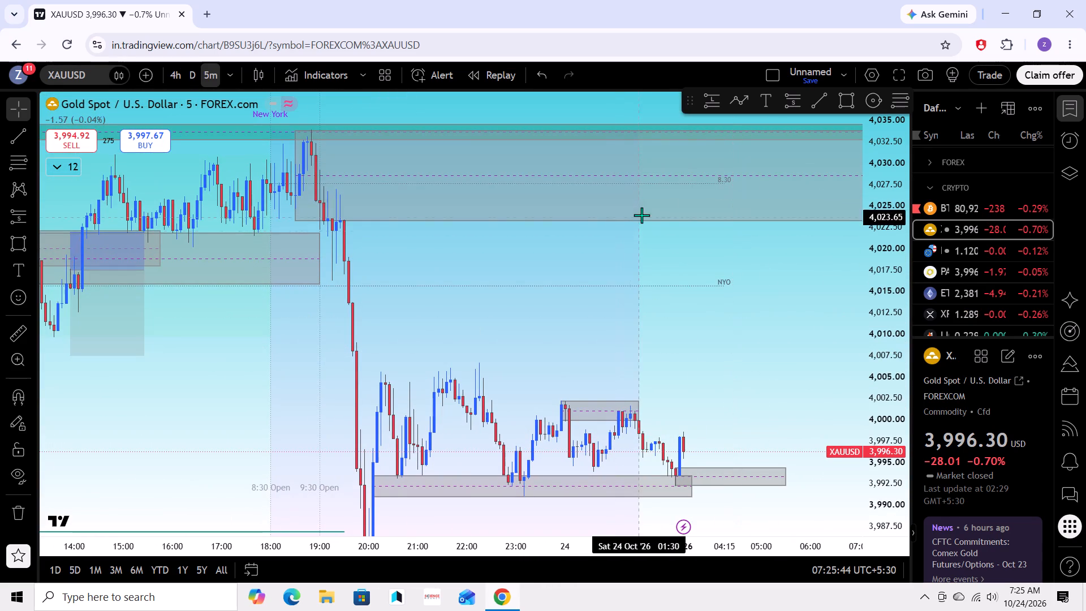
drag(744, 329, 745, 239)
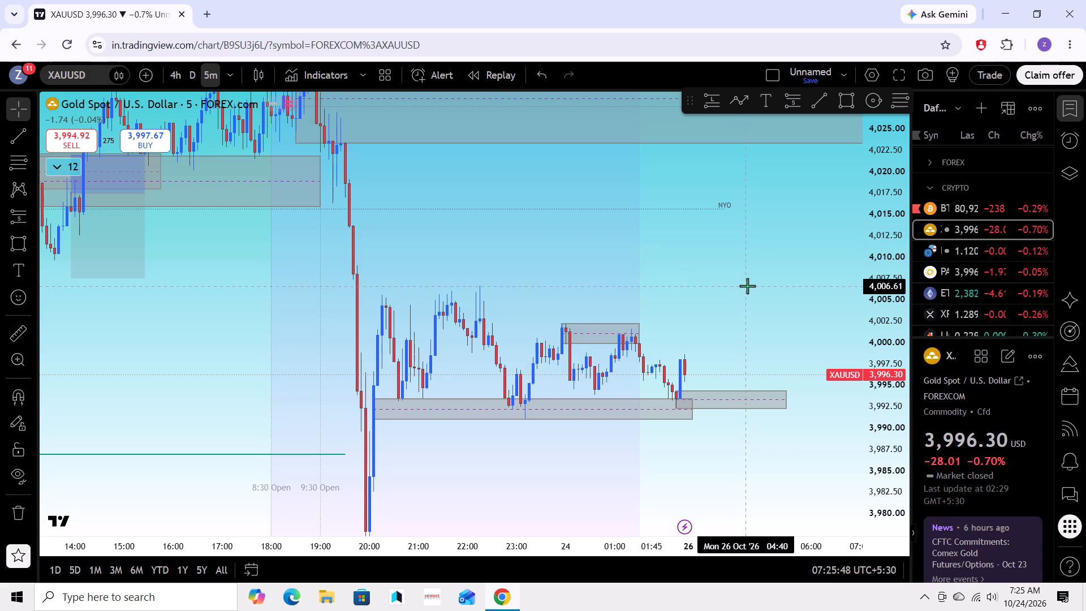
drag(735, 277, 748, 328)
drag(733, 309, 731, 358)
drag(715, 322, 745, 304)
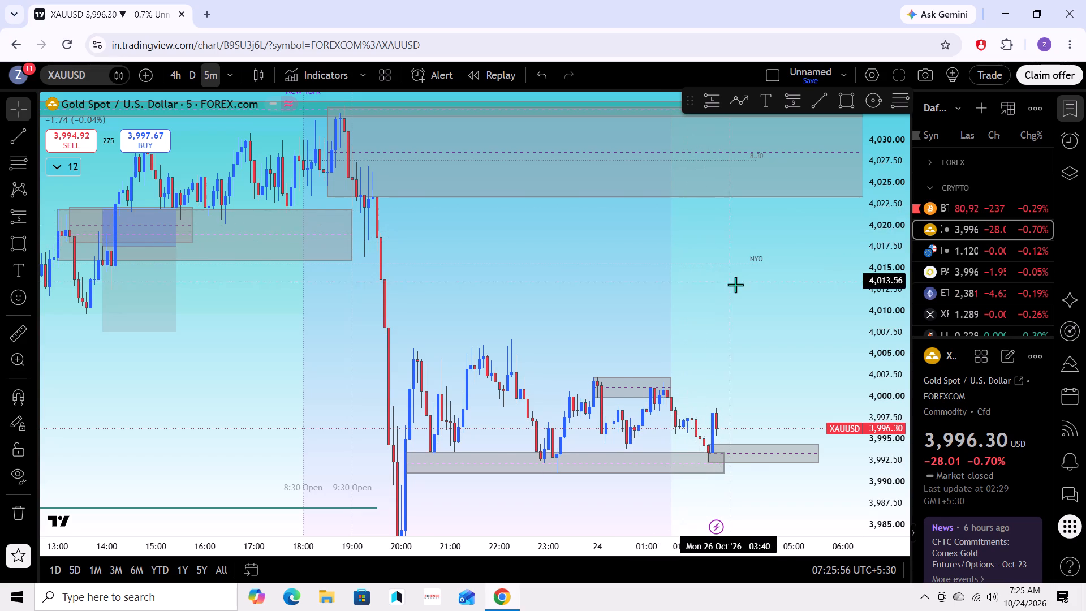
drag(736, 285, 744, 244)
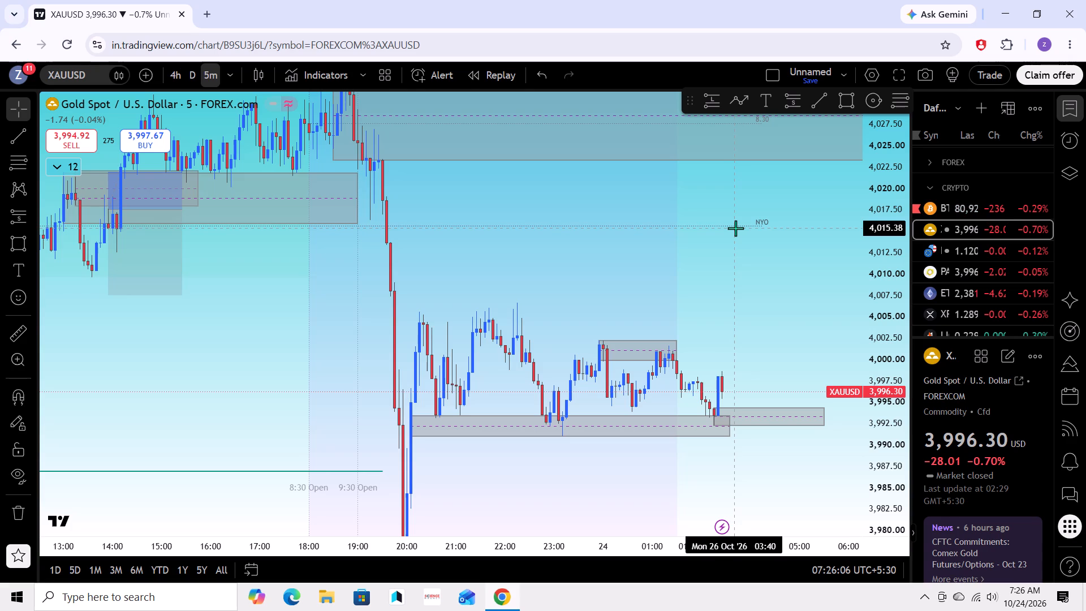
scroll(729, 334, down, 9)
drag(639, 403, 666, 309)
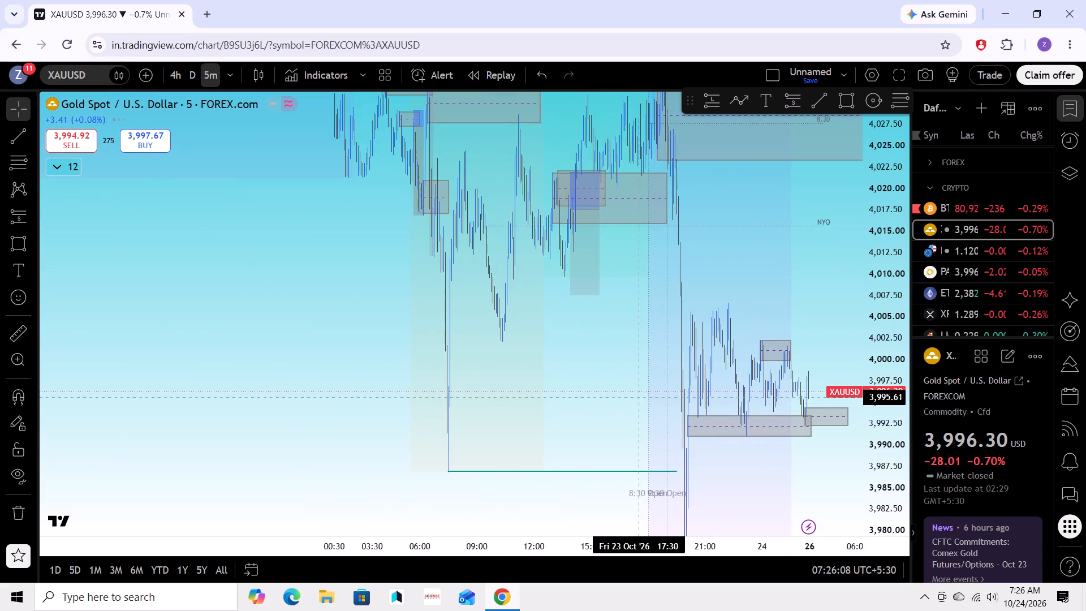
Review the wider XAUUSD 5-minute price action from 21 to 23 October, including the larger zones, session killzones and lower horizontal level.
drag(666, 309, 714, 185)
scroll(725, 290, down, 3)
scroll(889, 271, down, 6)
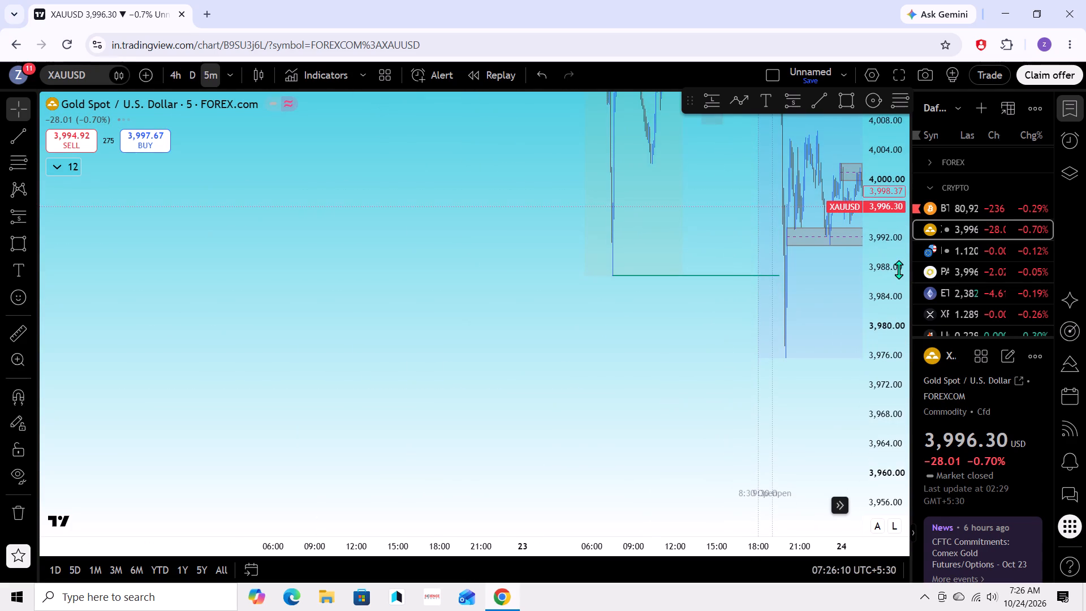
scroll(899, 269, down, 20)
scroll(899, 269, down, 10)
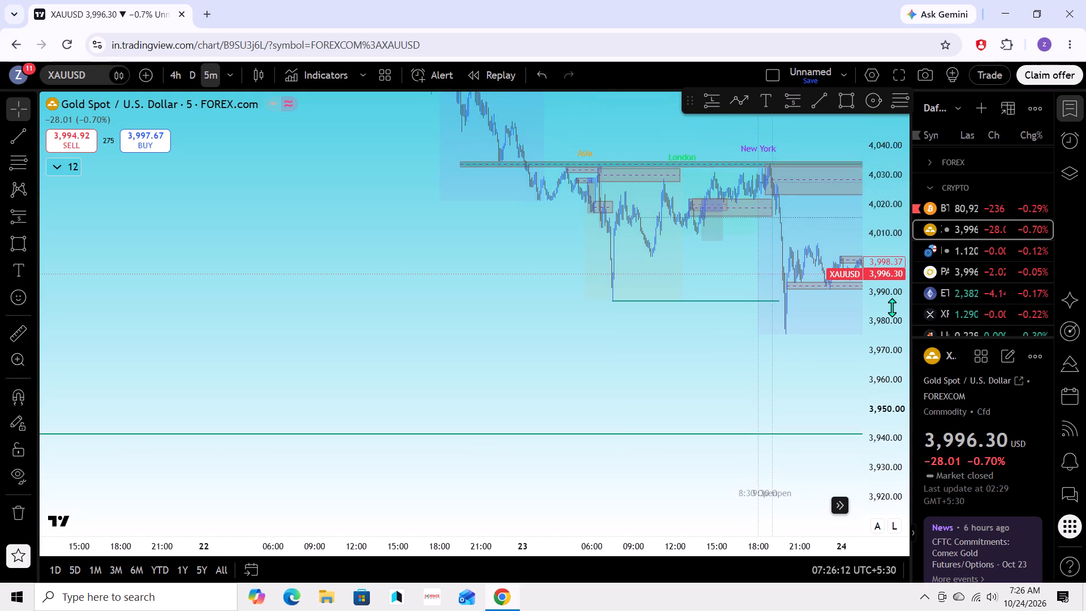
scroll(892, 307, down, 2)
scroll(705, 414, down, 6)
drag(644, 360, 667, 445)
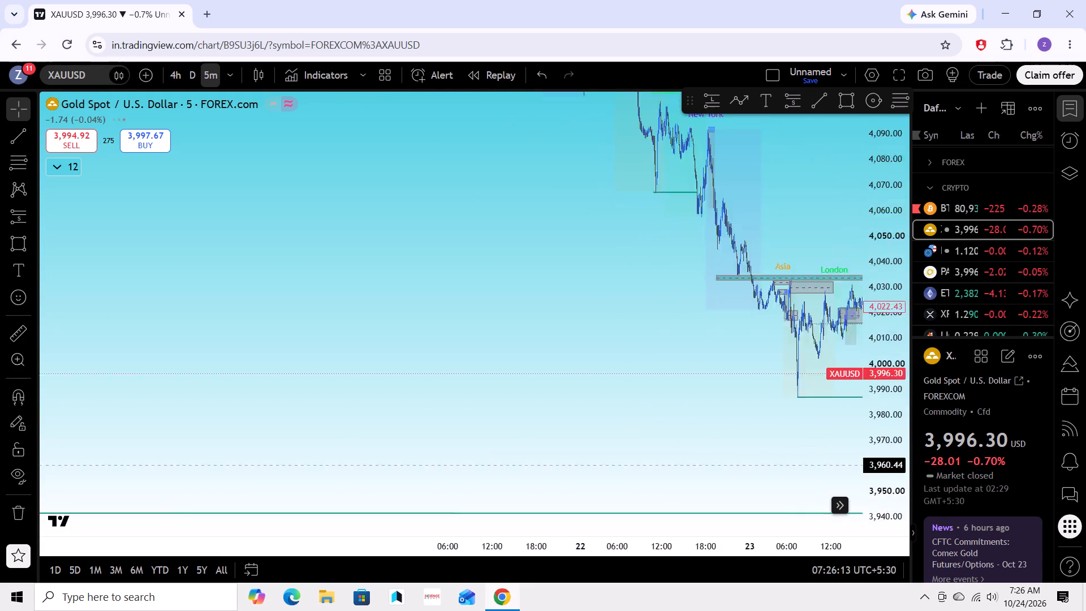
drag(667, 445, 595, 423)
drag(681, 434, 717, 409)
scroll(745, 416, up, 4)
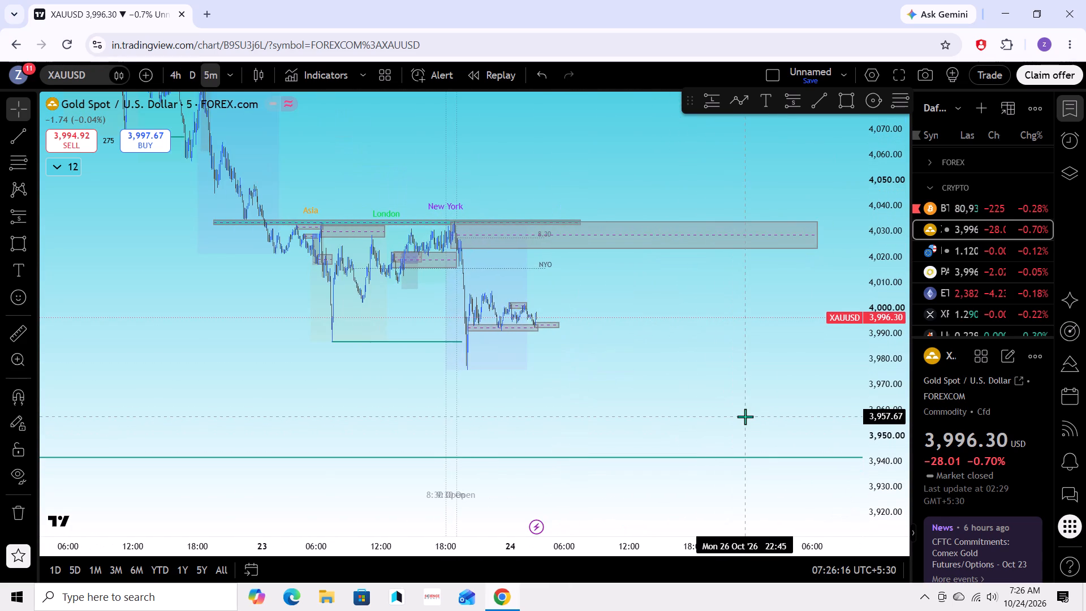
scroll(746, 416, up, 2)
drag(733, 417, 800, 455)
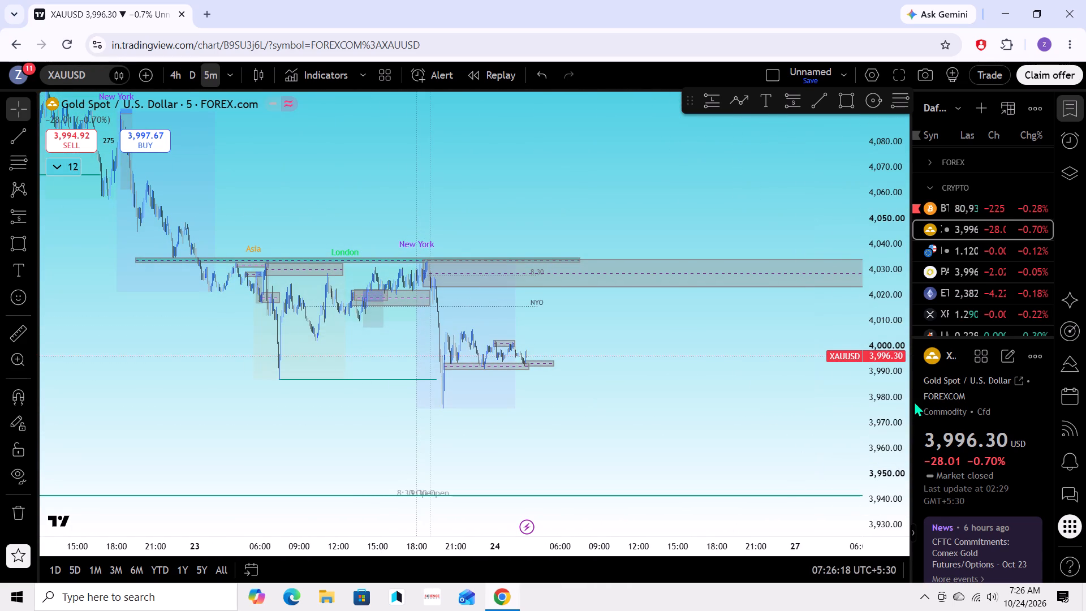
scroll(889, 390, up, 4)
scroll(816, 403, up, 2)
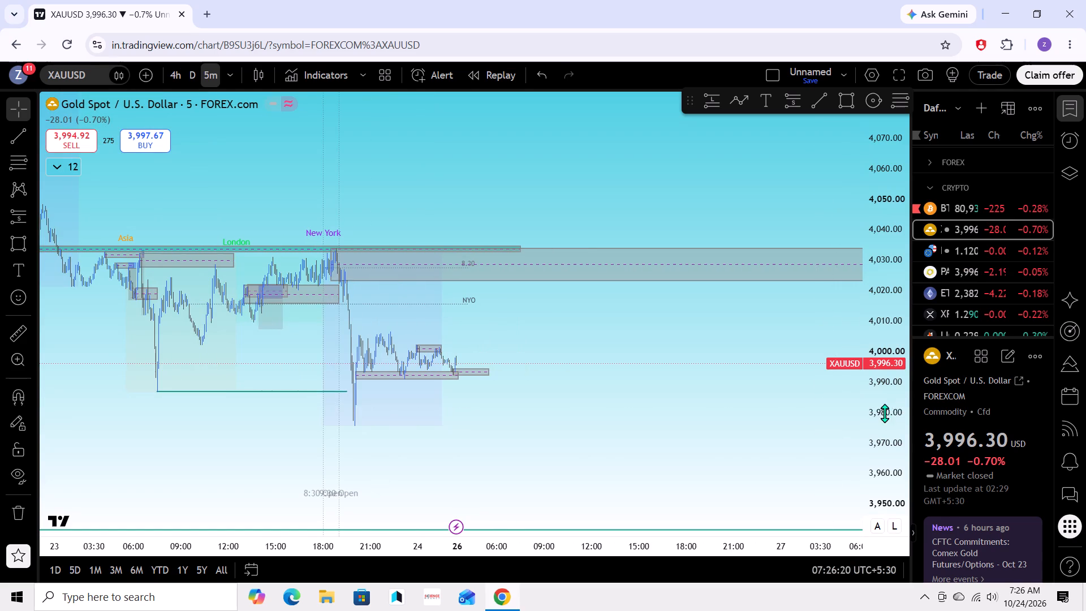
scroll(885, 407, up, 11)
scroll(773, 428, up, 4)
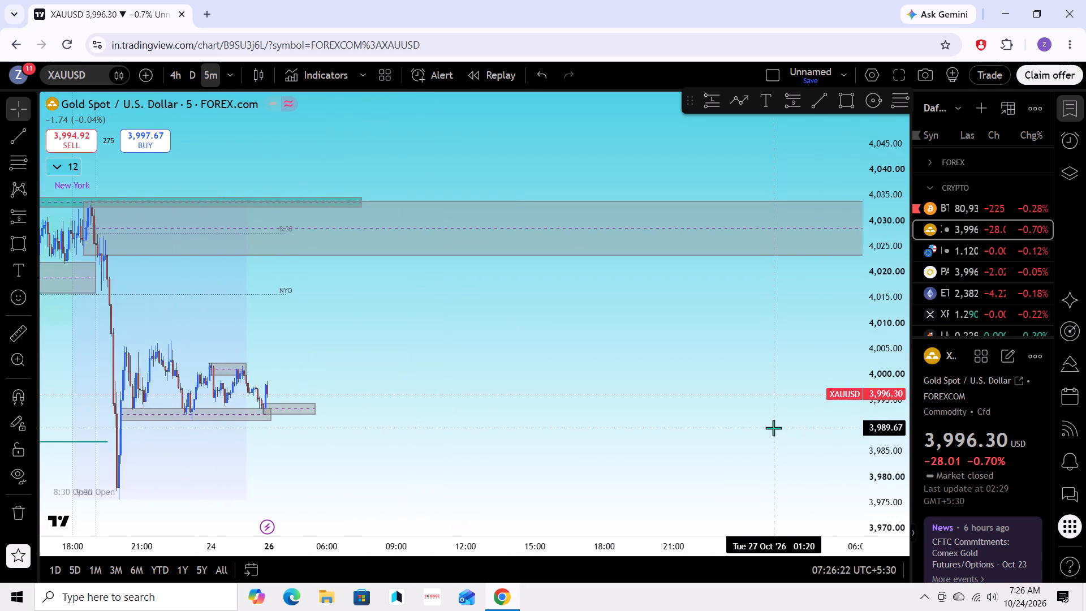
scroll(773, 428, up, 2)
drag(717, 429, 904, 429)
drag(769, 429, 743, 441)
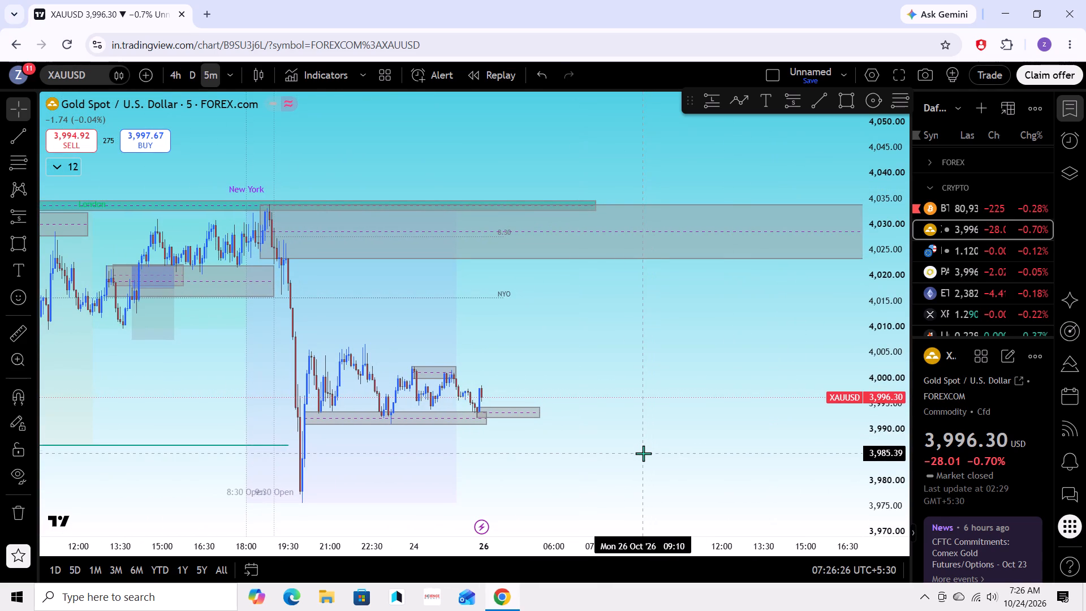
Examine the swing-high and low zones that formed after the 23 October New York sell-off, up to the latest candle.
scroll(887, 419, up, 2)
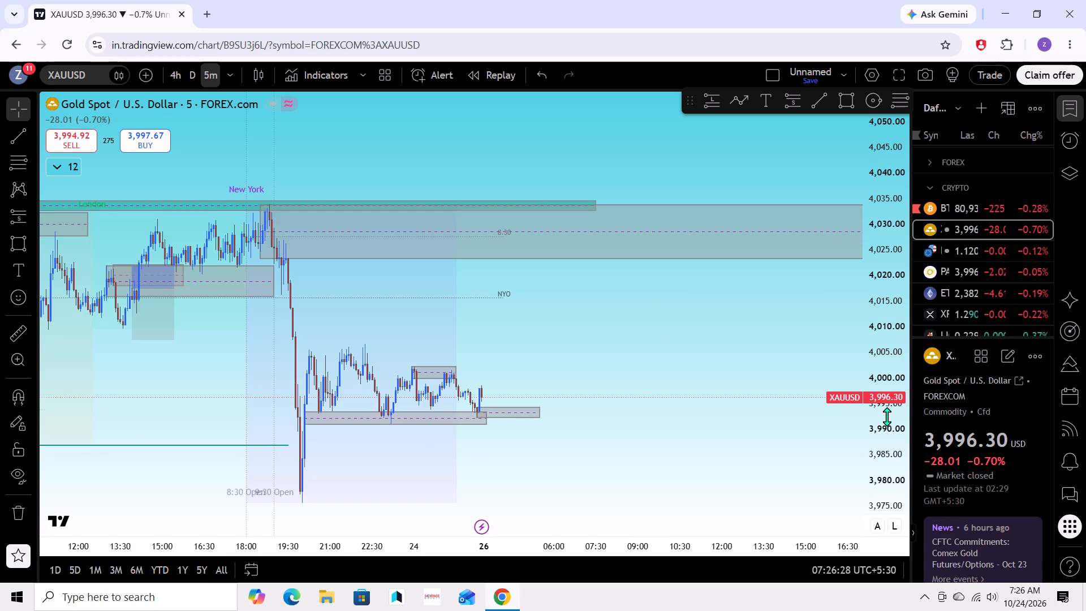
scroll(887, 416, up, 6)
drag(812, 406, 813, 268)
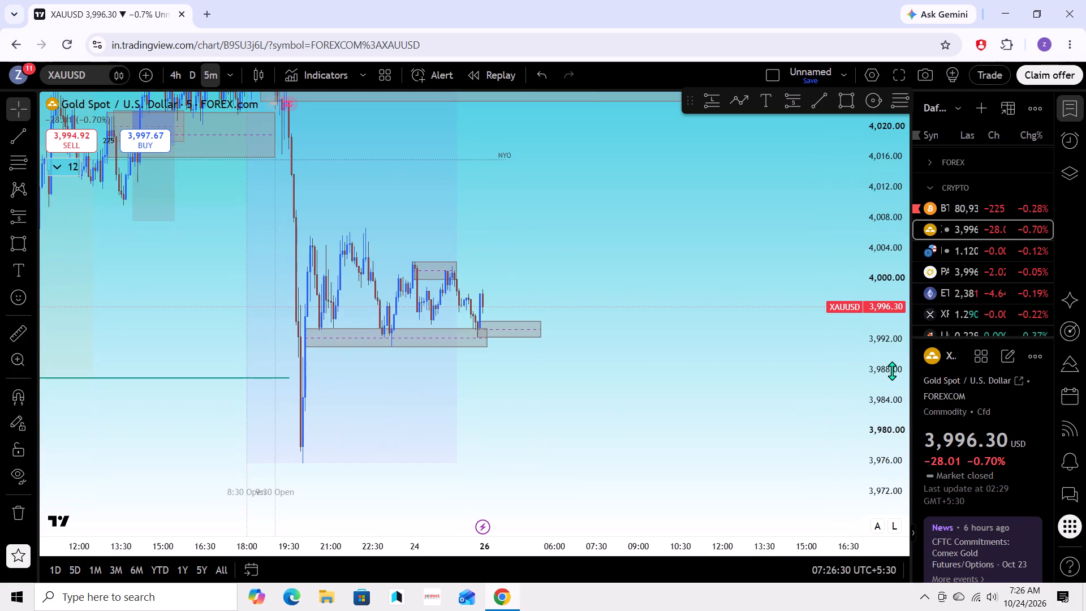
scroll(875, 358, up, 3)
scroll(784, 365, up, 4)
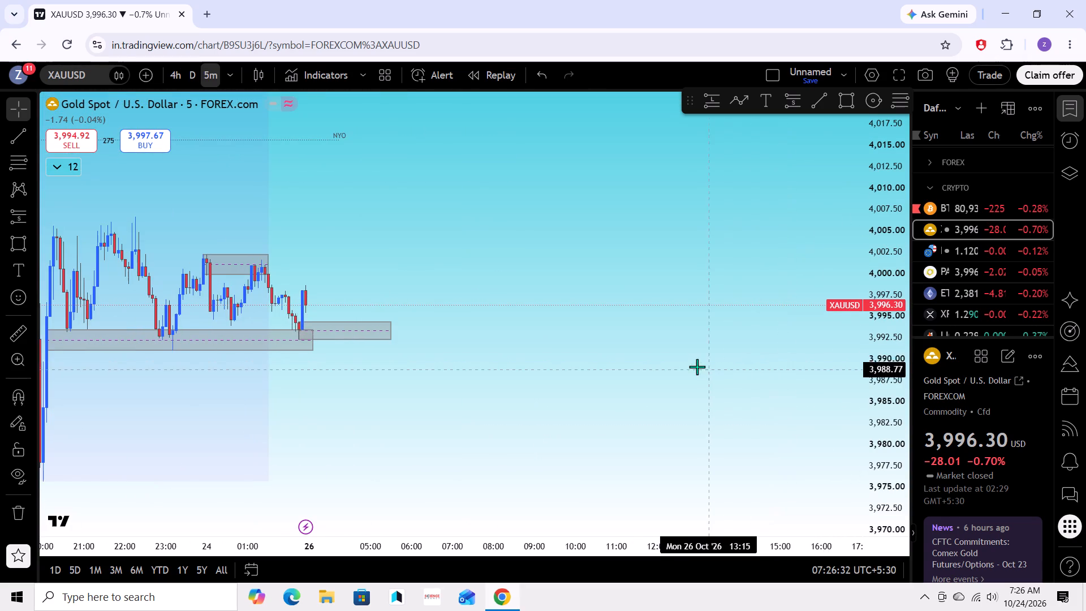
drag(697, 367, 884, 366)
drag(704, 403, 833, 398)
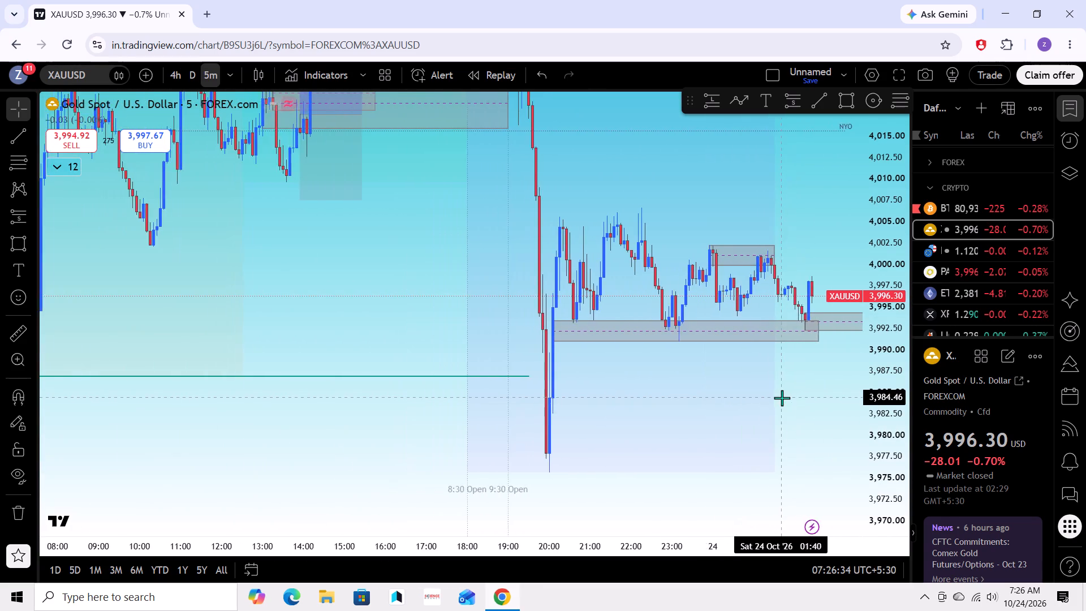
drag(828, 401, 796, 403)
drag(822, 404, 792, 408)
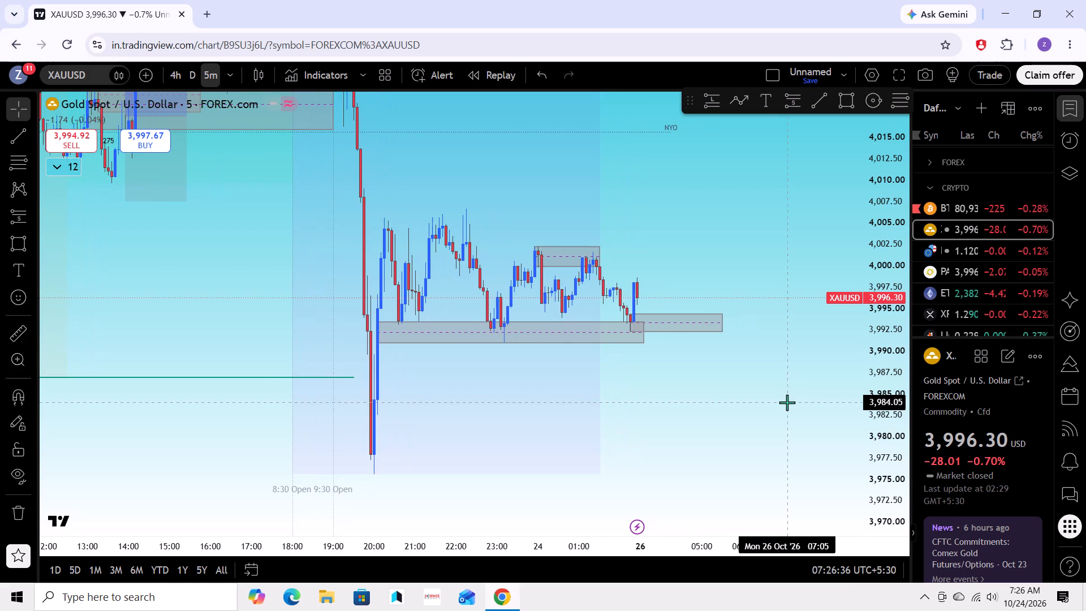
click(787, 402)
scroll(772, 414, up, 4)
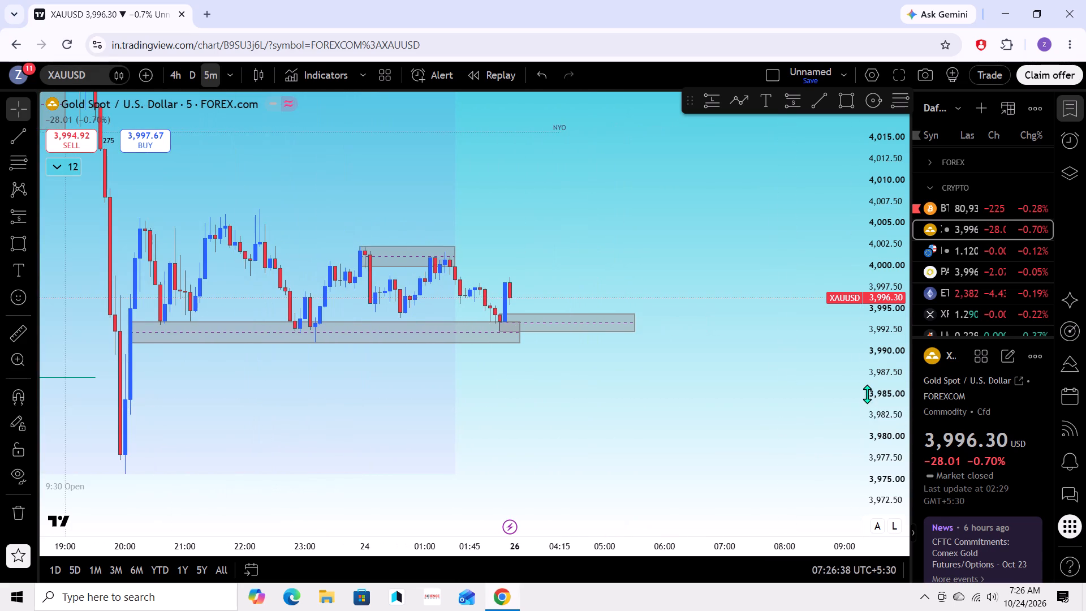
Compare the New York sell-off low with the swept Asia-session low line and the new low zones on 23 October.
scroll(867, 394, down, 7)
scroll(753, 408, down, 3)
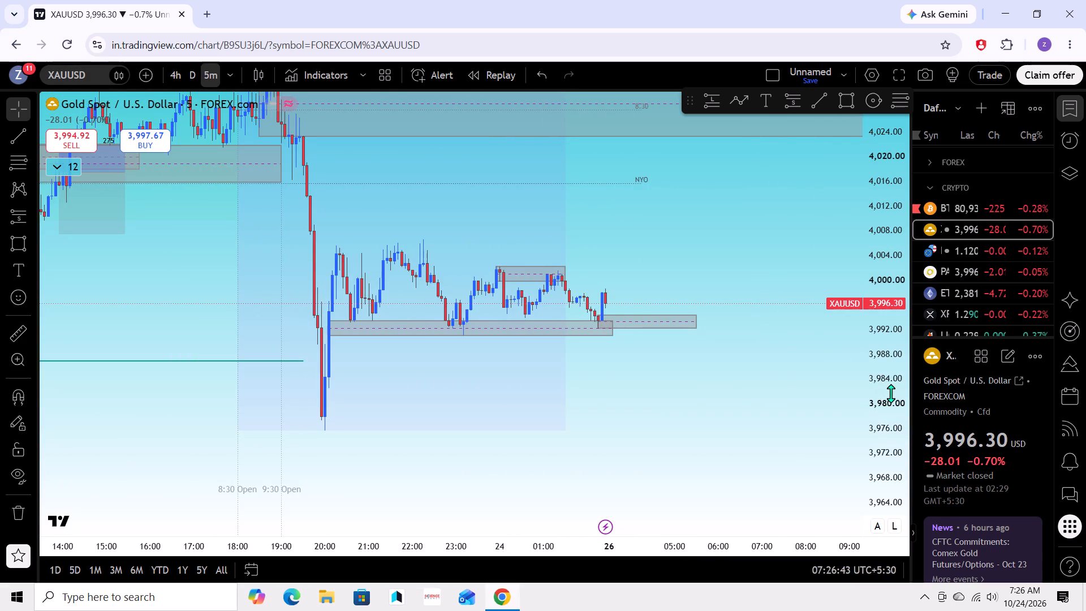
scroll(889, 424, up, 1)
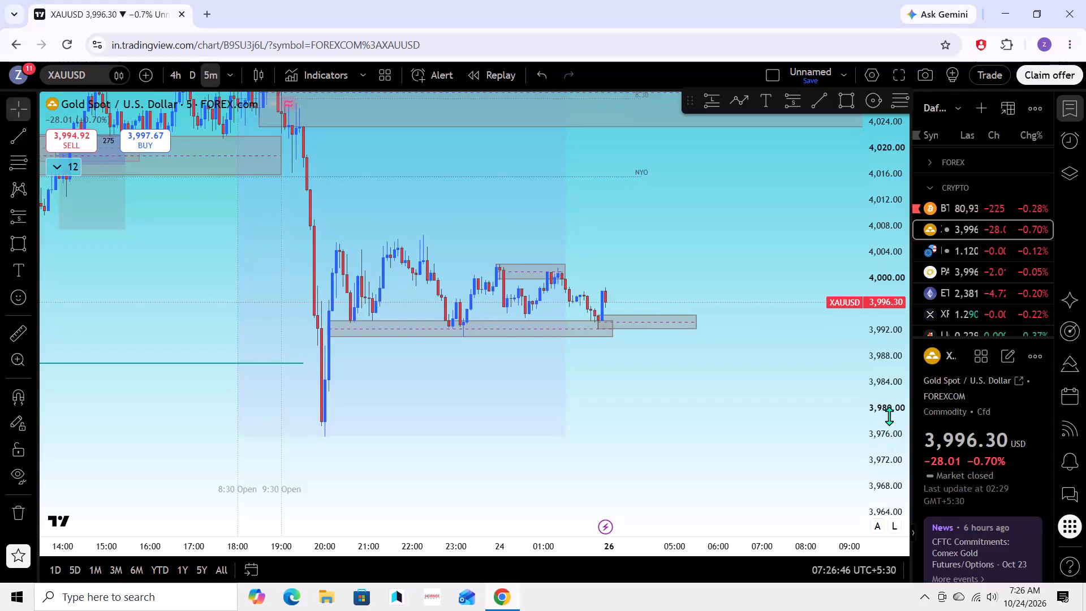
scroll(889, 415, up, 2)
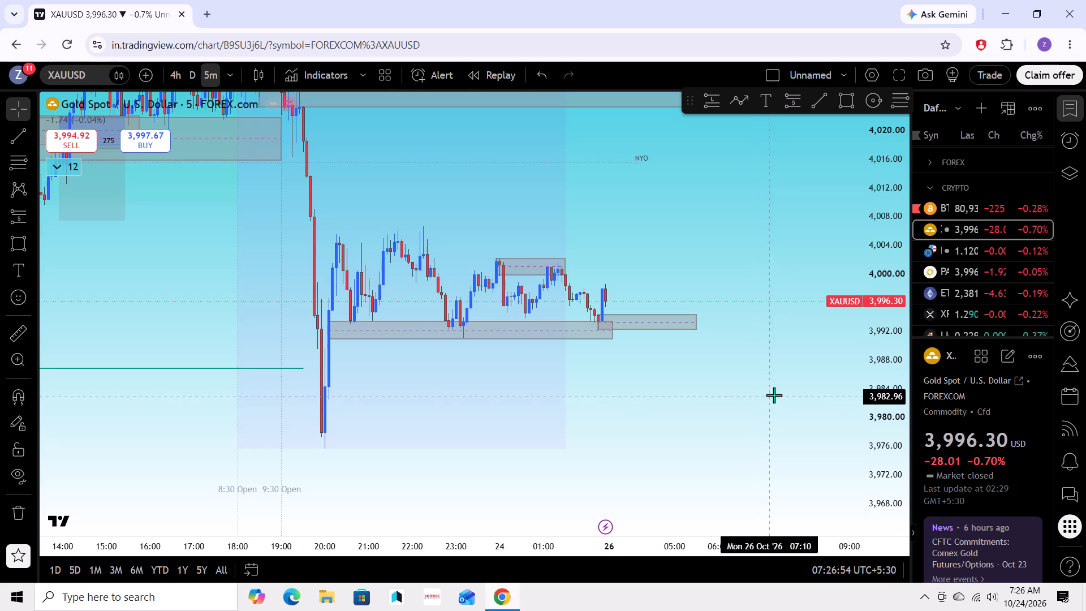
double_click(756, 380)
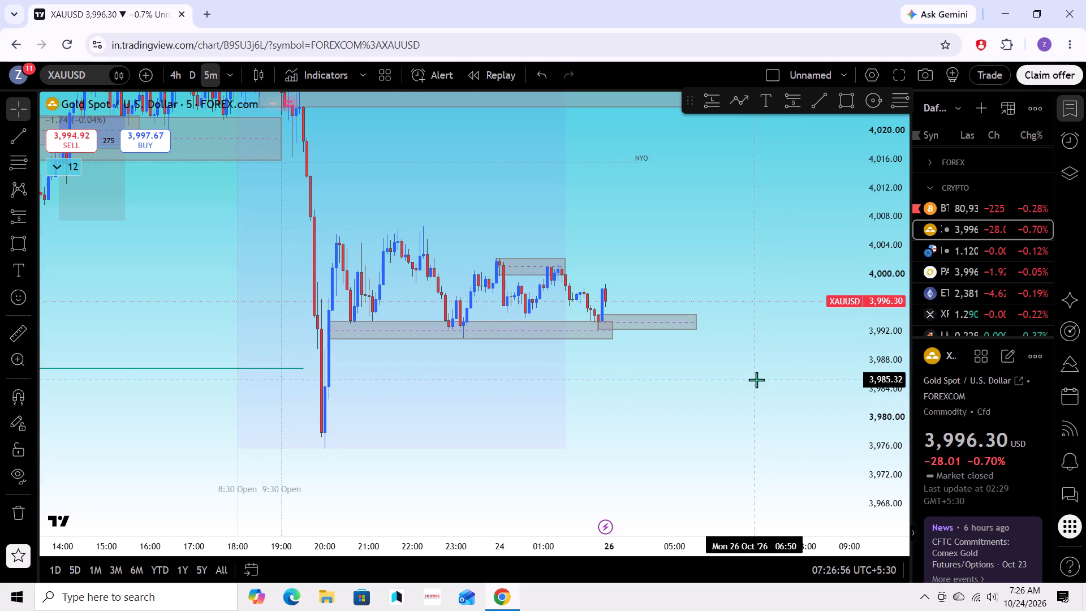
click(760, 381)
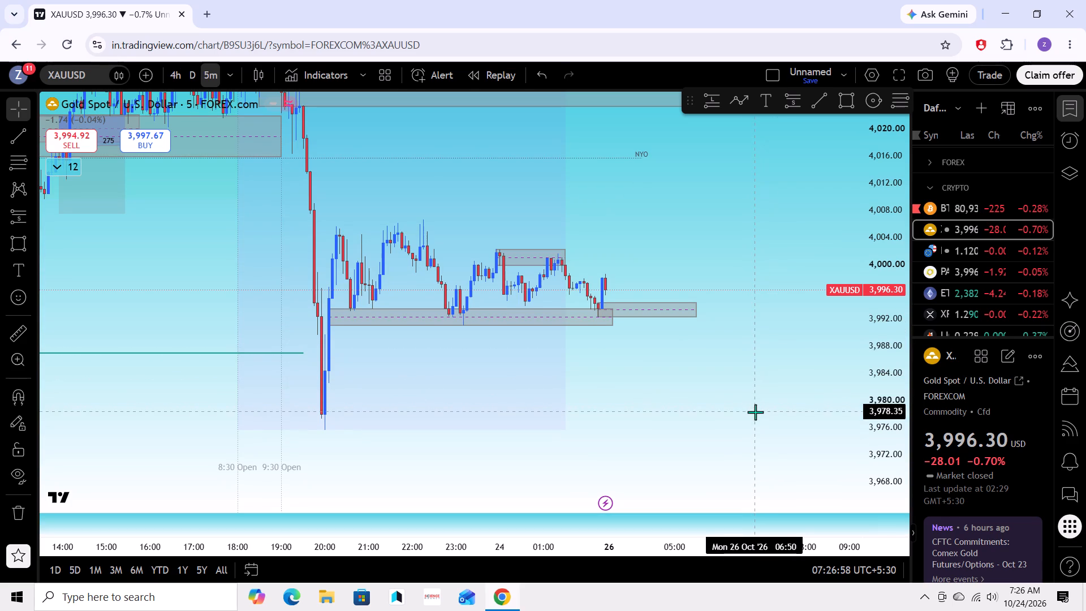
click(755, 412)
scroll(891, 371, up, 4)
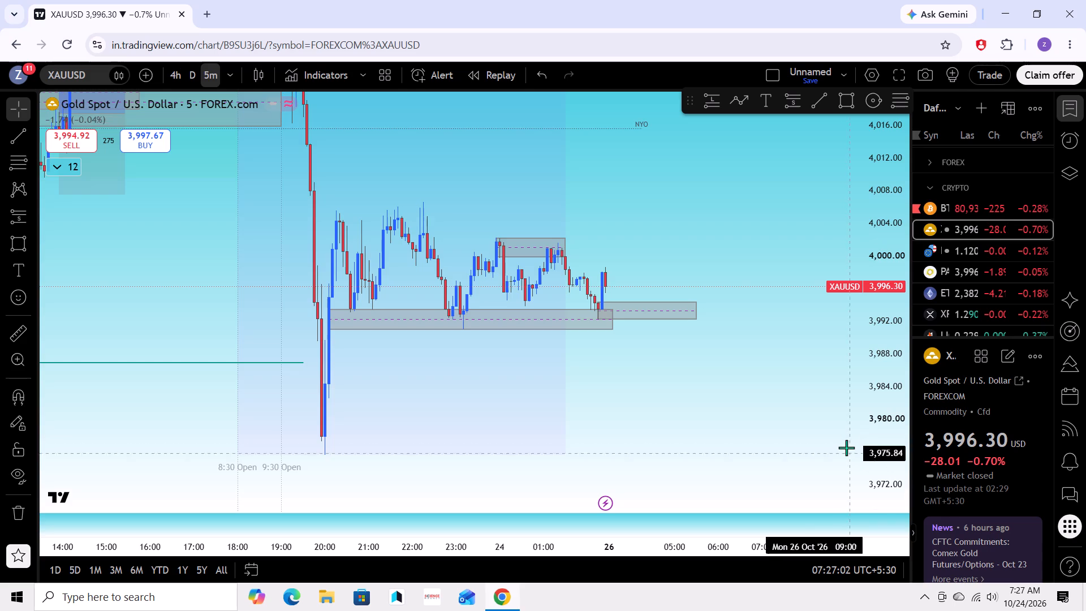
drag(831, 444, 615, 438)
drag(613, 438, 867, 481)
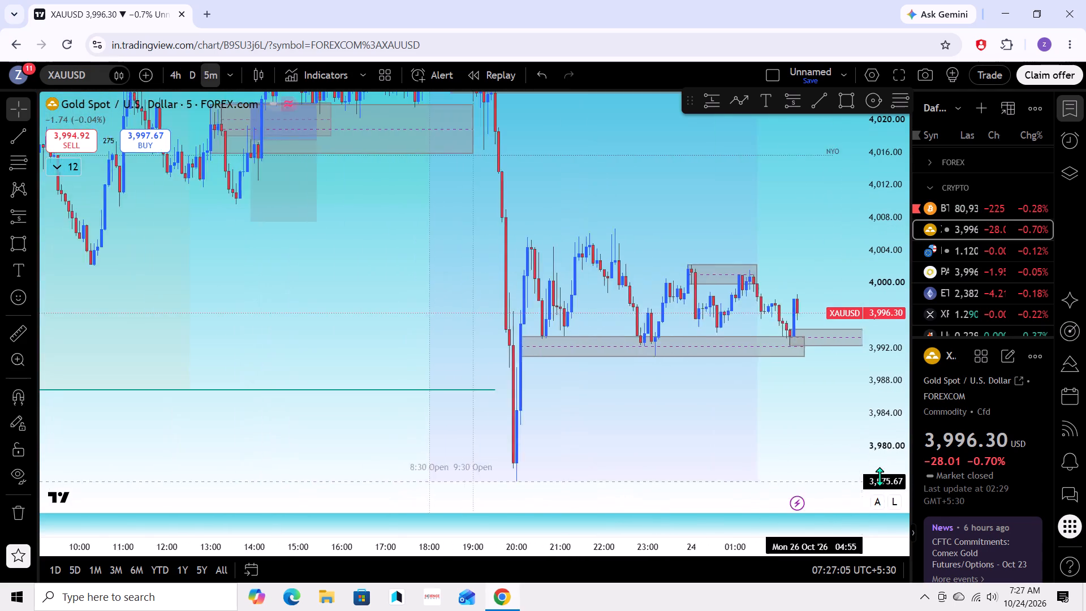
drag(625, 431, 596, 419)
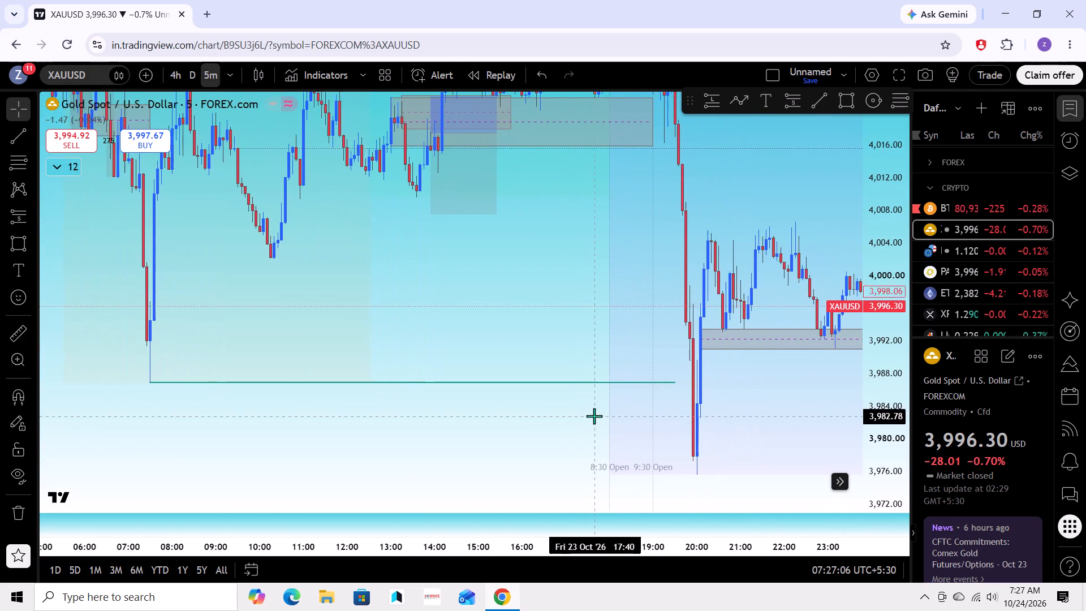
drag(594, 416, 577, 414)
drag(596, 442, 564, 435)
drag(554, 429, 530, 410)
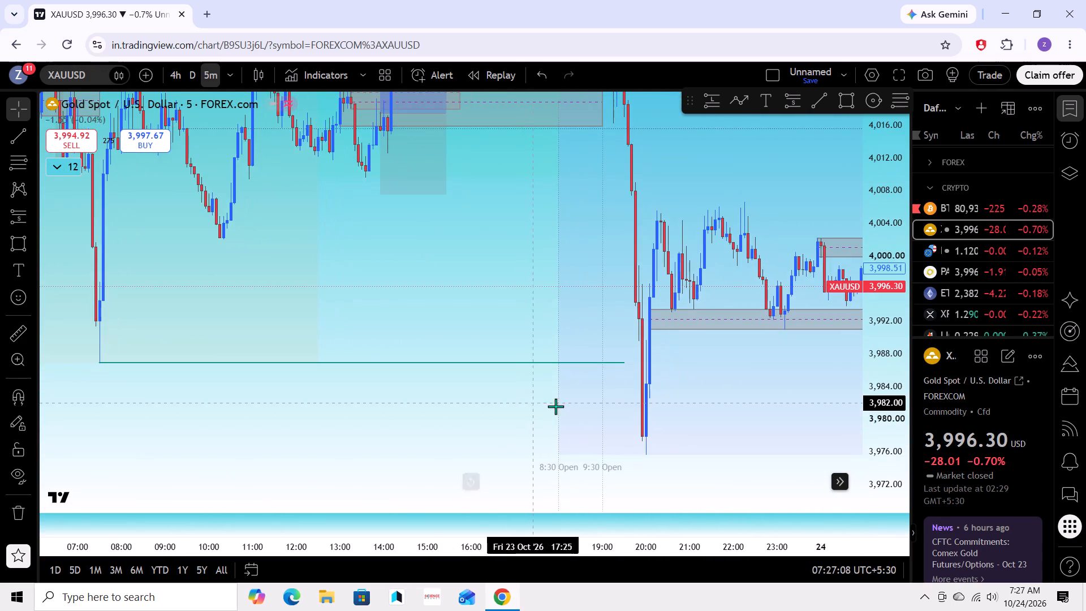
drag(564, 412, 489, 398)
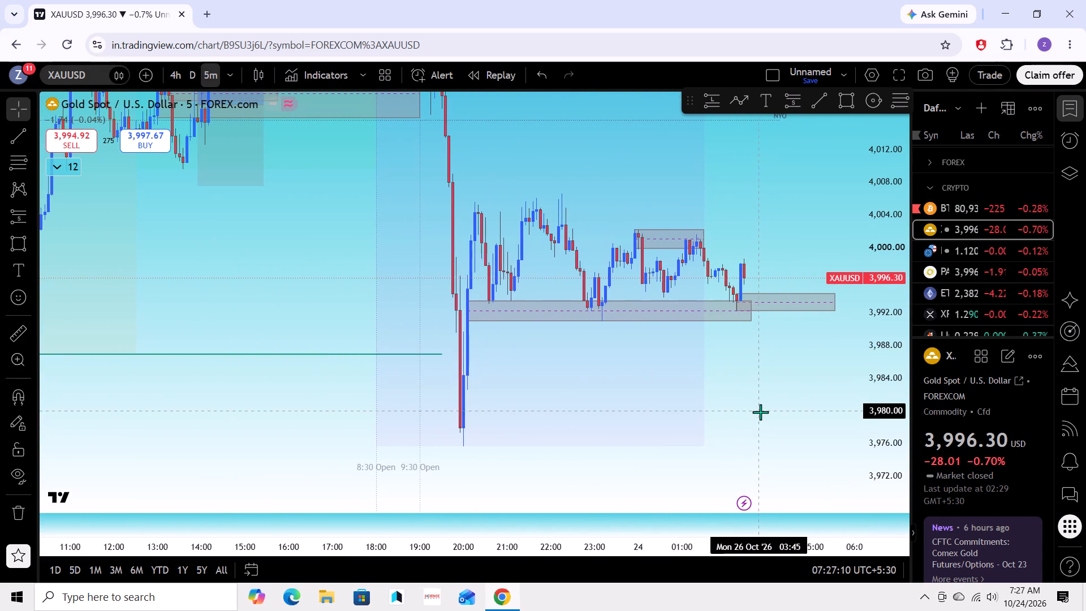
Switch the chart to the BTCUSDT.P symbol from the crypto watchlist.
click(1005, 203)
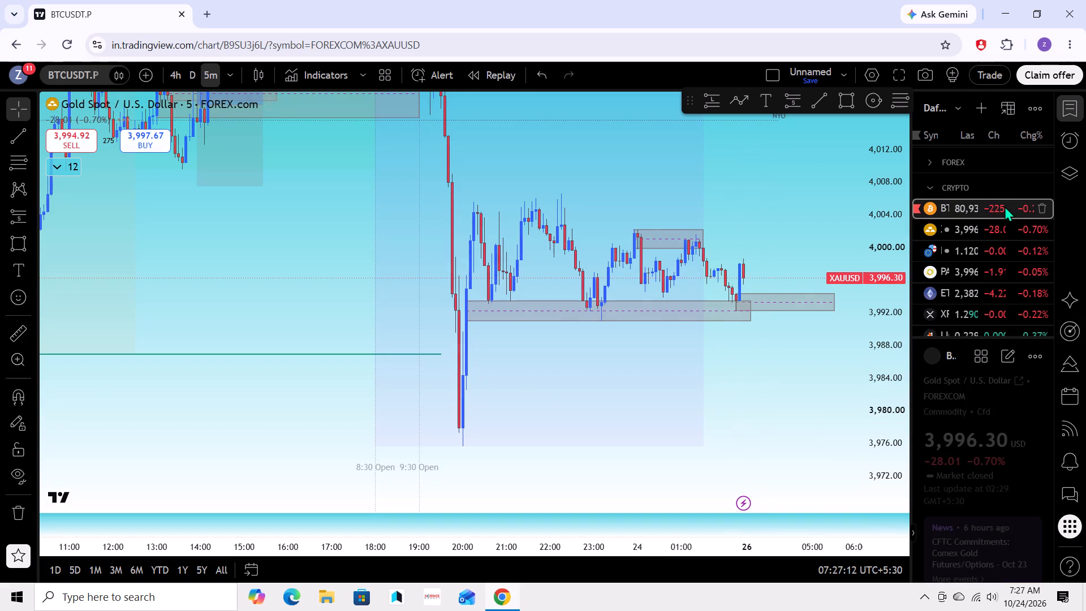
scroll(752, 290, down, 2)
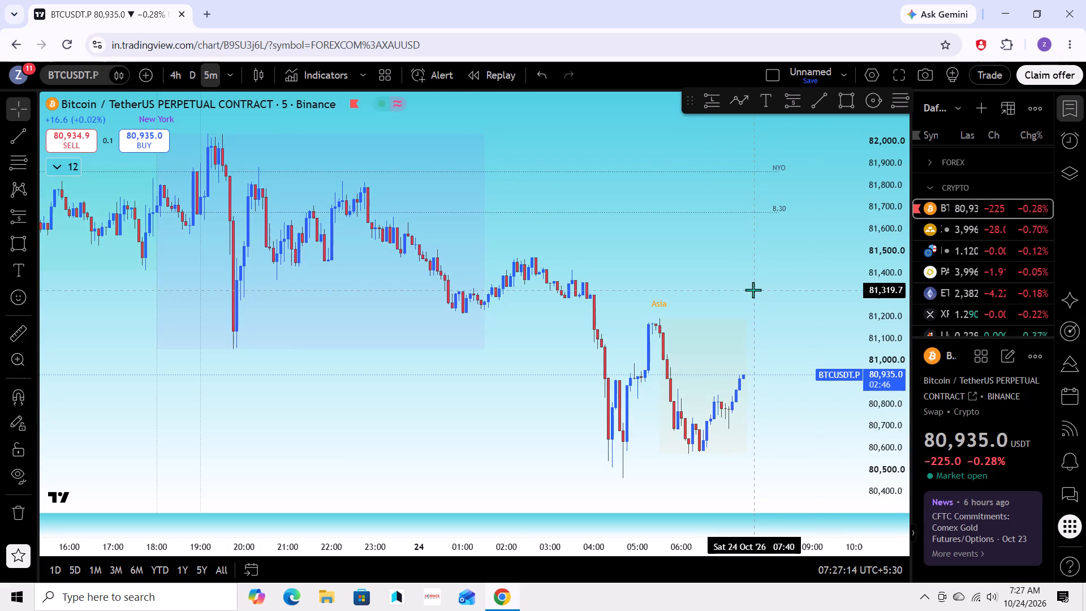
drag(786, 278, 774, 257)
scroll(791, 293, up, 2)
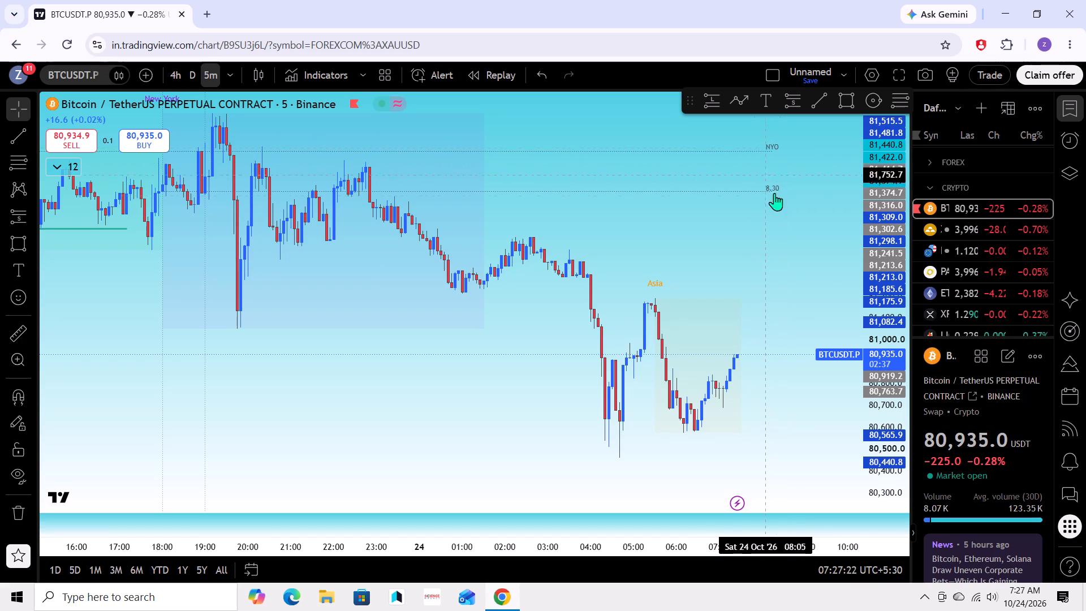
Change the BTCUSDT.P chart interval to 15 minutes.
key(1)
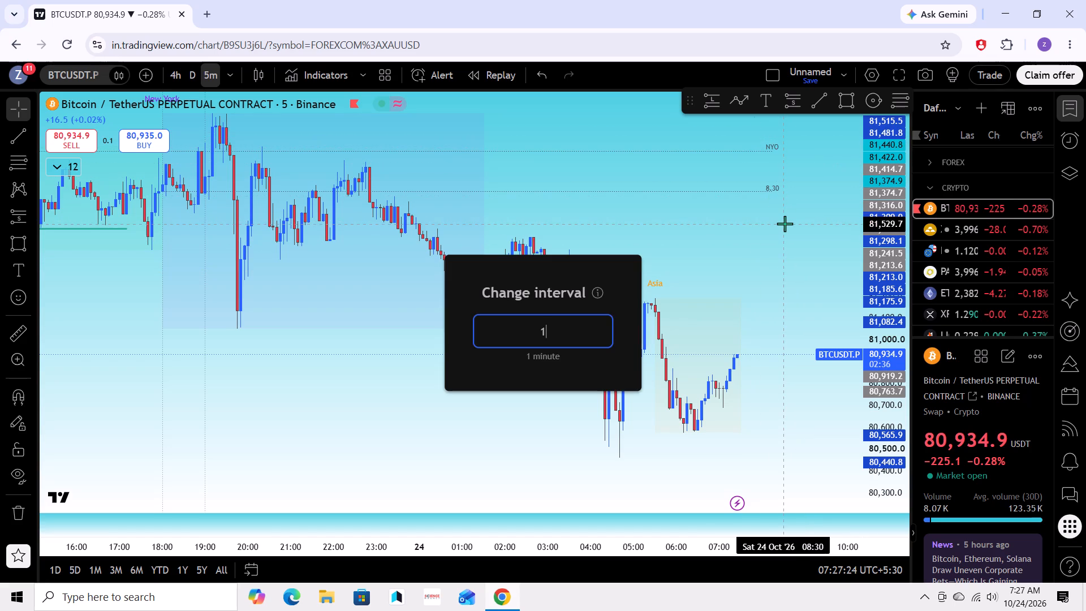
key(5)
key(Return)
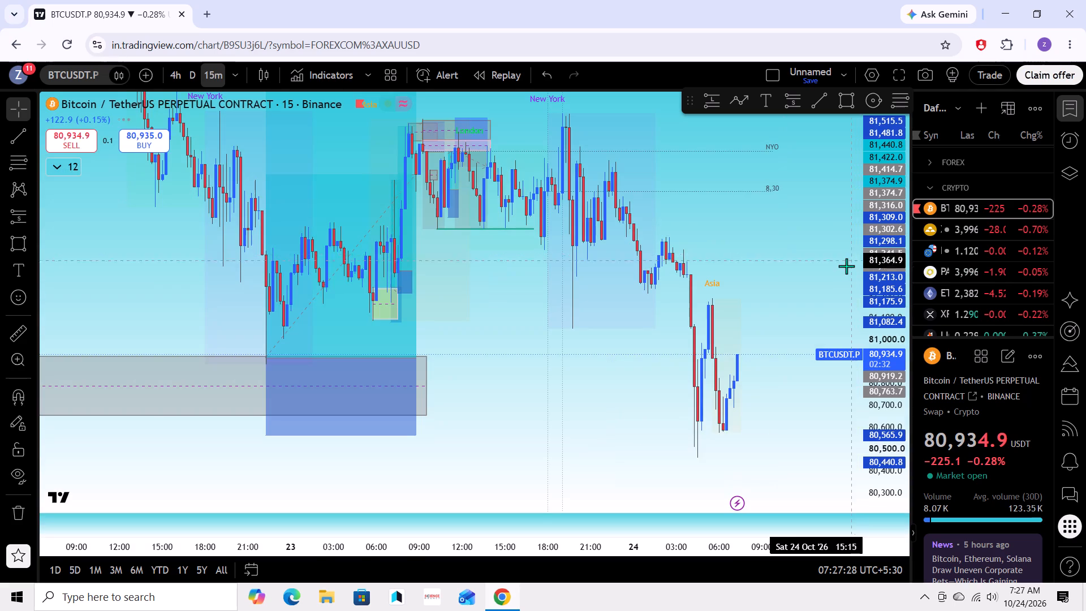
Draw a rectangle zone over the Asia-session bearish candle, from 05:30 to 11:00 on 24 October, about 80,913 up to the candle's high.
scroll(764, 283, up, 3)
drag(764, 283, 762, 285)
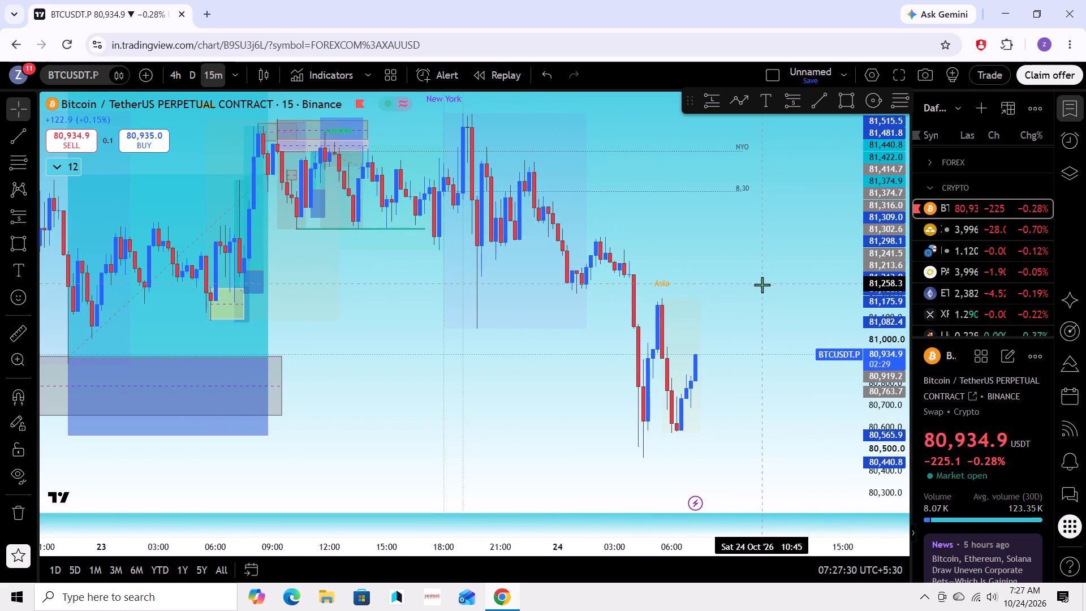
drag(762, 285, 751, 313)
scroll(751, 313, up, 2)
drag(751, 313, 742, 341)
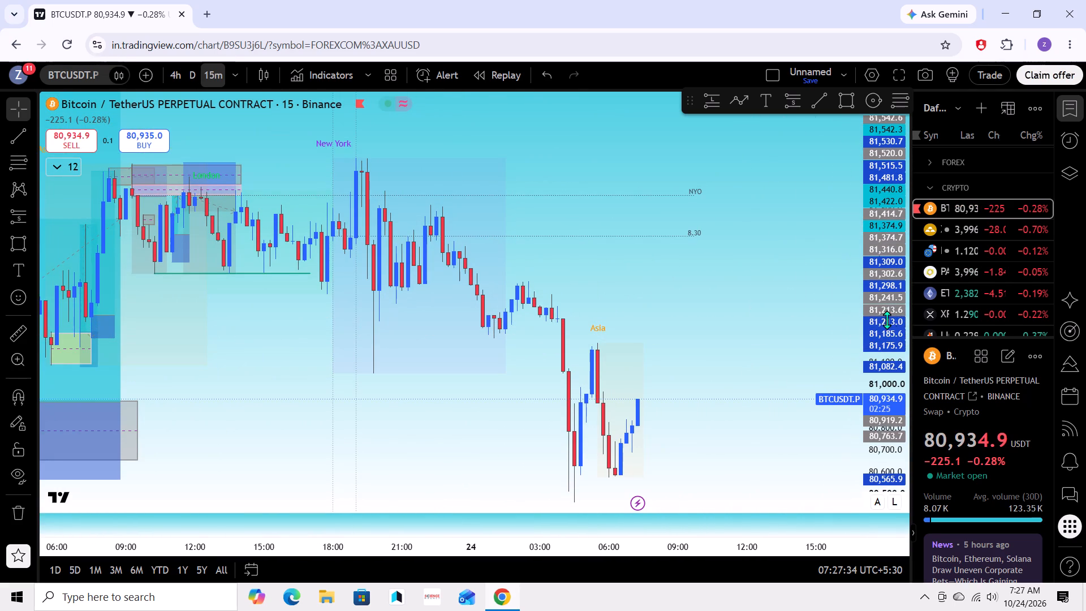
scroll(883, 316, up, 6)
scroll(791, 355, up, 6)
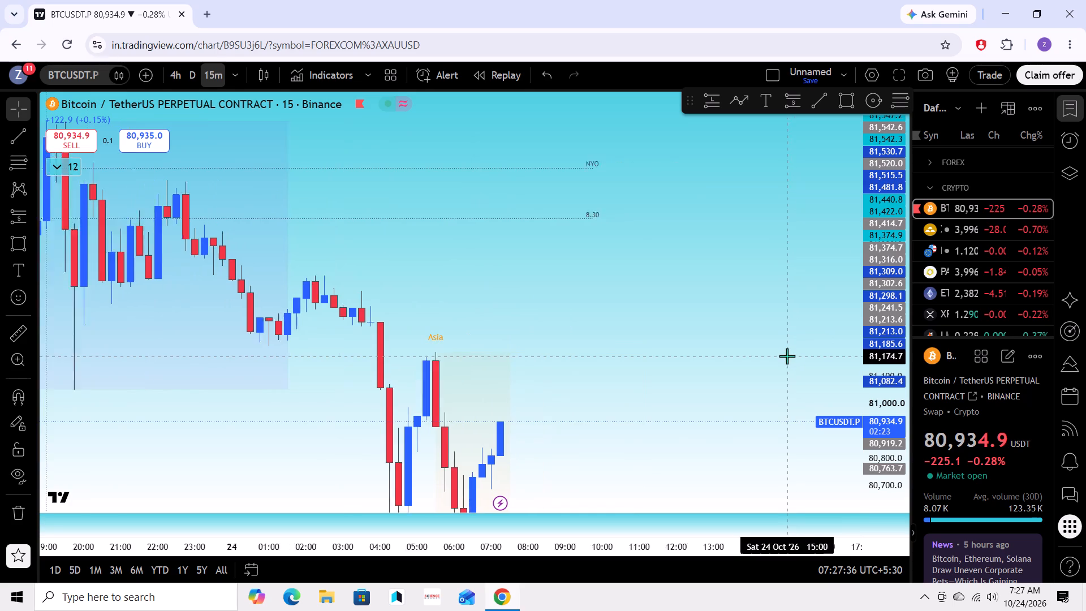
scroll(787, 356, up, 1)
drag(716, 363, 812, 330)
drag(792, 347, 804, 360)
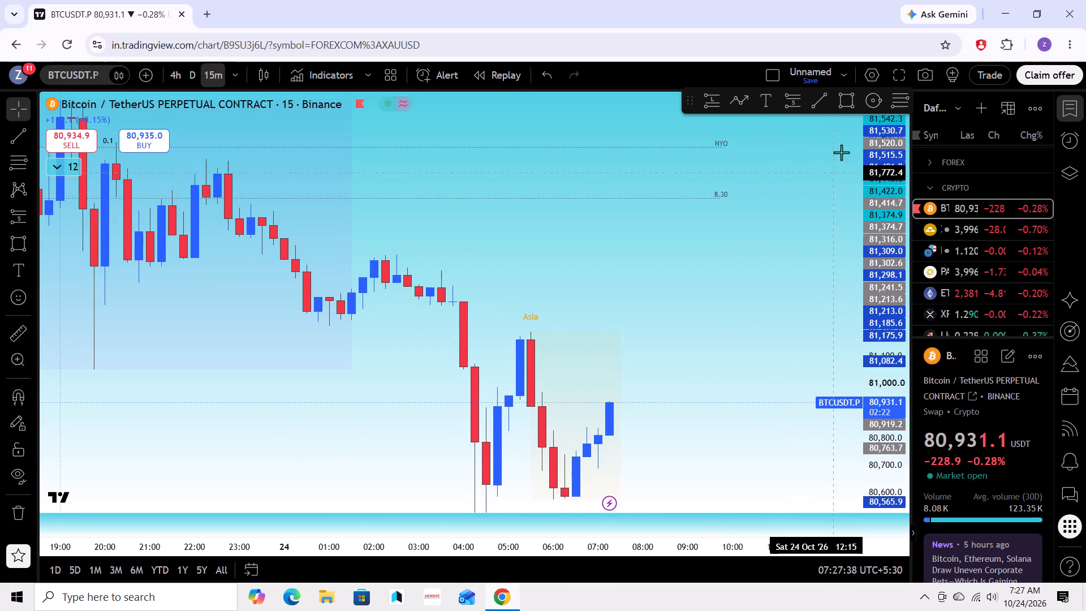
click(848, 109)
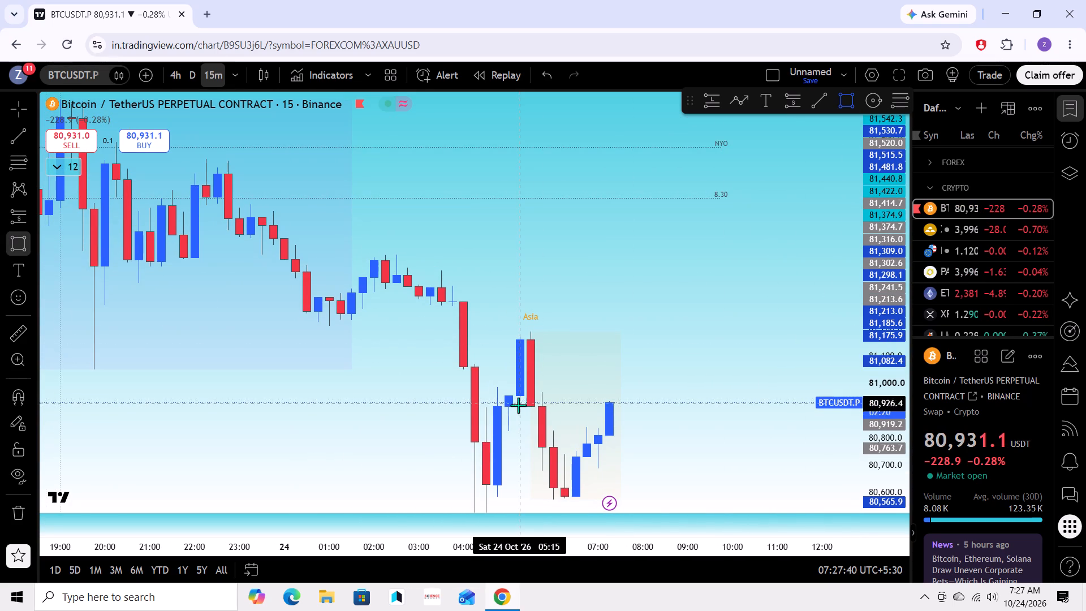
drag(531, 407, 534, 363)
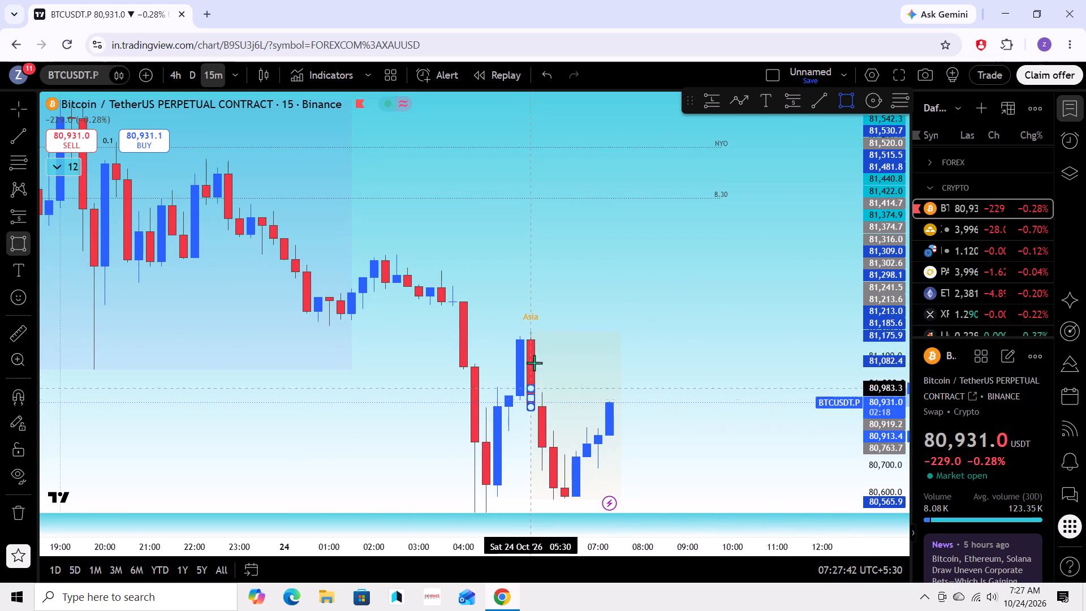
drag(534, 363, 779, 354)
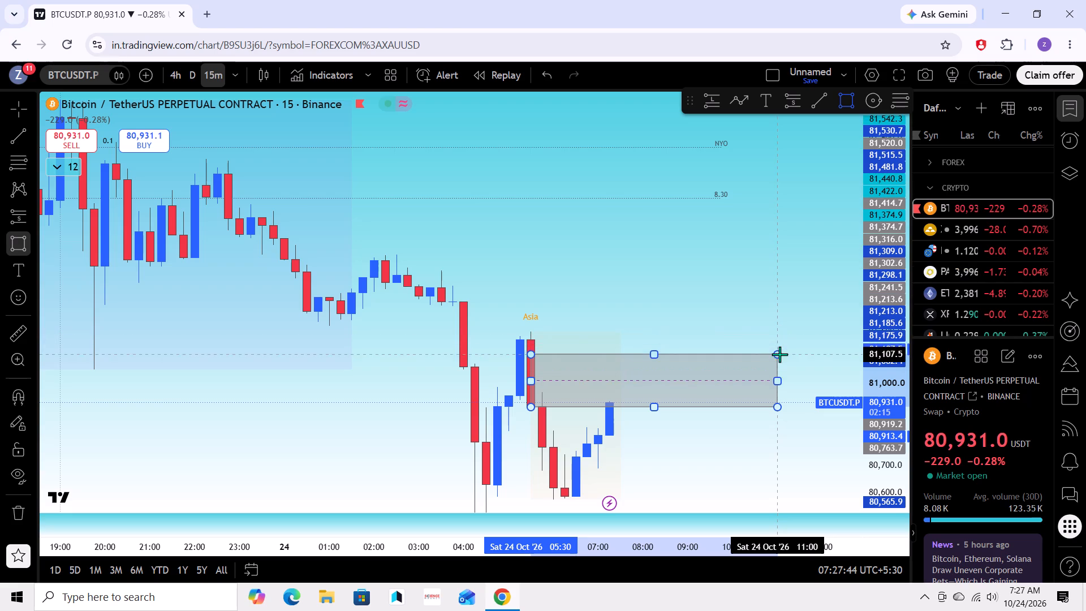
drag(779, 354, 779, 351)
click(782, 333)
click(789, 326)
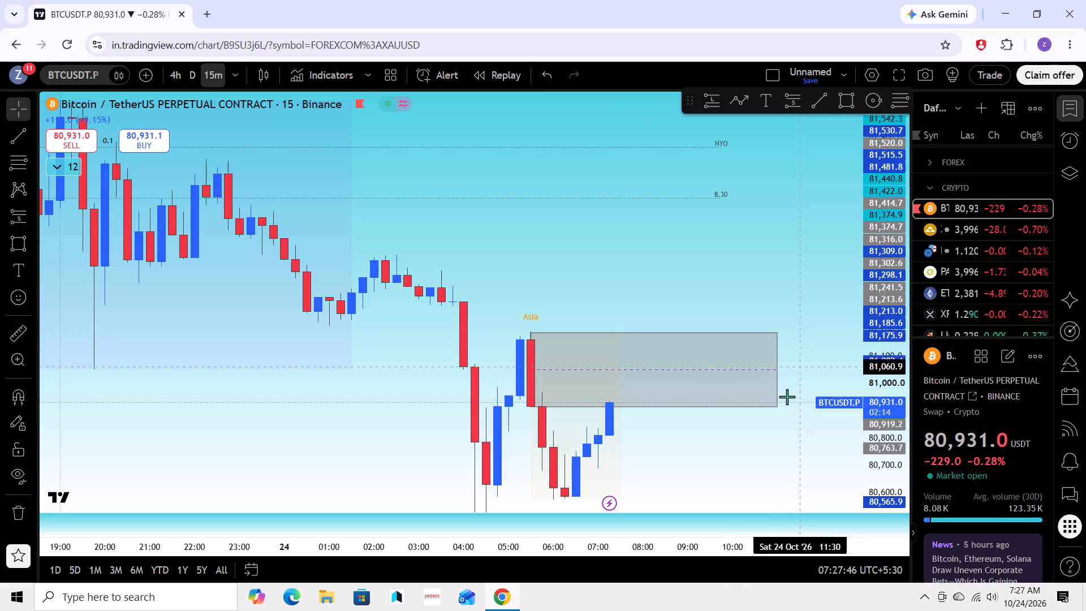
Examine the price area beneath the new Asia-session zone, down to the pink zone around 80,100.
drag(776, 422, 829, 277)
drag(811, 322, 779, 346)
scroll(780, 340, down, 2)
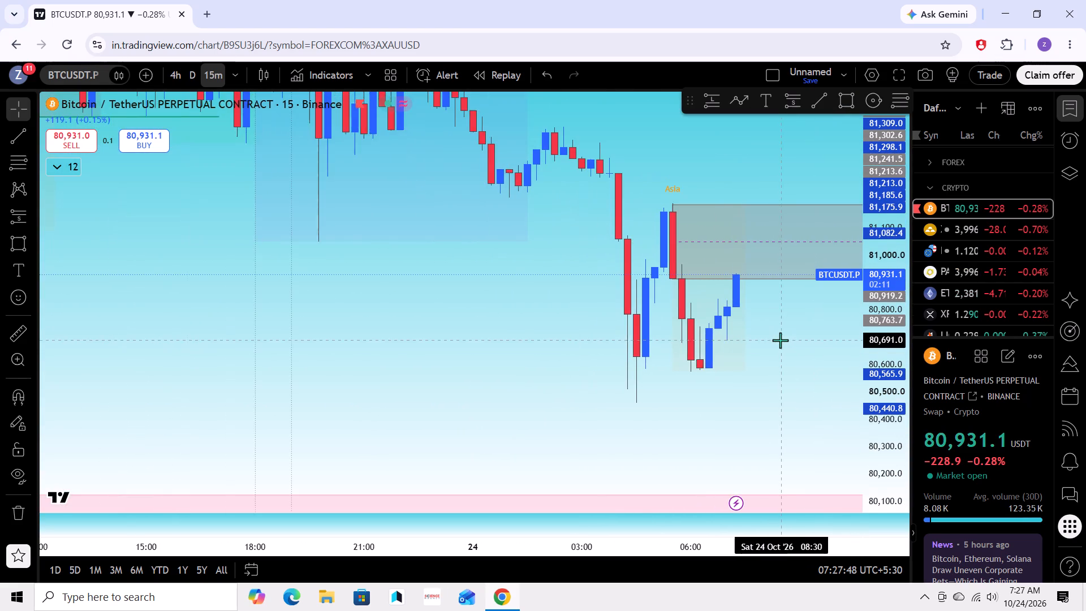
drag(793, 345, 736, 240)
scroll(736, 239, down, 4)
drag(731, 304, 705, 359)
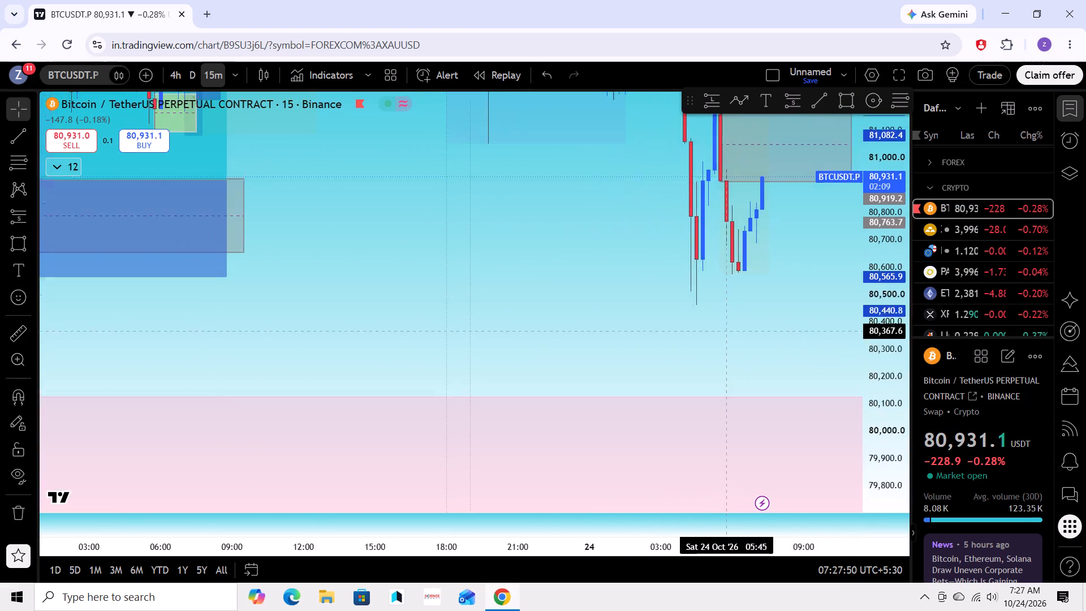
drag(705, 359, 676, 371)
drag(713, 353, 708, 370)
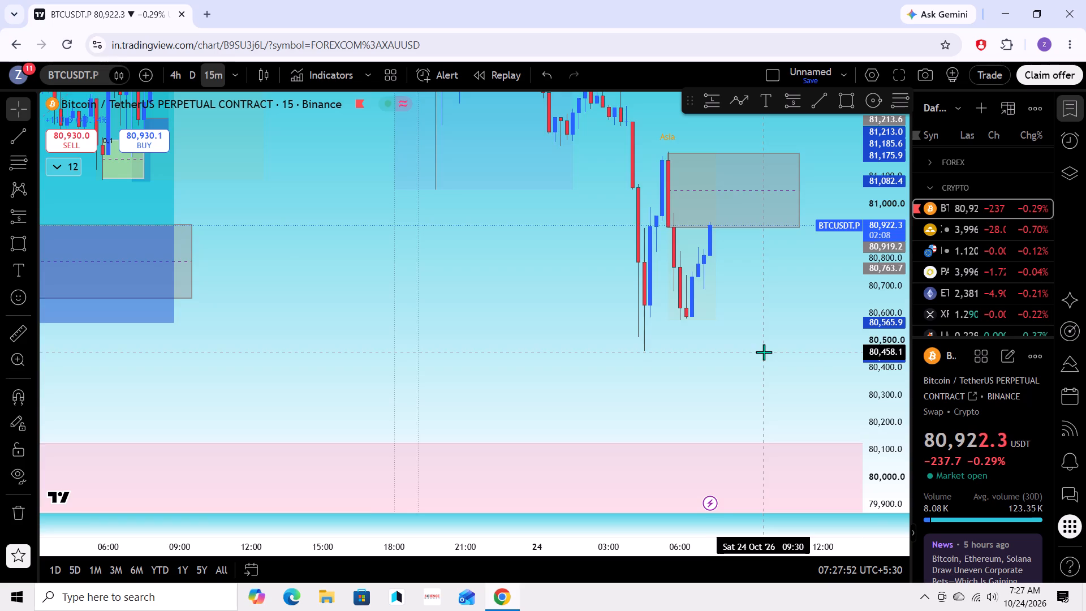
drag(764, 352, 701, 442)
Review the 22 to 24 October sessions, comparing the earlier lows and grey zone with the latest sell-off.
scroll(882, 292, down, 11)
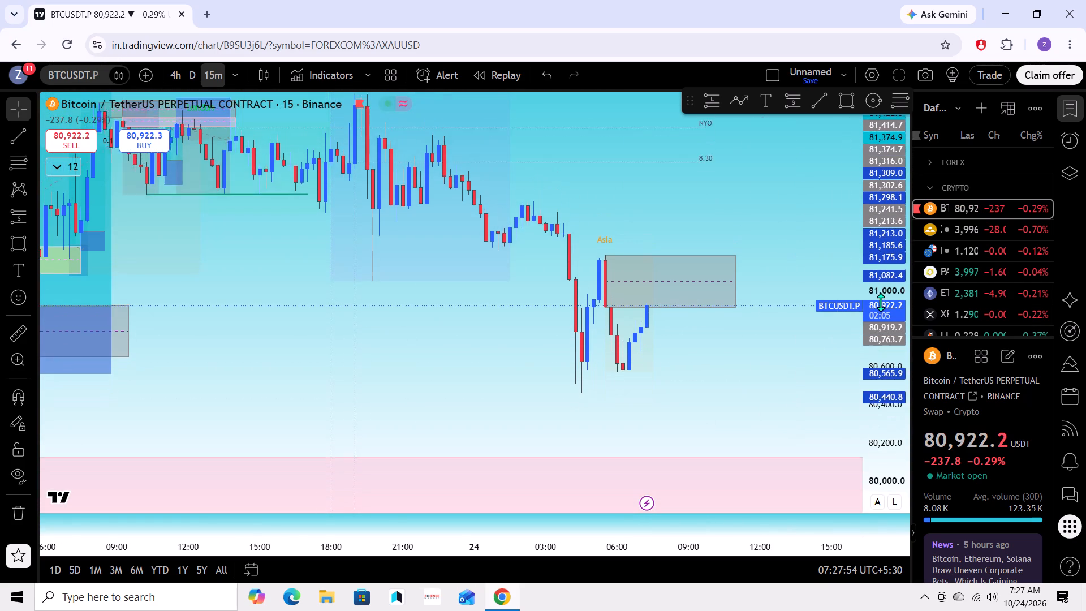
scroll(881, 302, down, 2)
scroll(800, 354, down, 9)
drag(678, 333, 737, 392)
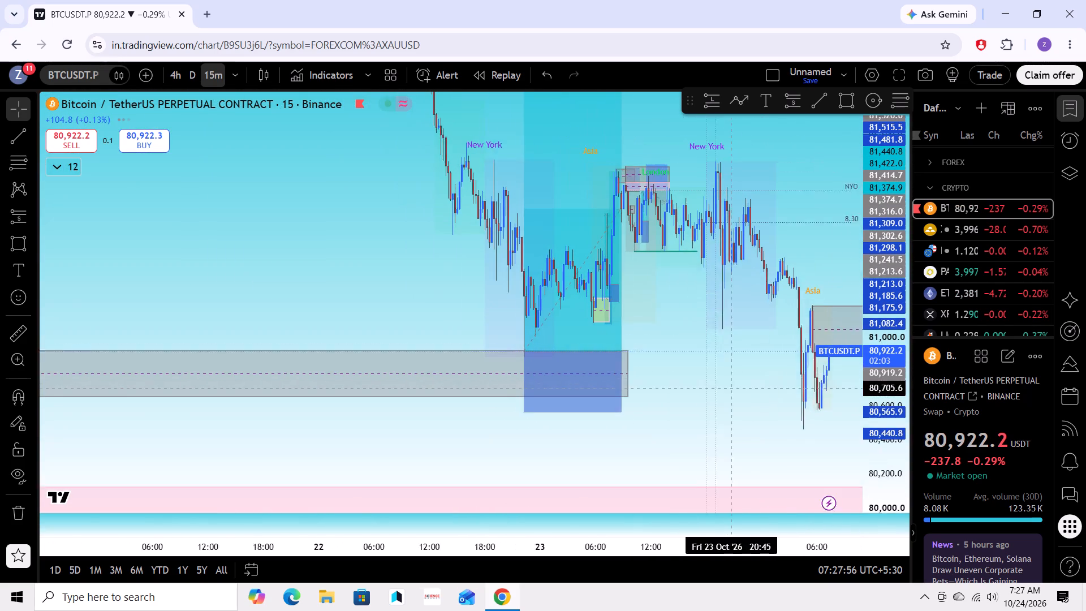
drag(737, 392, 744, 400)
drag(710, 372, 693, 490)
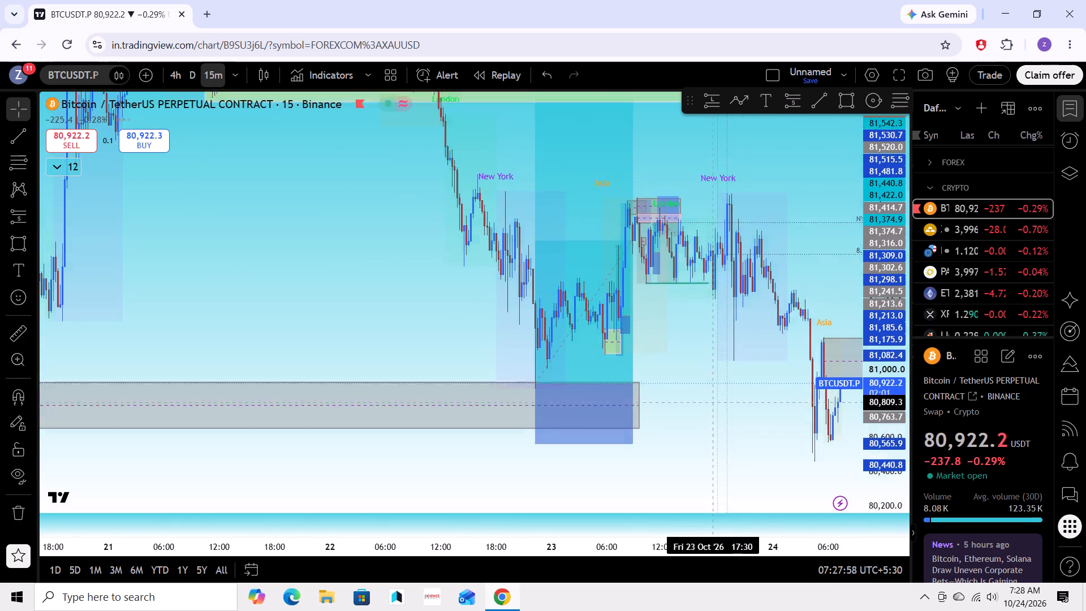
drag(693, 490, 692, 490)
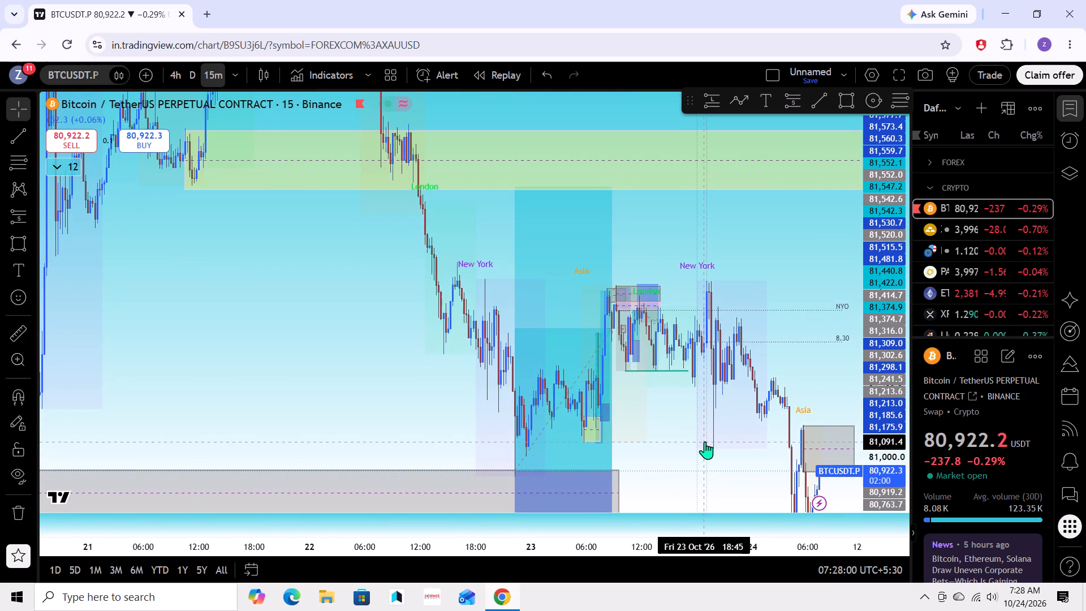
drag(705, 441, 716, 363)
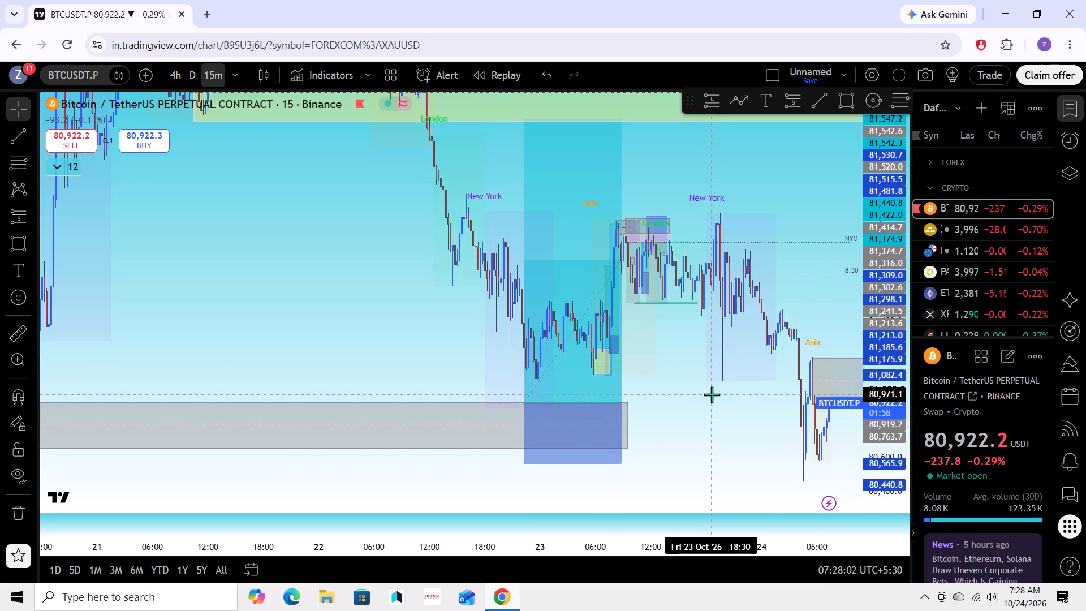
drag(713, 404, 706, 449)
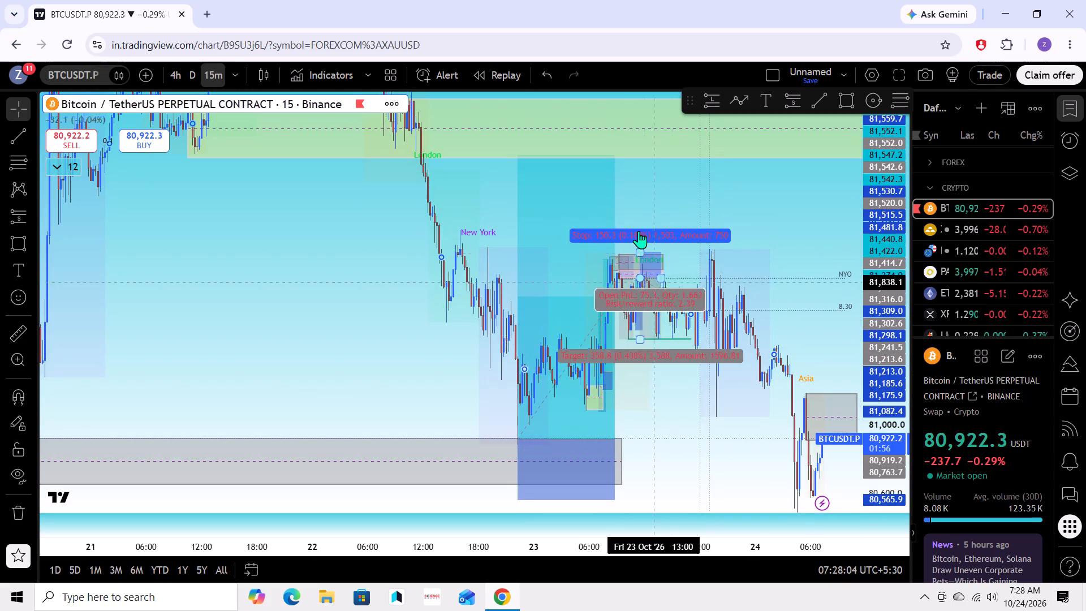
scroll(673, 410, up, 3)
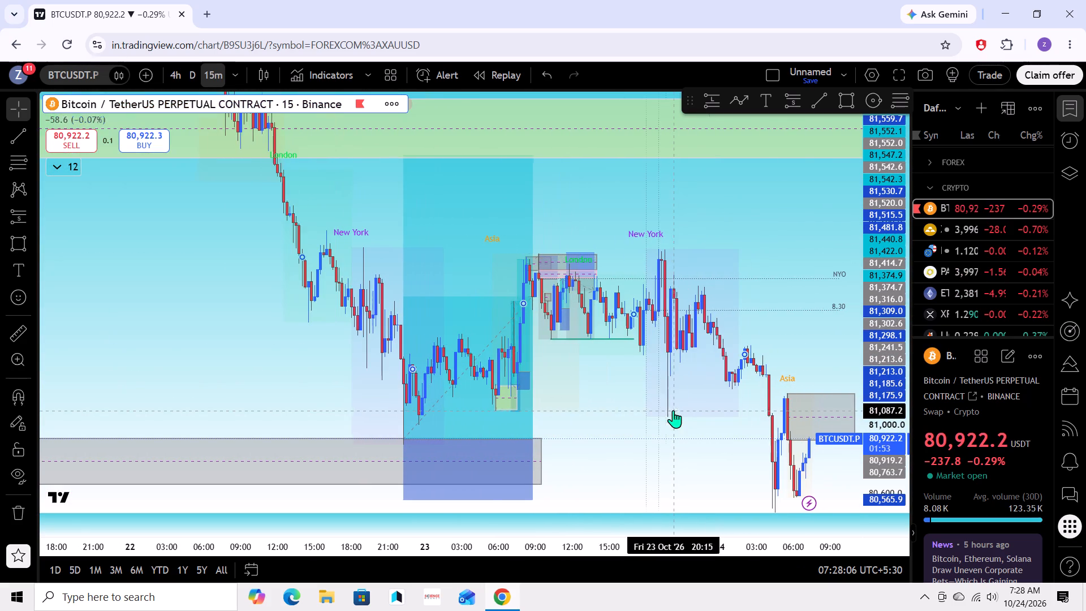
scroll(883, 371, up, 7)
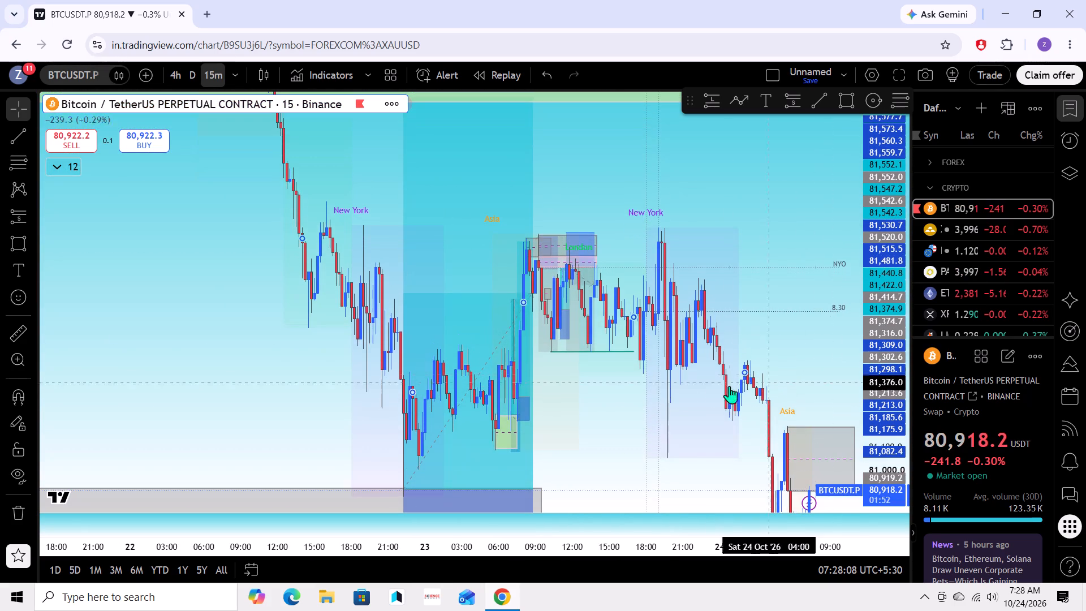
scroll(598, 390, up, 4)
drag(675, 437, 708, 351)
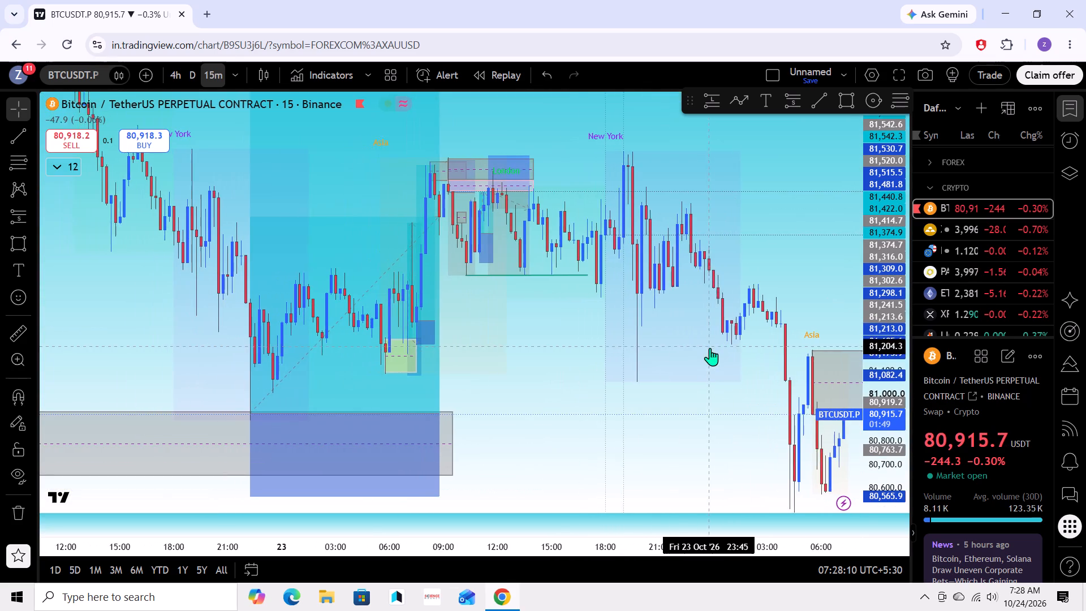
drag(650, 401, 740, 493)
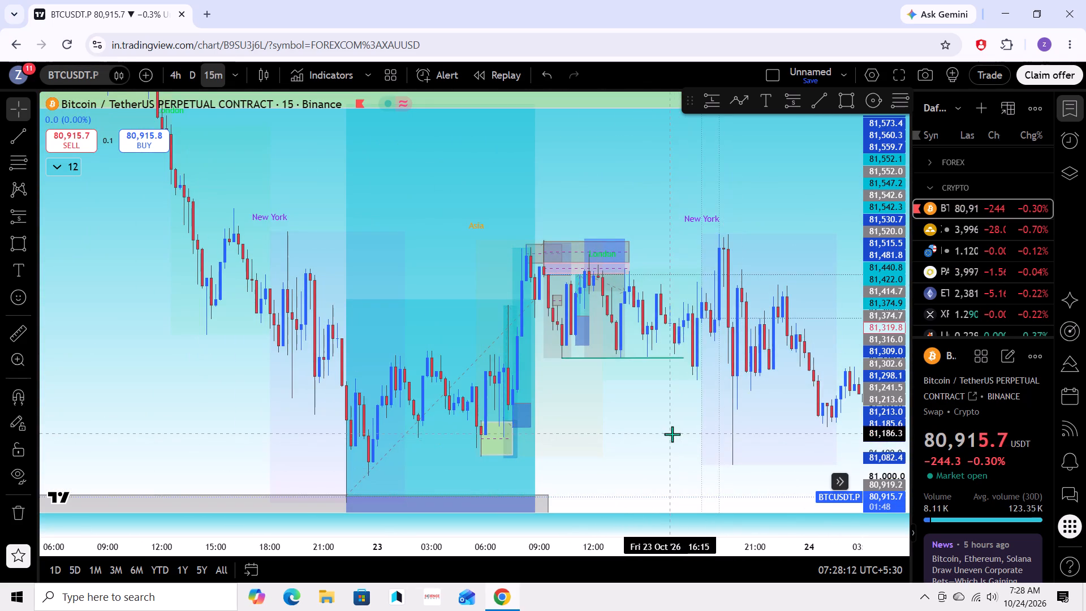
drag(671, 434, 709, 465)
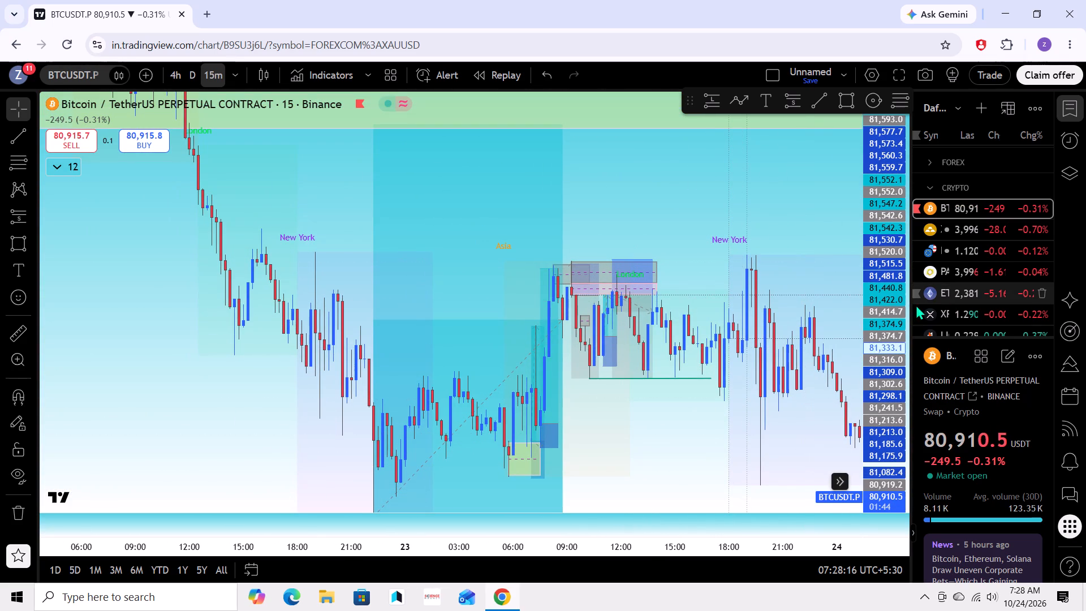
Examine the 23 October swing-high zones around the London session and the 22 October sell-off preceding them.
scroll(879, 318, up, 5)
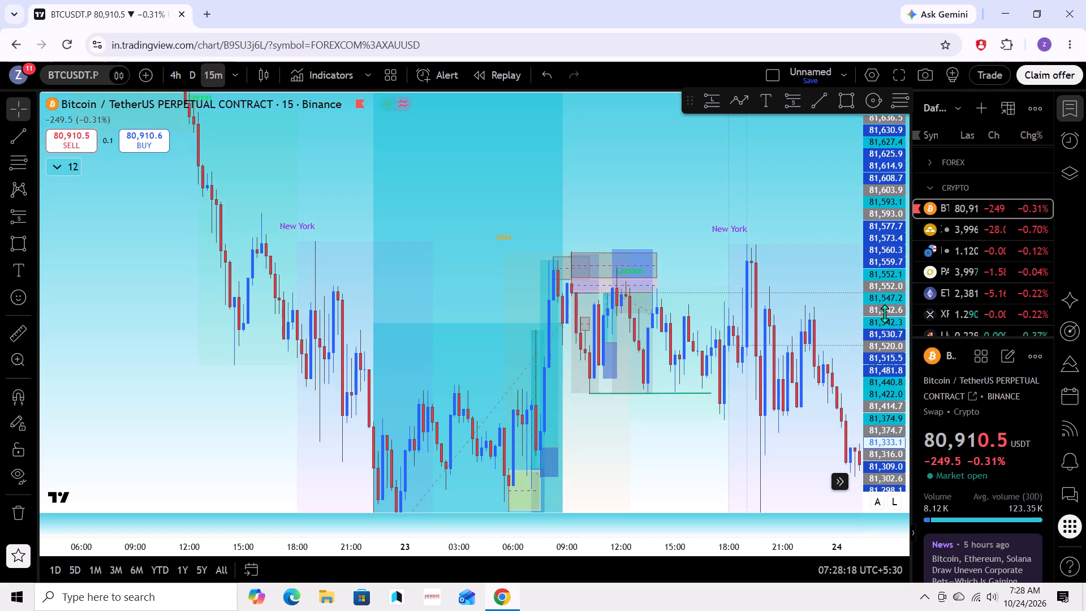
scroll(884, 330, up, 16)
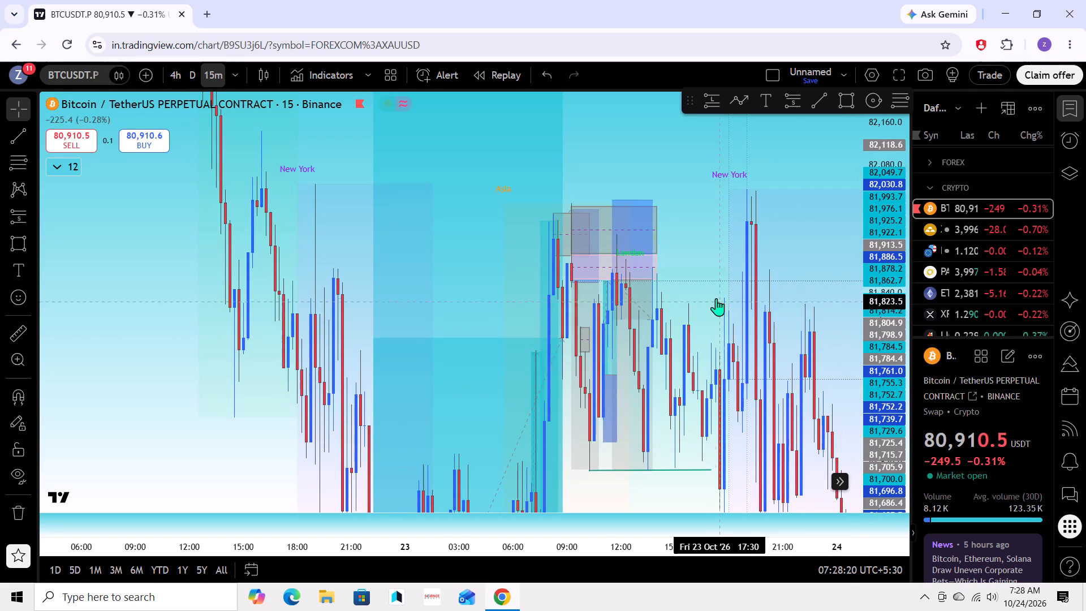
scroll(709, 291, up, 8)
drag(556, 286, 809, 290)
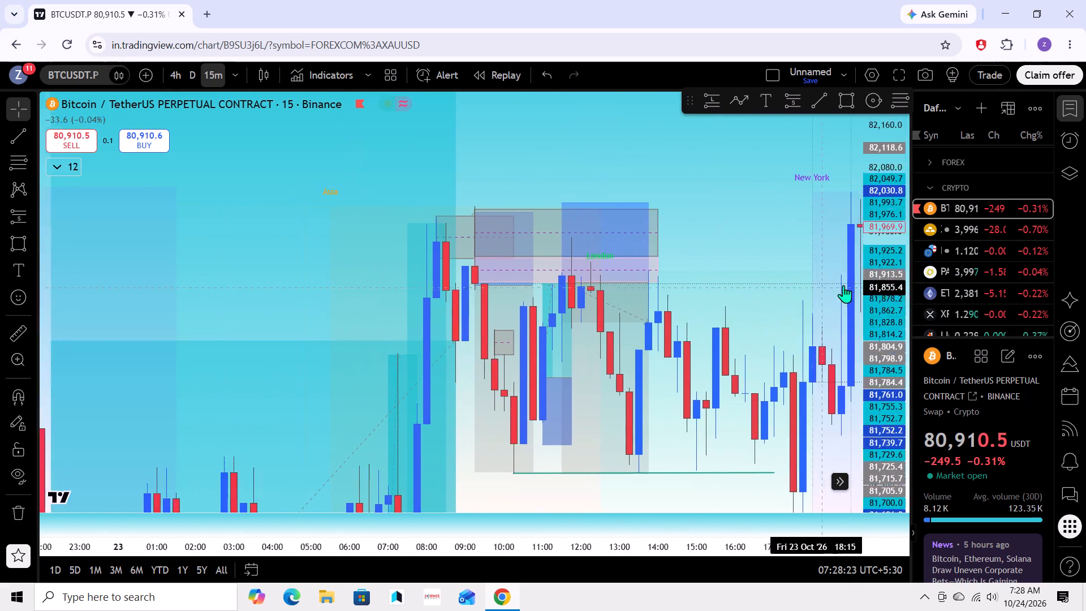
drag(234, 255, 719, 453)
drag(687, 336, 673, 340)
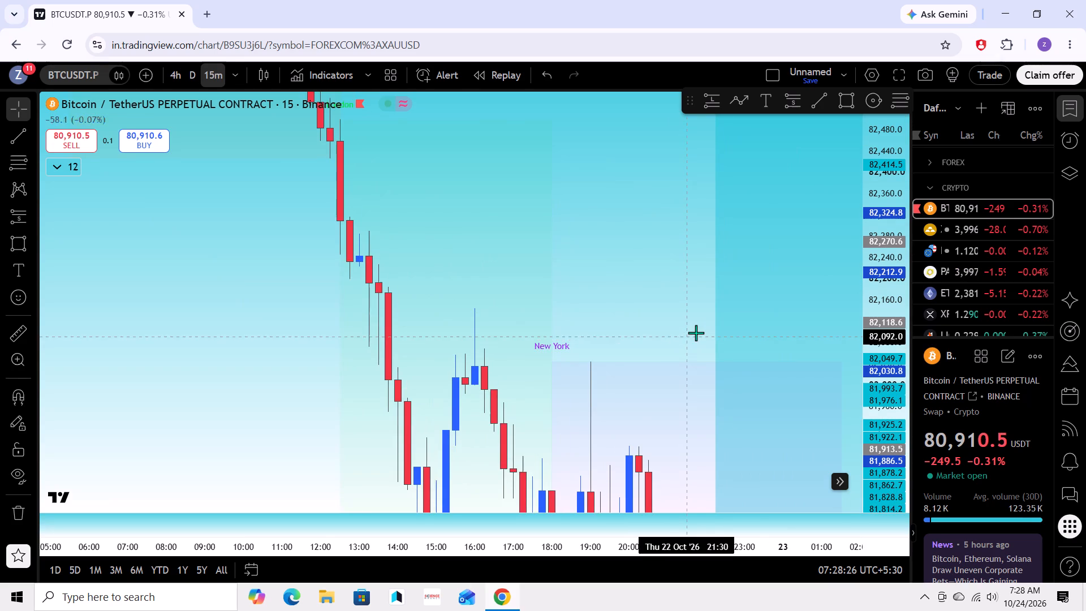
Review the 23 October price action from the swing-high zones through the New York session into early 24 October.
scroll(698, 333, down, 3)
drag(704, 333, 554, 326)
drag(762, 322, 730, 283)
drag(826, 362, 769, 282)
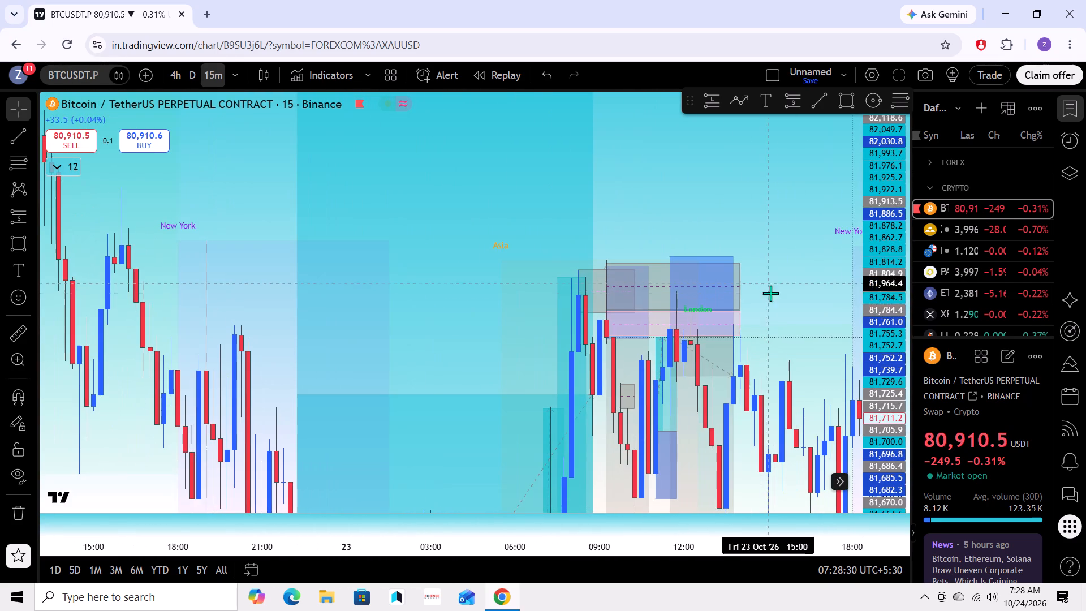
drag(791, 325, 777, 255)
drag(802, 302, 716, 259)
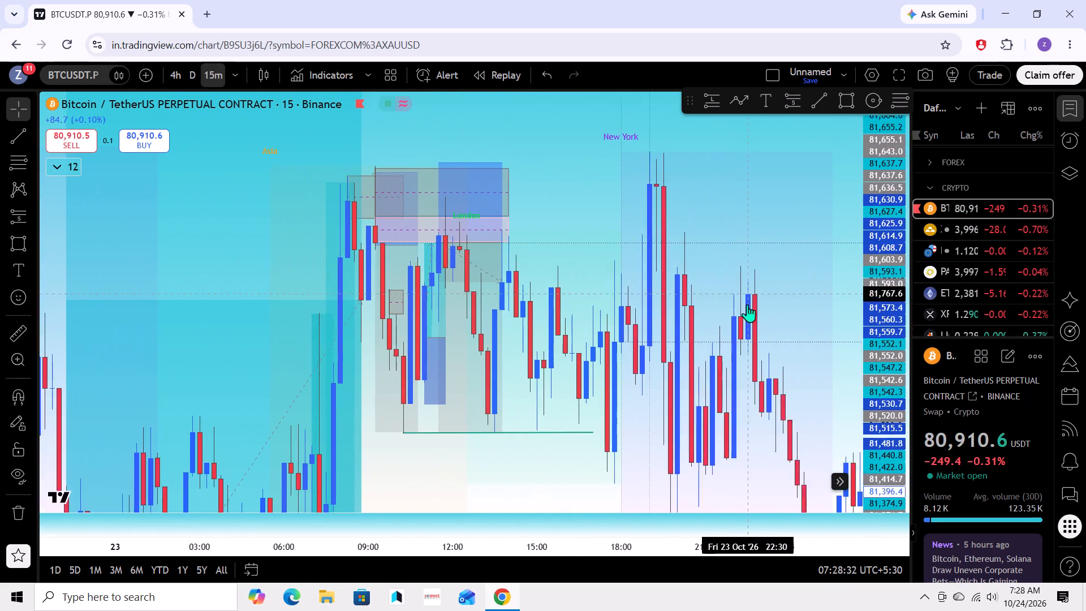
drag(762, 349, 765, 255)
drag(805, 273, 802, 302)
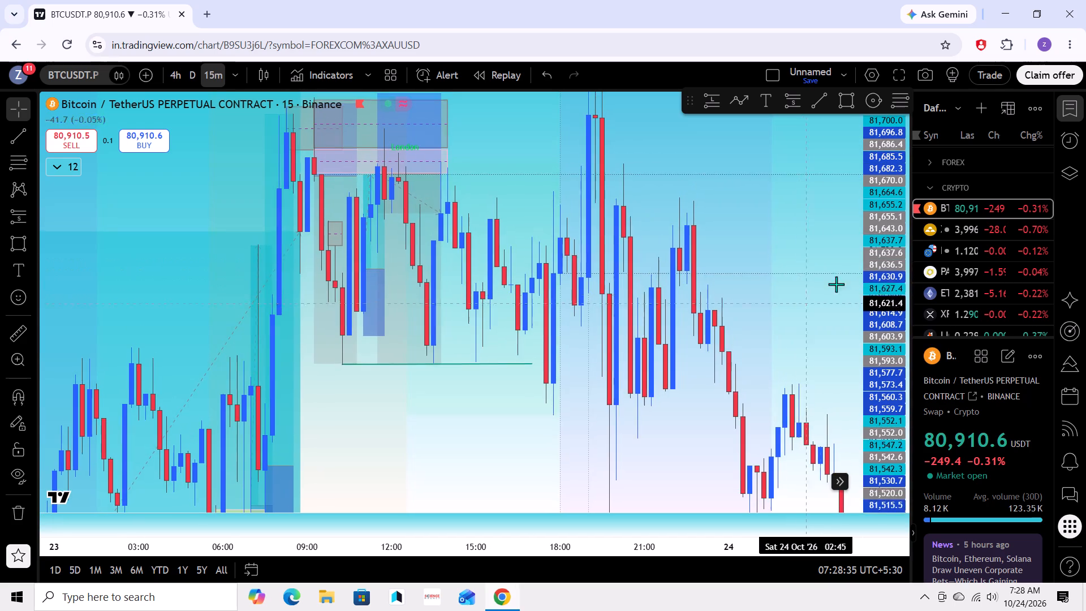
scroll(891, 258, down, 14)
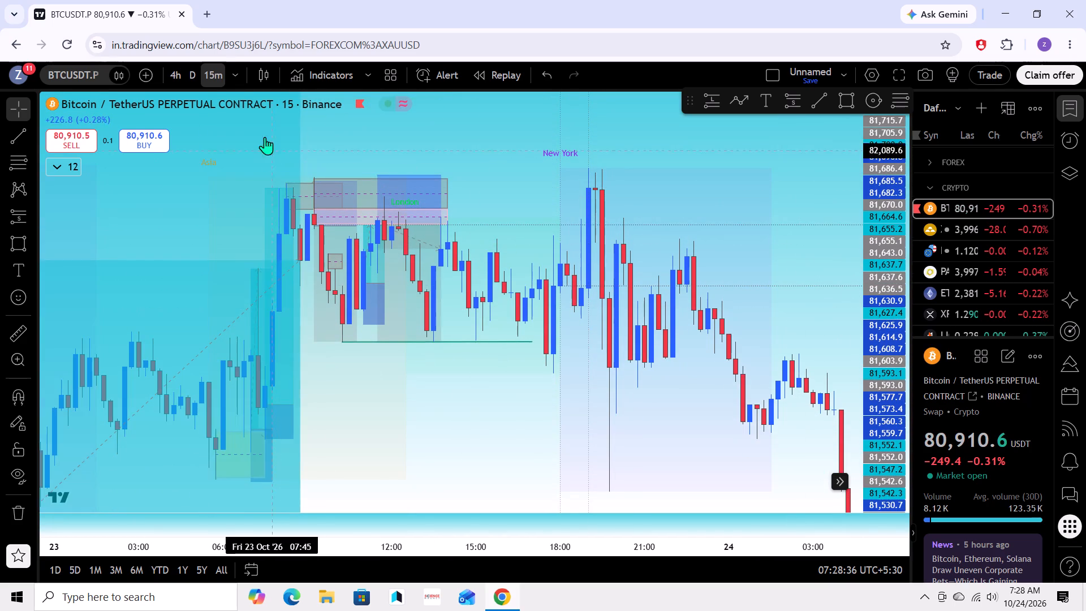
Change the BTCUSDT.P chart interval to 1 day.
click(236, 72)
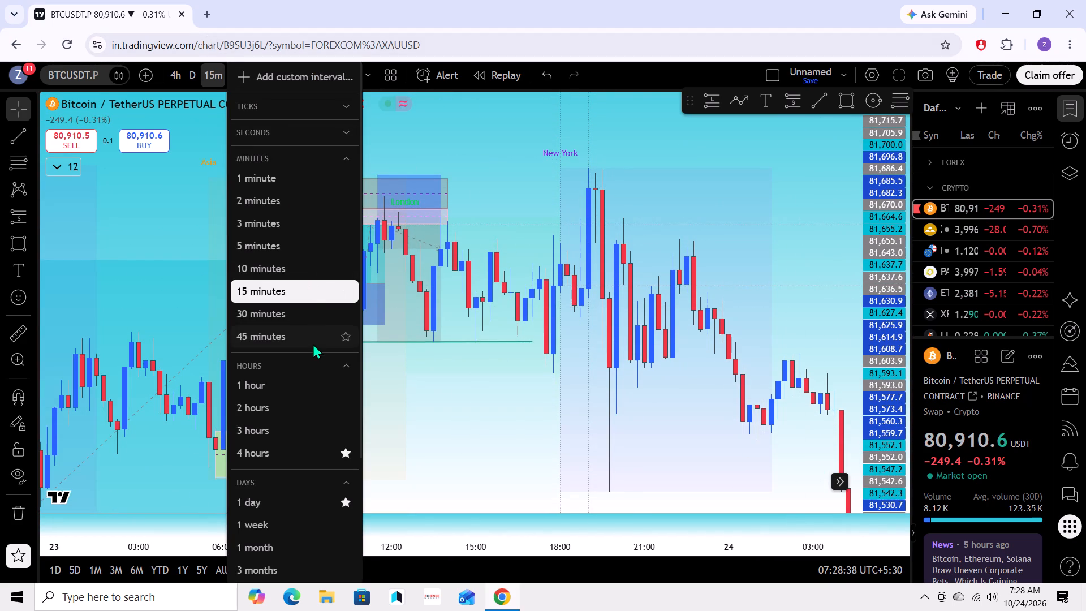
click(314, 502)
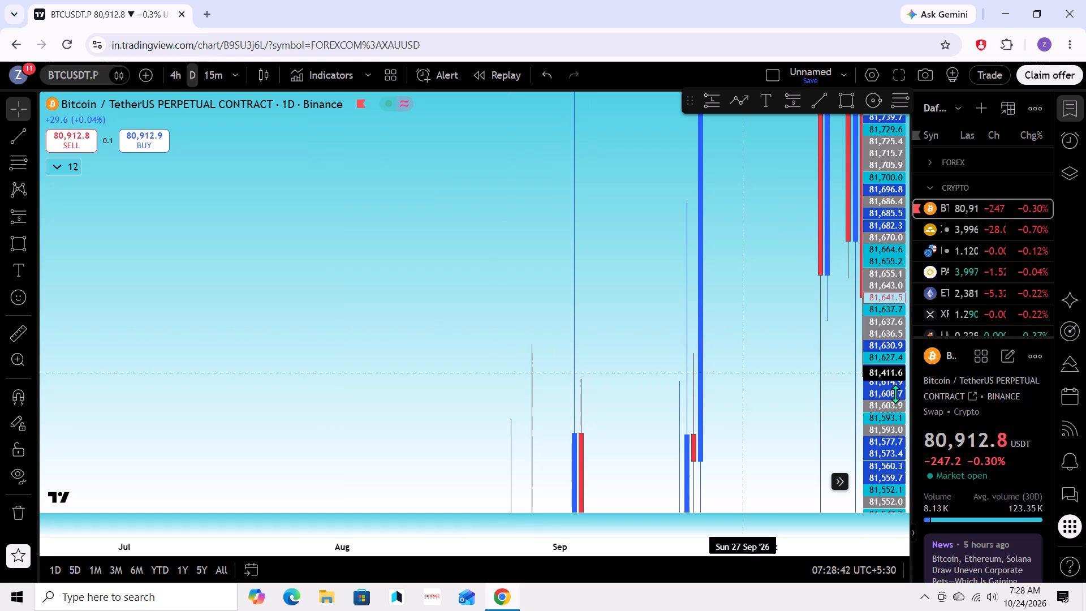
Delete the green trend line joining the 20 September and mid-October lows just above the large pink zone.
drag(889, 386, 804, 389)
drag(795, 377, 538, 380)
drag(669, 373, 684, 227)
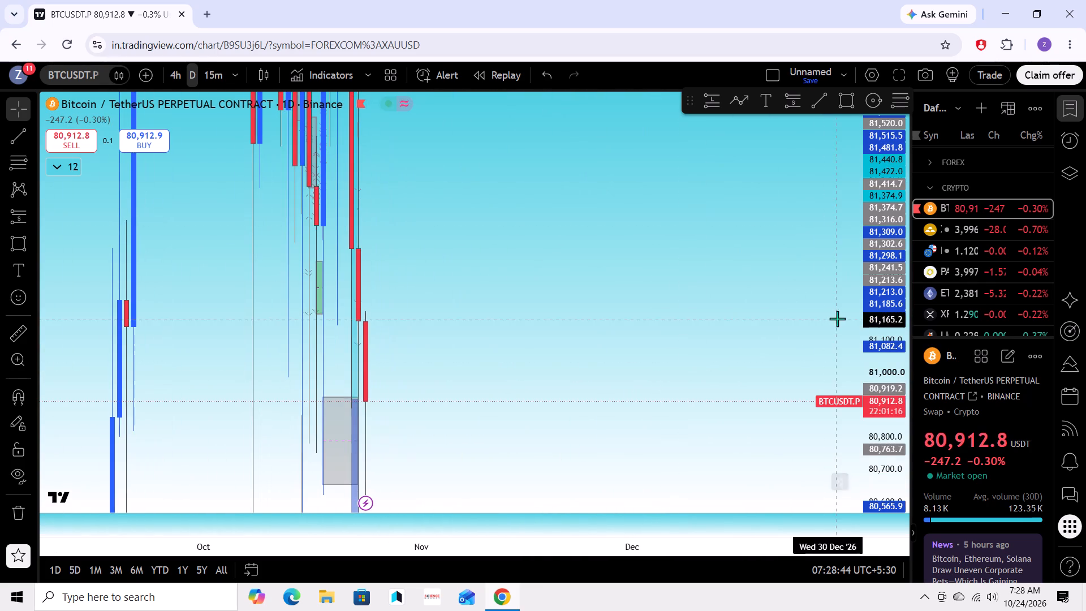
scroll(861, 309, down, 9)
scroll(899, 298, down, 15)
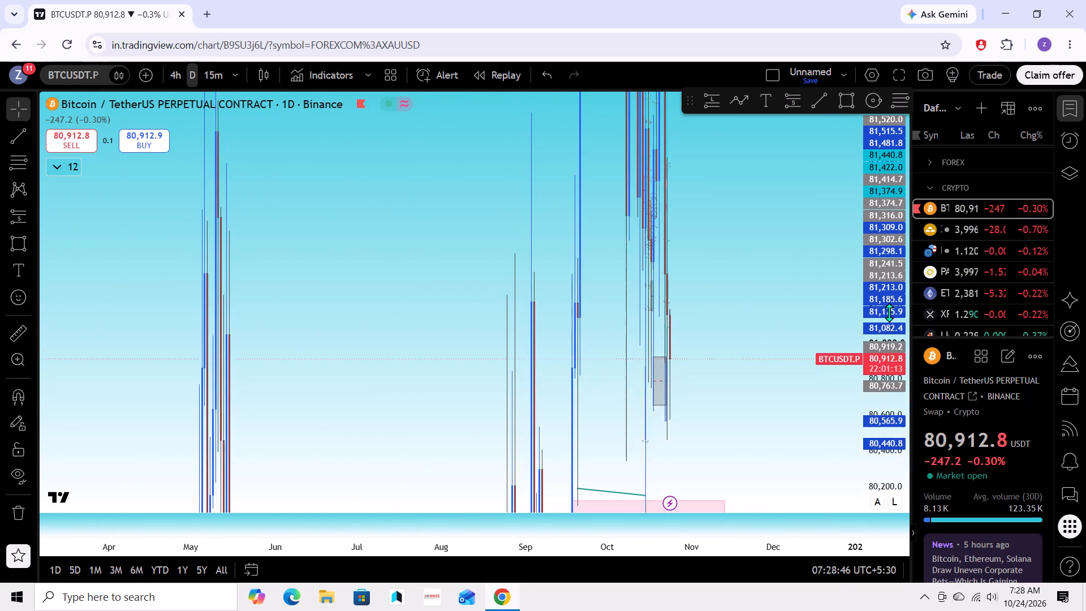
scroll(889, 312, down, 16)
scroll(782, 368, up, 9)
drag(728, 395, 729, 395)
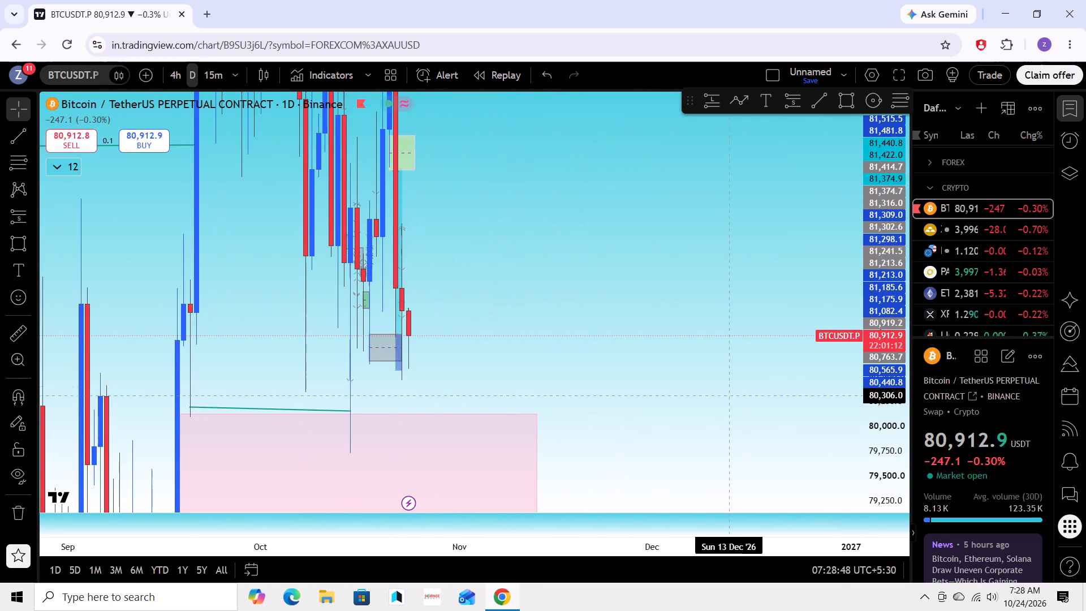
drag(729, 395, 792, 324)
drag(754, 334, 775, 334)
click(468, 346)
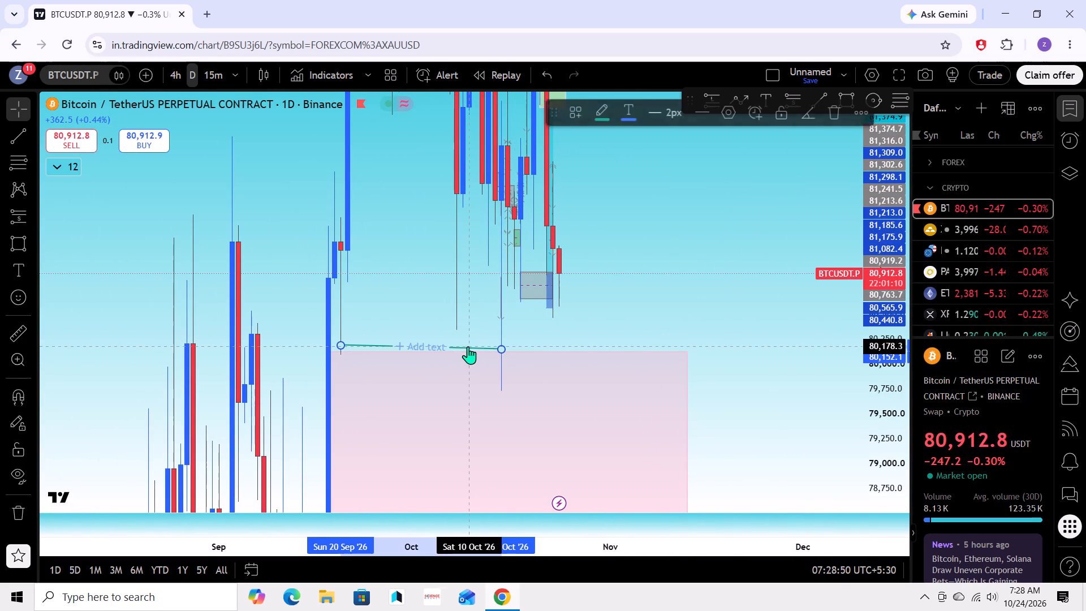
click(837, 110)
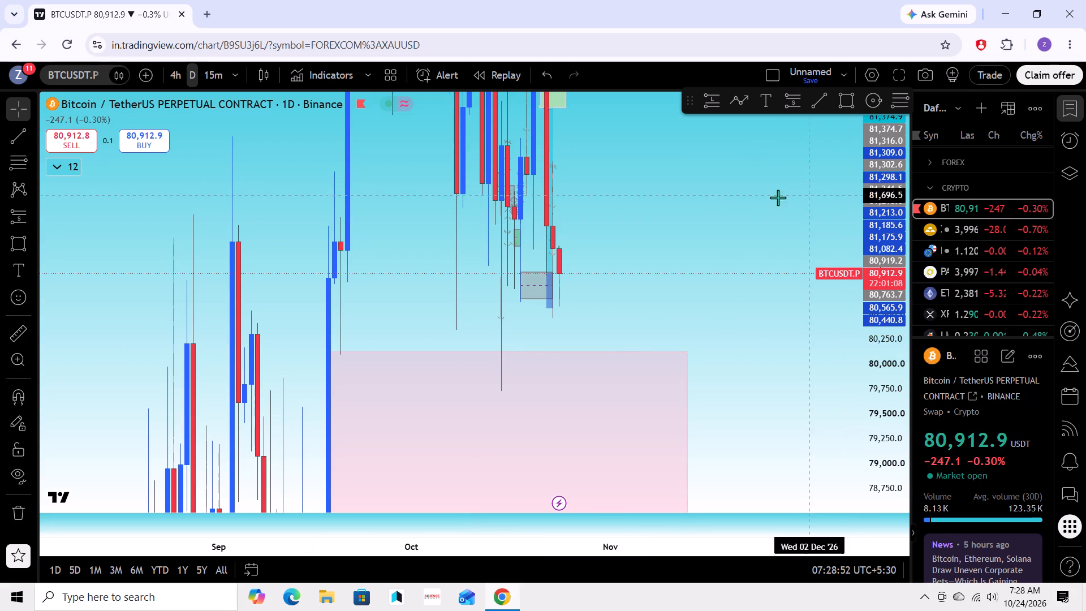
Delete the yellow-green zone below the 4h ob box, spanning about 21 to 25 October.
drag(774, 201, 785, 285)
scroll(781, 298, up, 5)
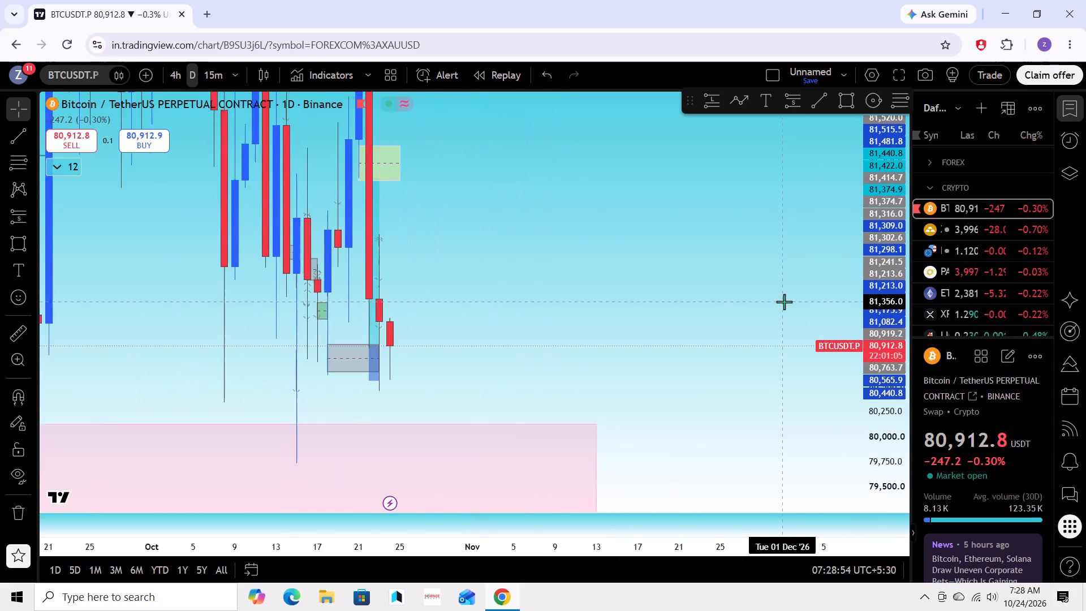
scroll(784, 302, up, 1)
scroll(884, 263, down, 12)
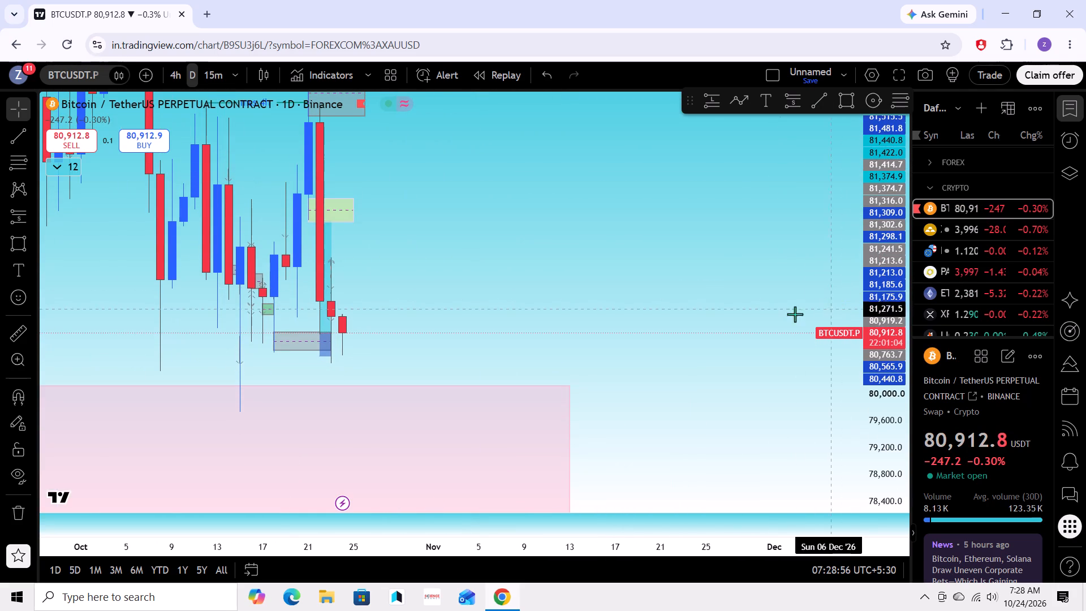
scroll(695, 331, up, 3)
drag(621, 320, 815, 308)
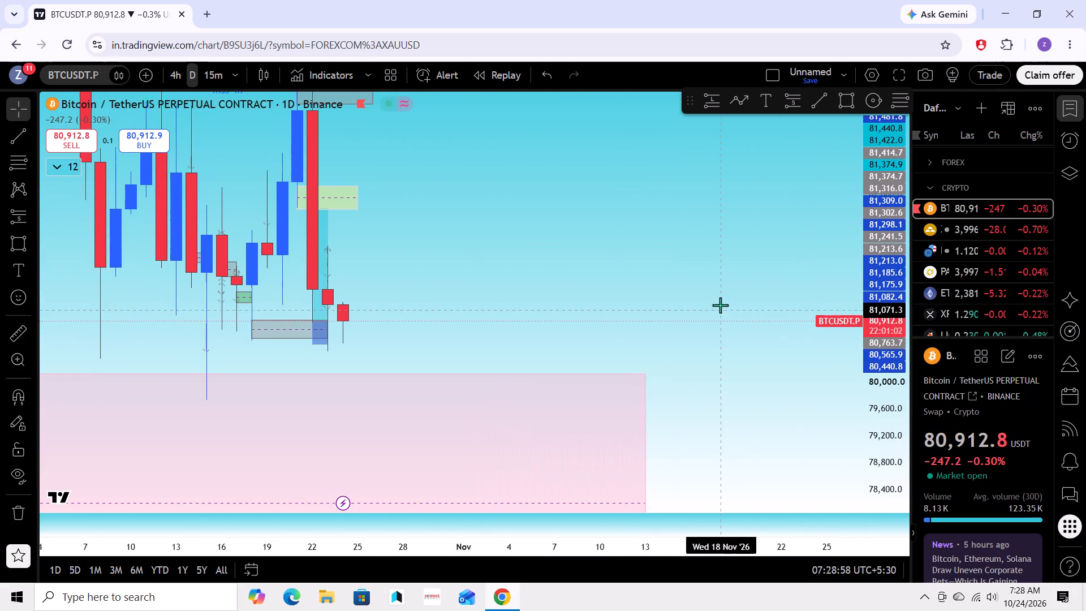
drag(720, 305, 760, 329)
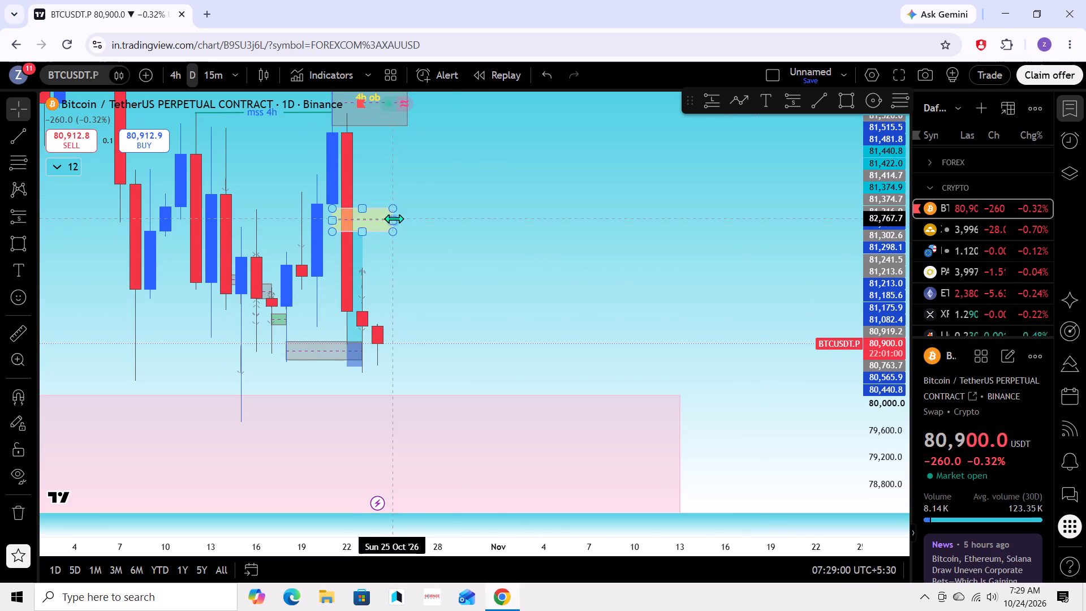
click(394, 218)
click(869, 114)
drag(686, 244, 687, 246)
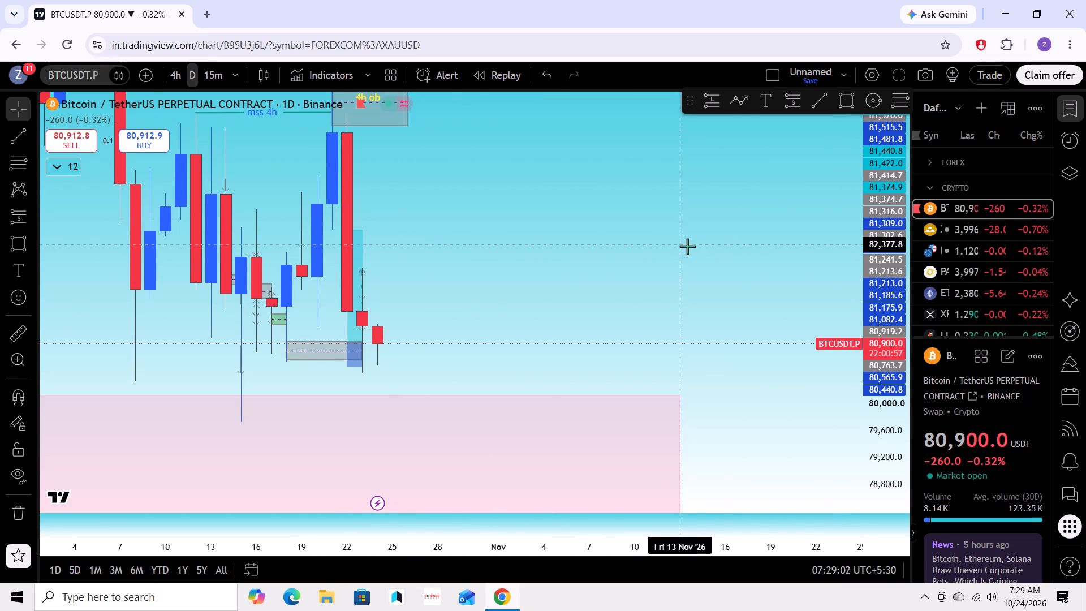
drag(687, 246, 722, 259)
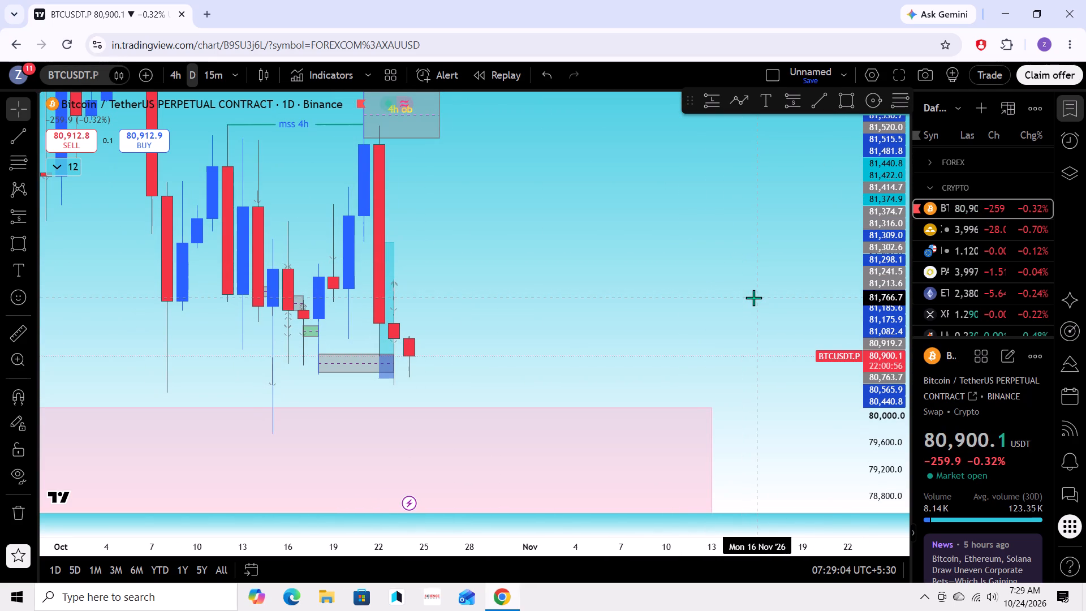
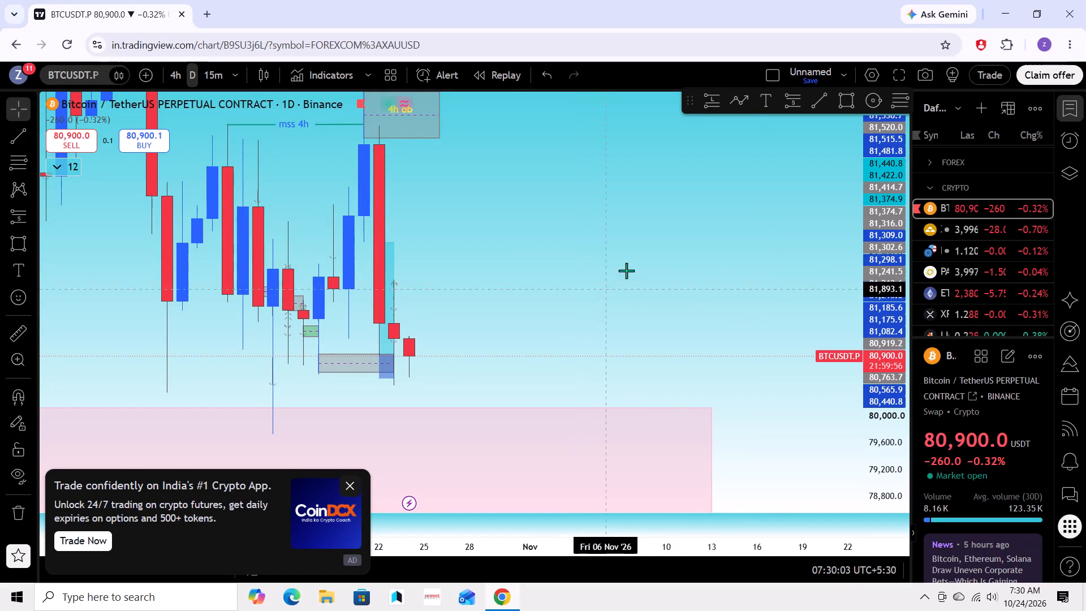
Draw a rectangle from 21 October to 5 November between about 82,600 and 82,040, and apply the fvg drawing template to it.
click(847, 96)
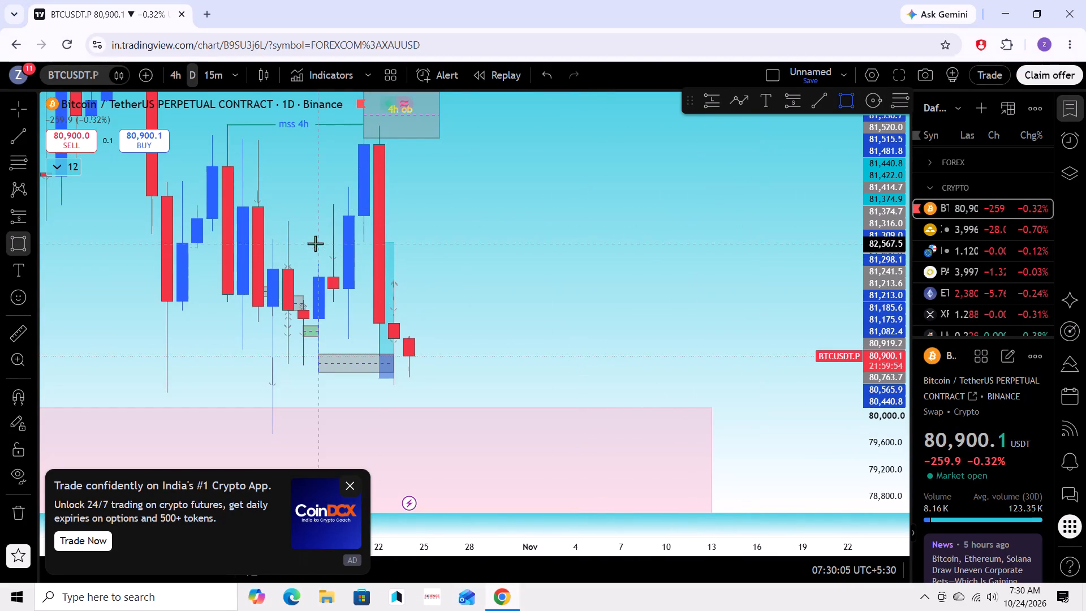
drag(363, 241, 501, 257)
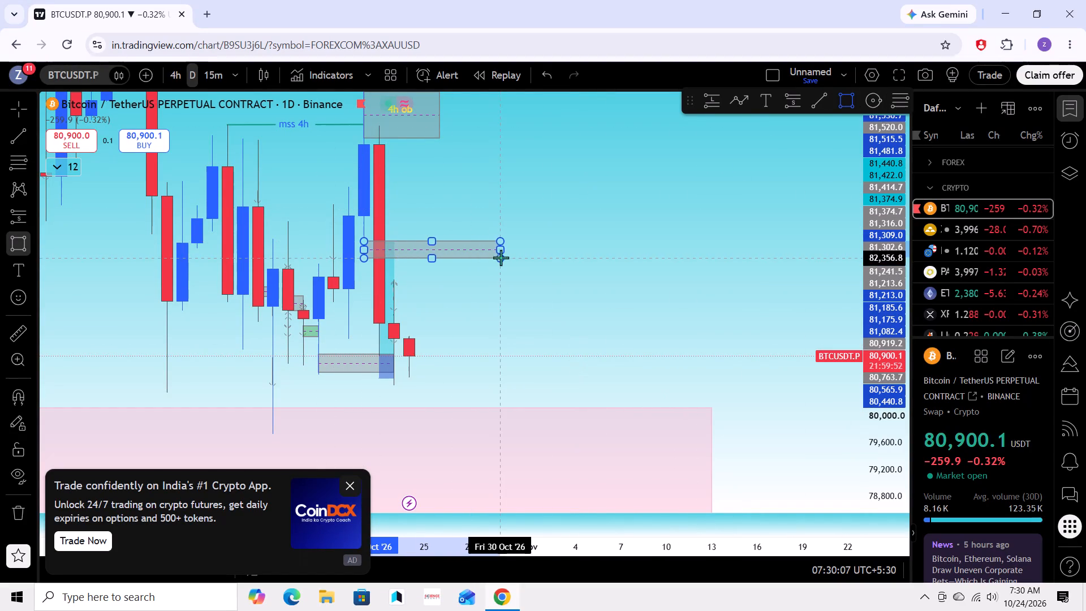
drag(501, 257, 598, 285)
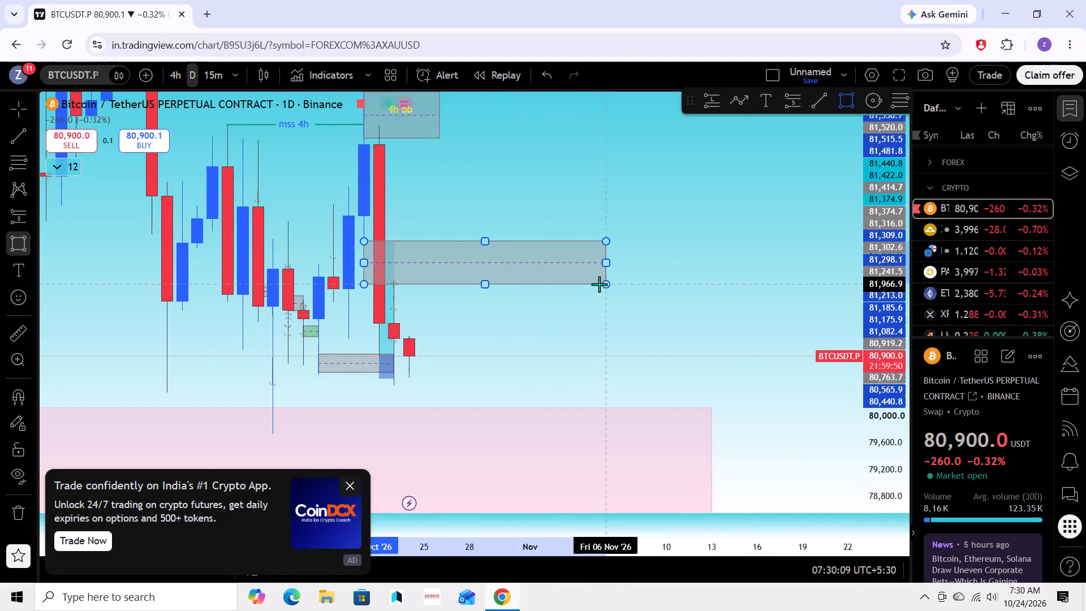
click(588, 279)
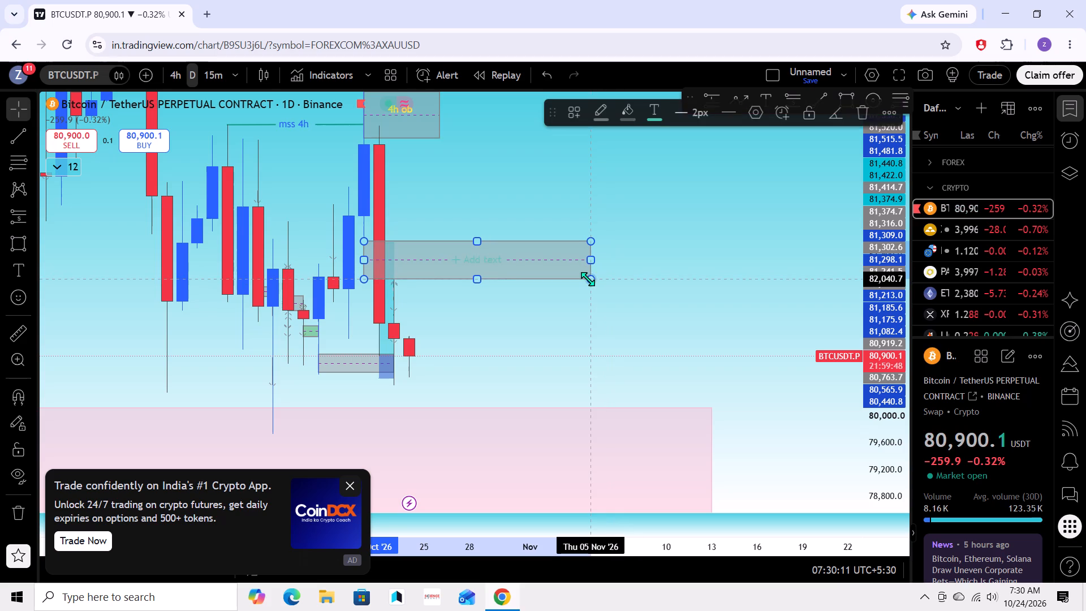
click(574, 115)
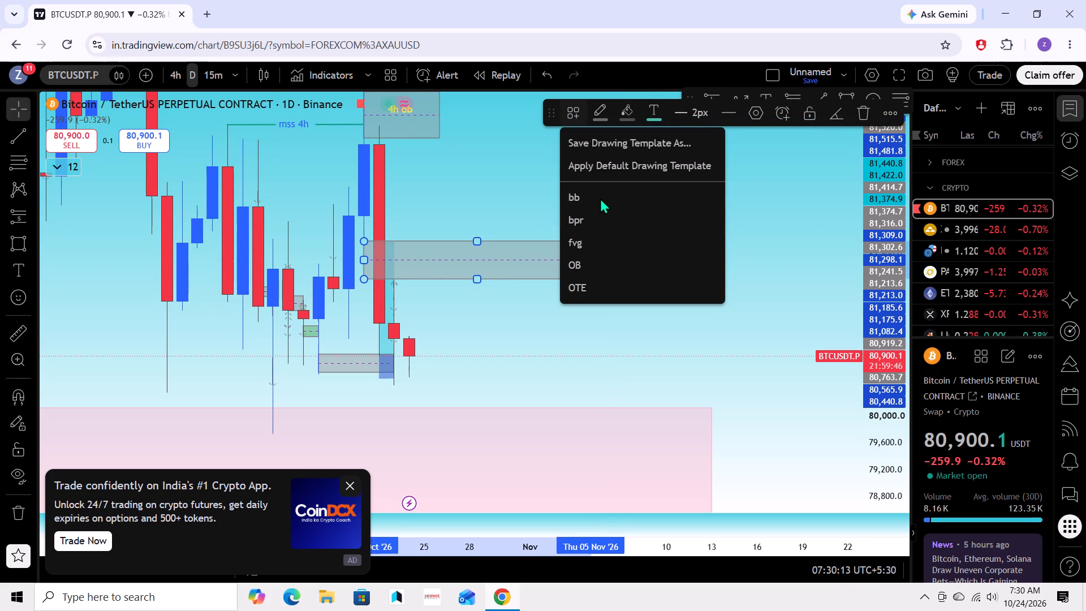
click(628, 236)
Examine the daily price structure from September to late October around the fvg zone, the 4h ob box and the large pink zone.
drag(669, 316, 710, 256)
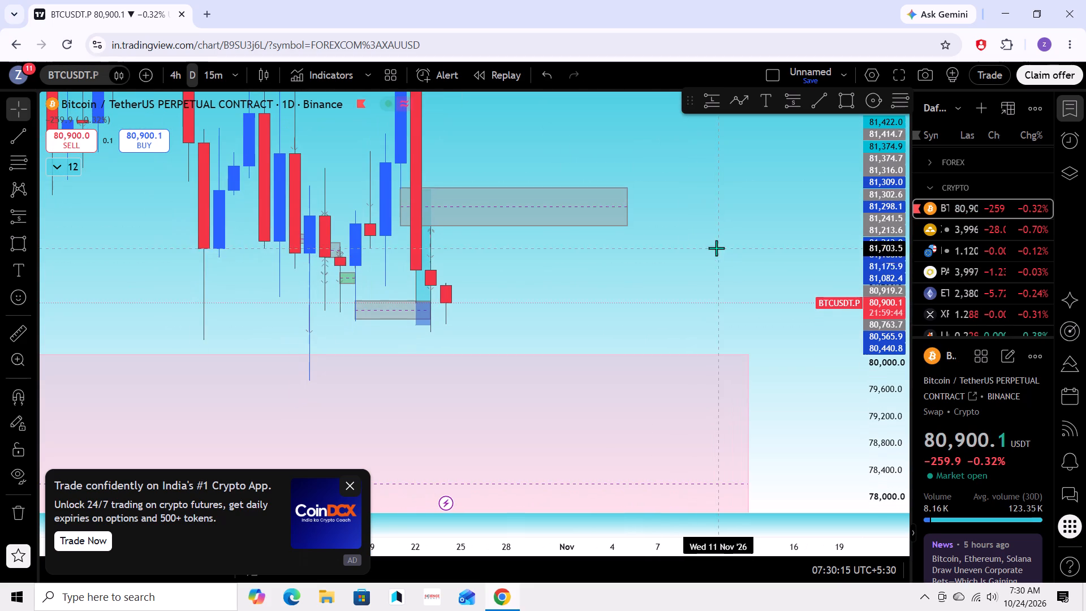
drag(700, 279, 755, 254)
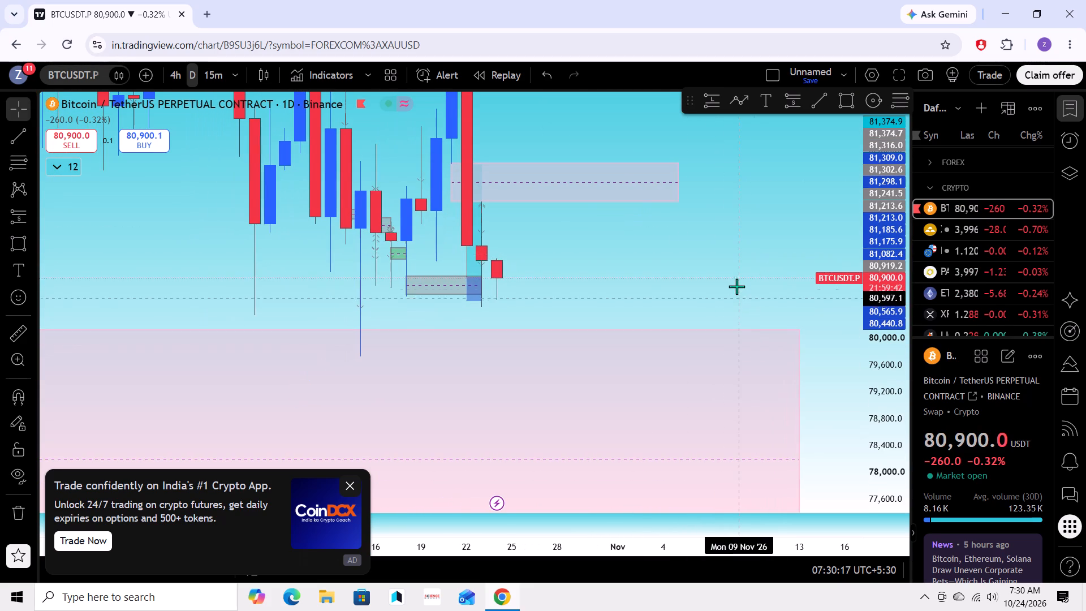
scroll(736, 282, down, 6)
scroll(880, 267, down, 9)
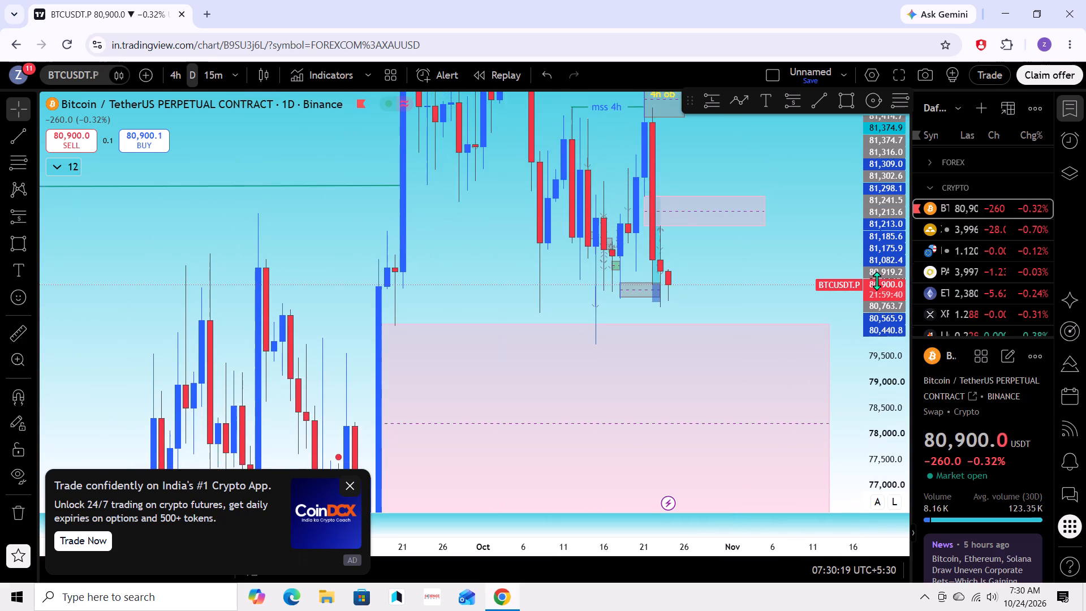
scroll(877, 281, down, 19)
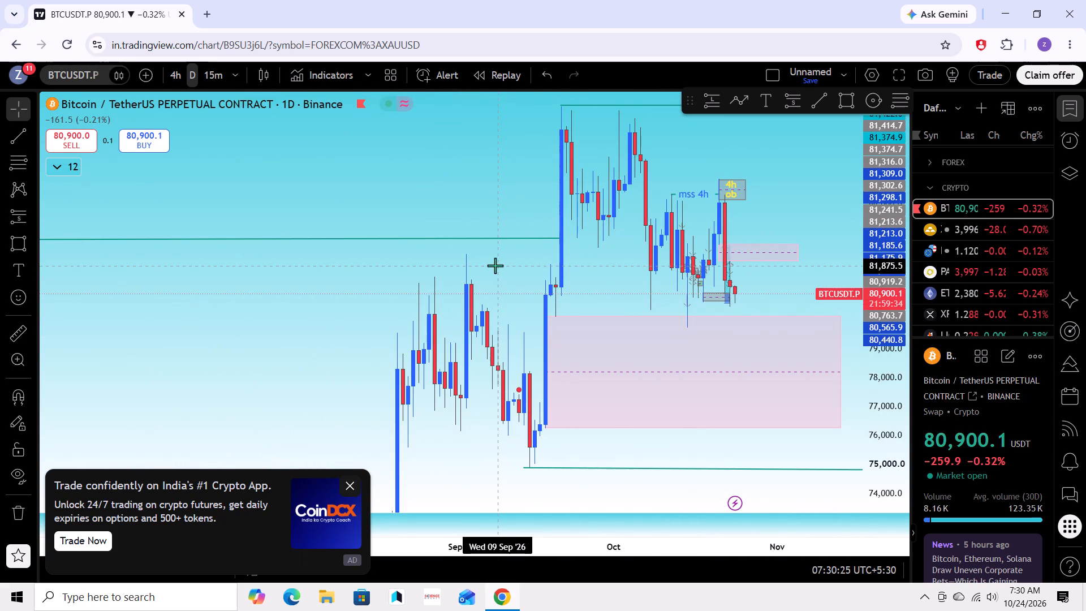
drag(498, 265, 485, 263)
scroll(800, 276, up, 3)
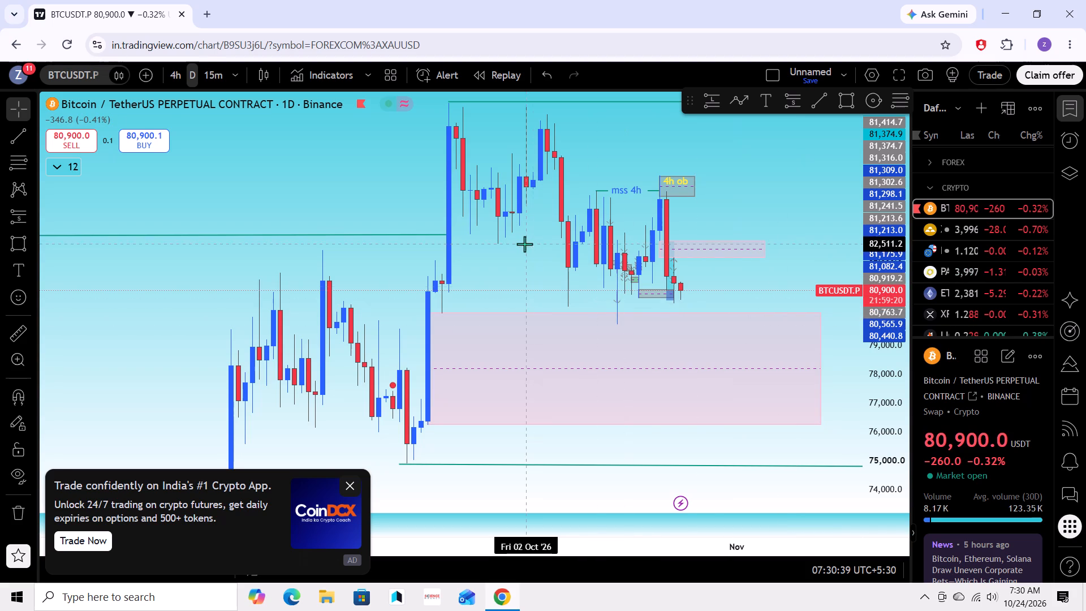
drag(524, 244, 625, 309)
scroll(627, 312, down, 3)
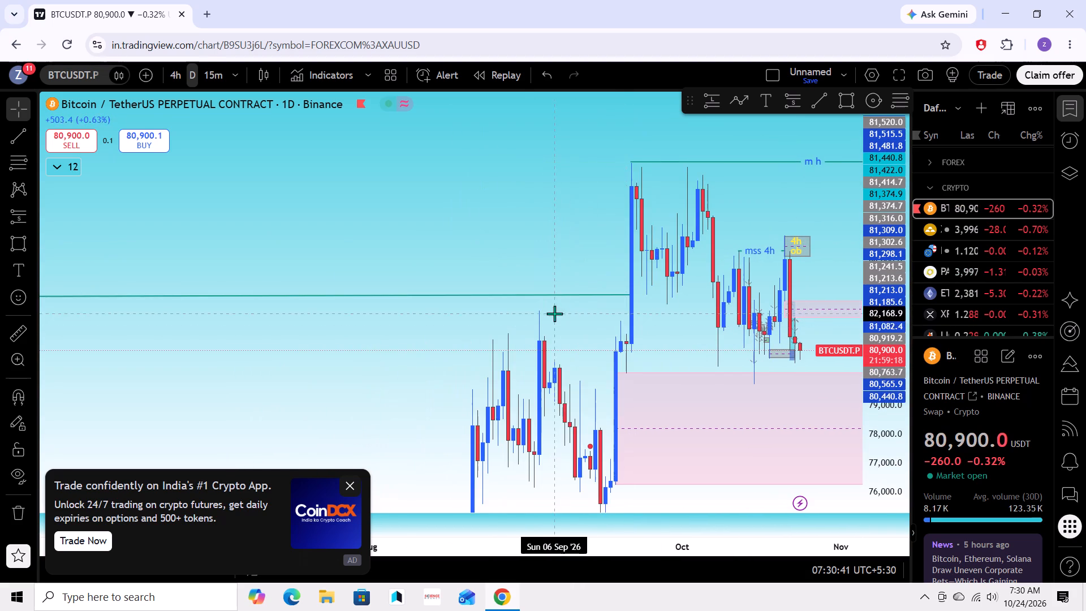
drag(579, 337, 598, 230)
drag(716, 249, 717, 292)
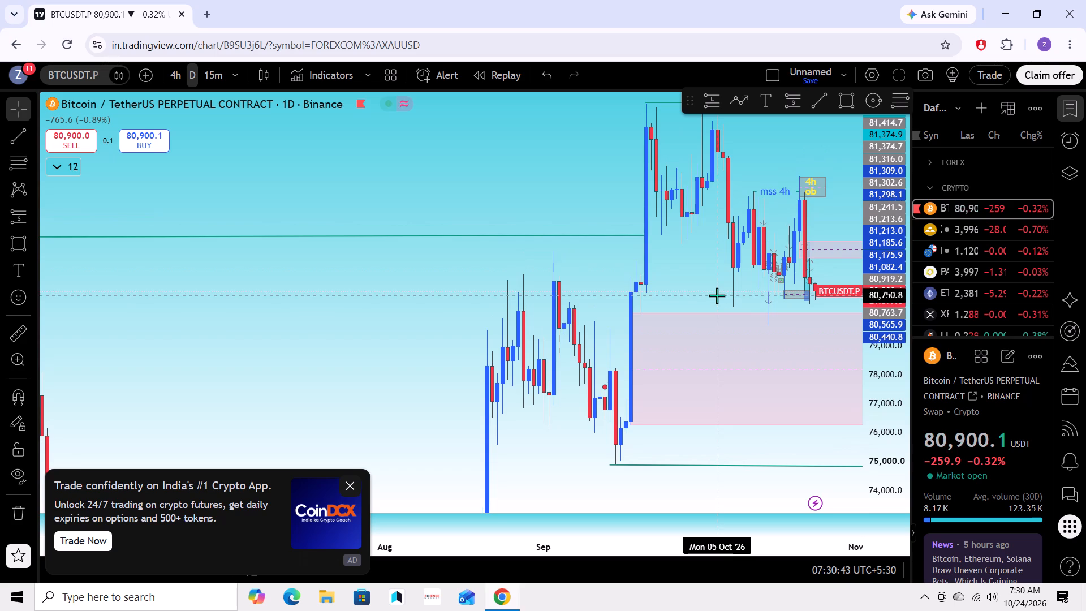
drag(691, 265, 690, 287)
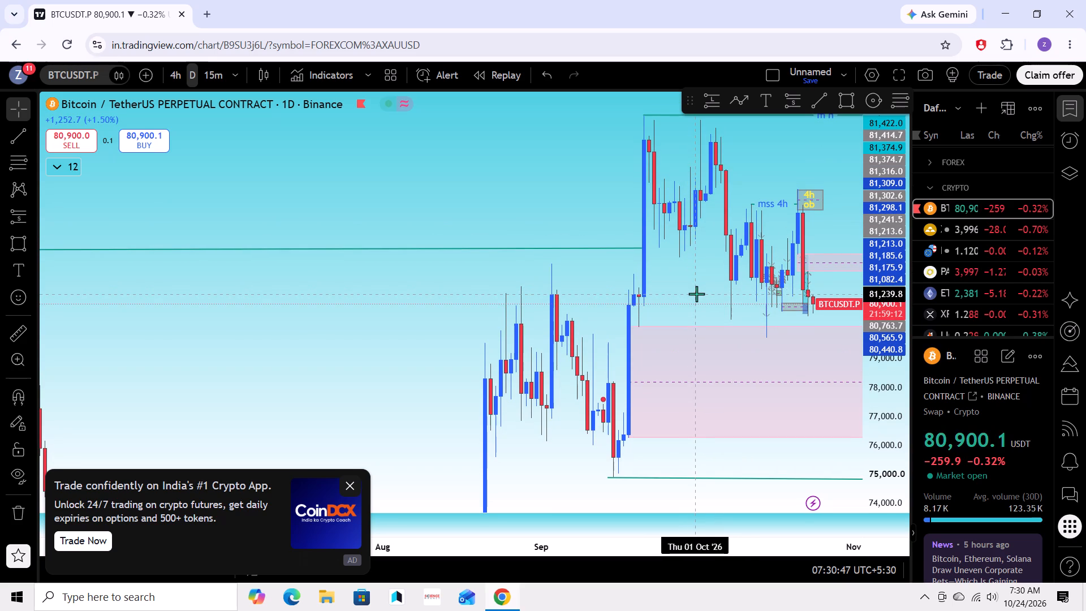
drag(687, 302, 660, 316)
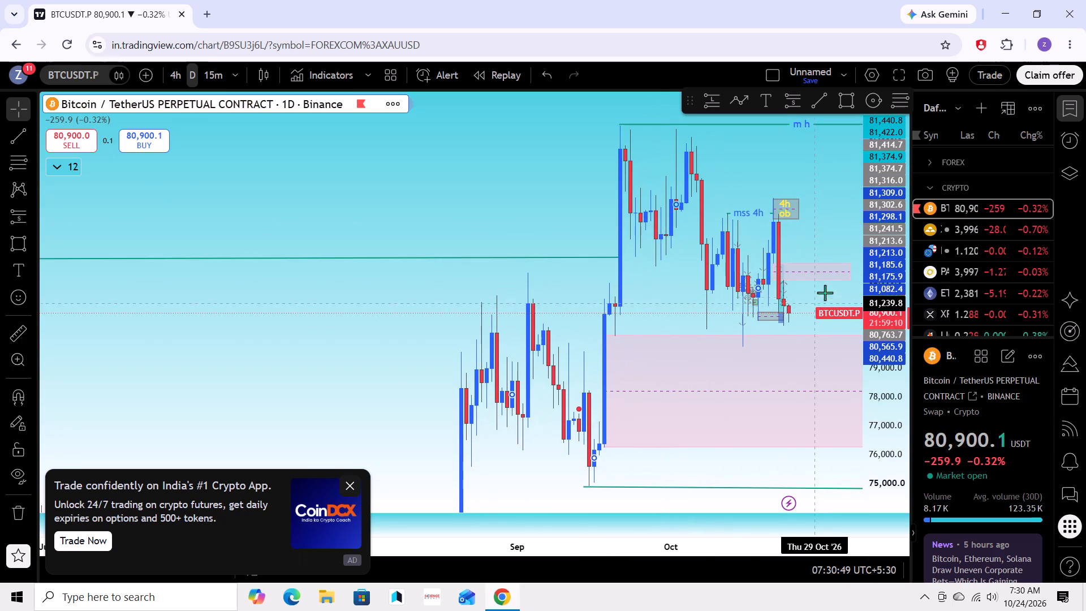
scroll(899, 308, up, 3)
scroll(831, 303, up, 6)
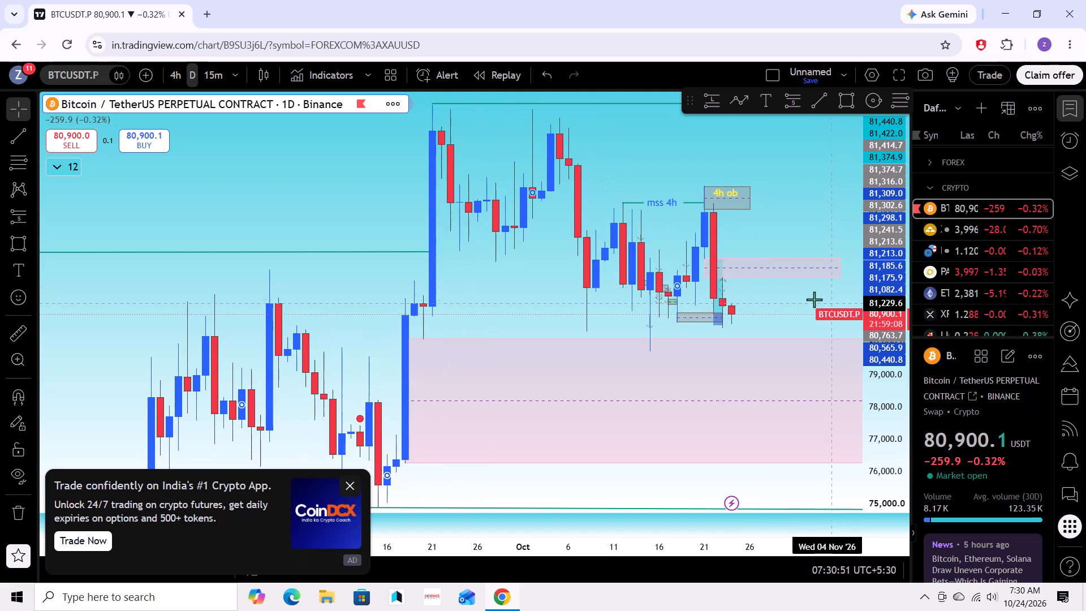
Change the BTCUSDT.P chart interval to 4 hours.
click(180, 74)
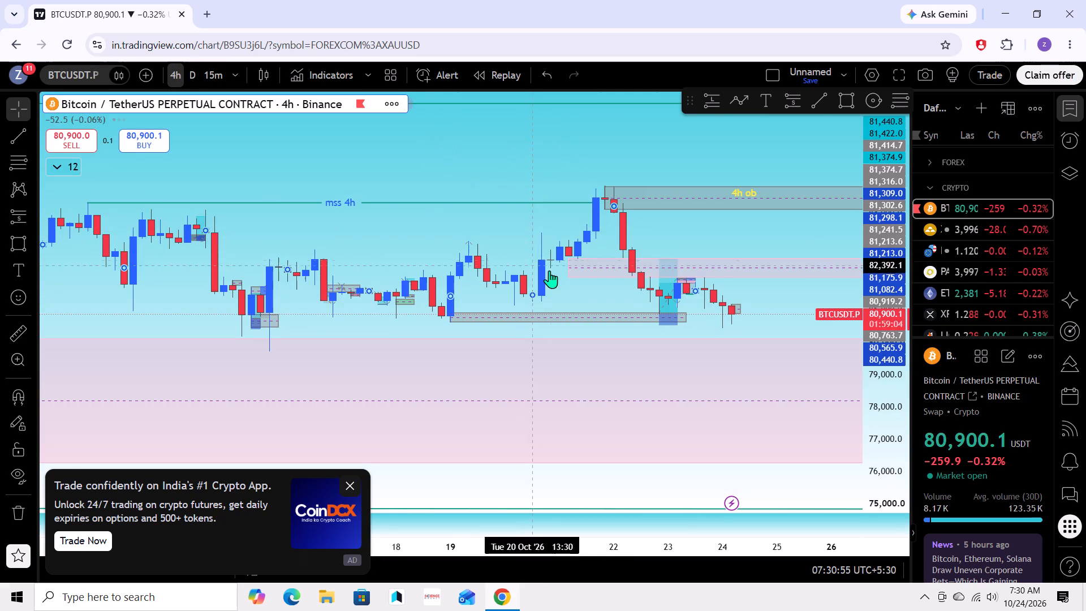
Move the starting lower corner of the fvg zone below the 4h ob box to 22 October 09:30 at about 82,200.
scroll(577, 279, down, 4)
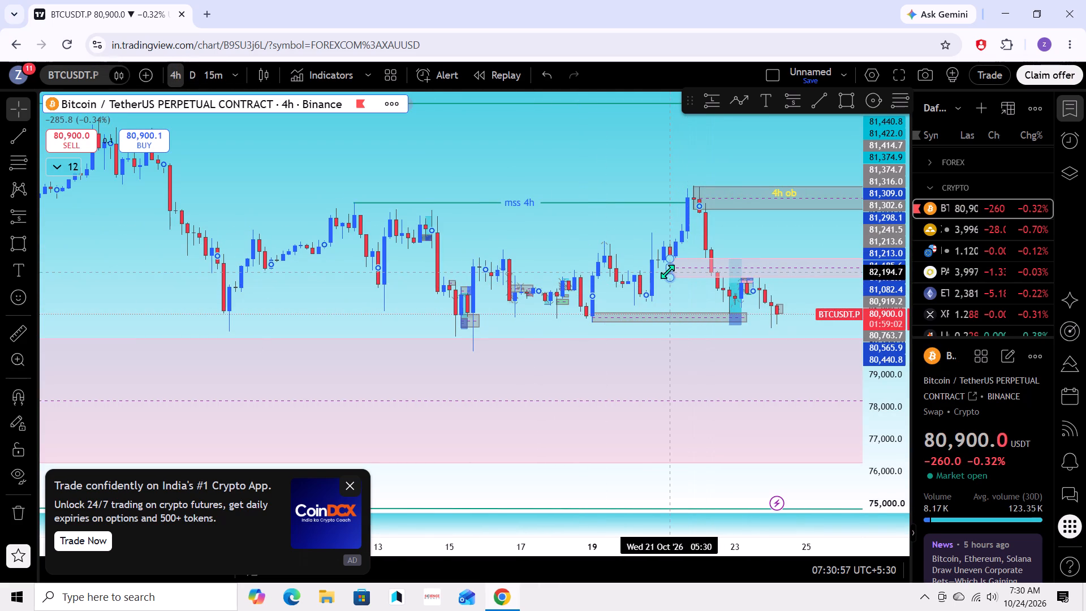
drag(667, 272, 710, 272)
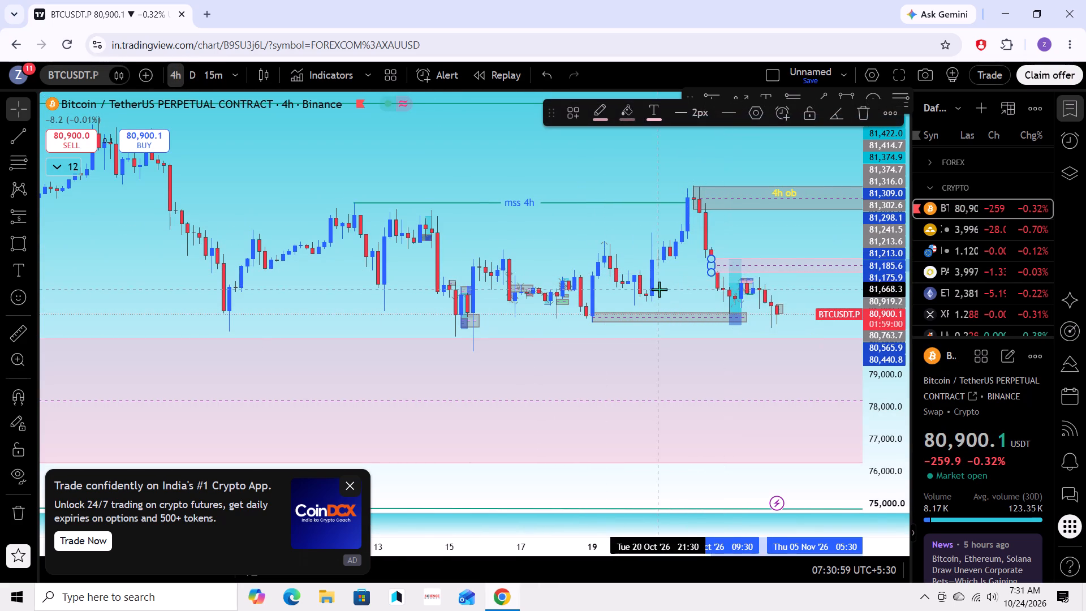
Examine the 4-hour price action from 15 to 24 October between the fvg zone and the large pink zone below.
drag(659, 289, 621, 274)
scroll(862, 281, up, 4)
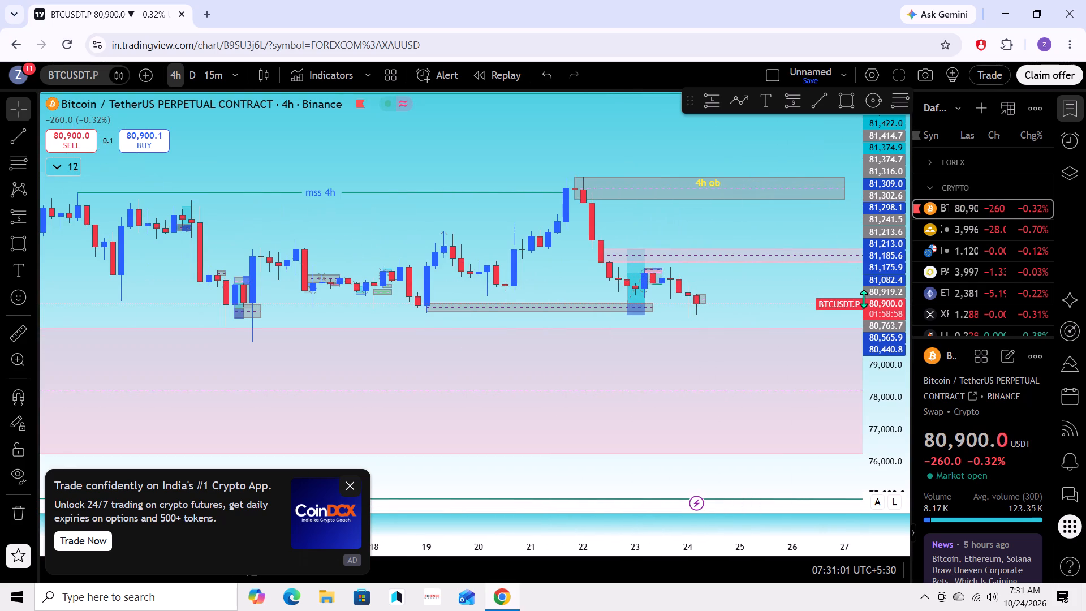
scroll(881, 280, up, 9)
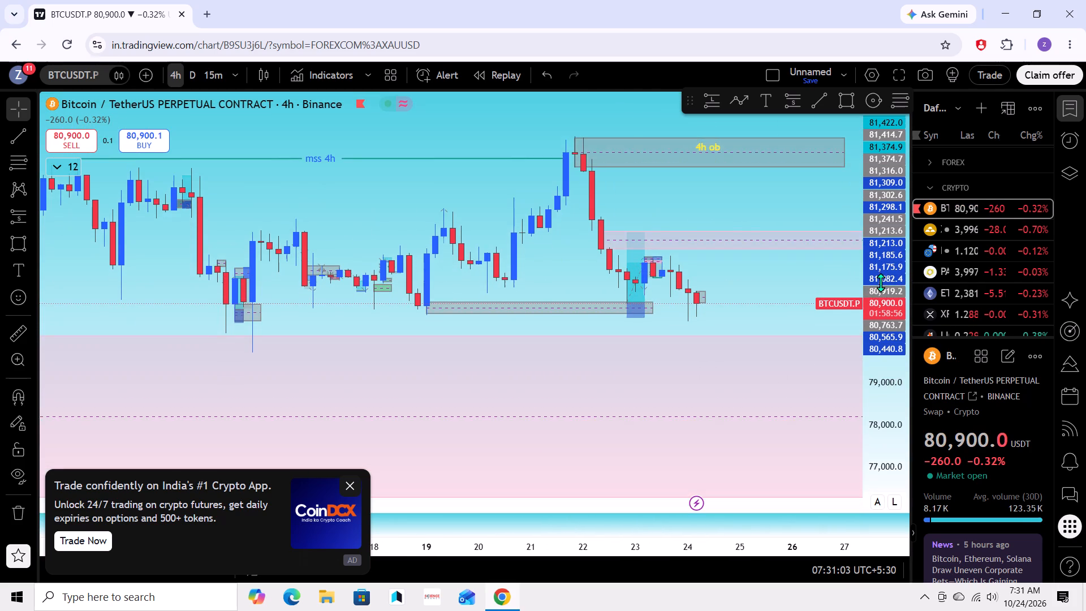
scroll(878, 286, up, 14)
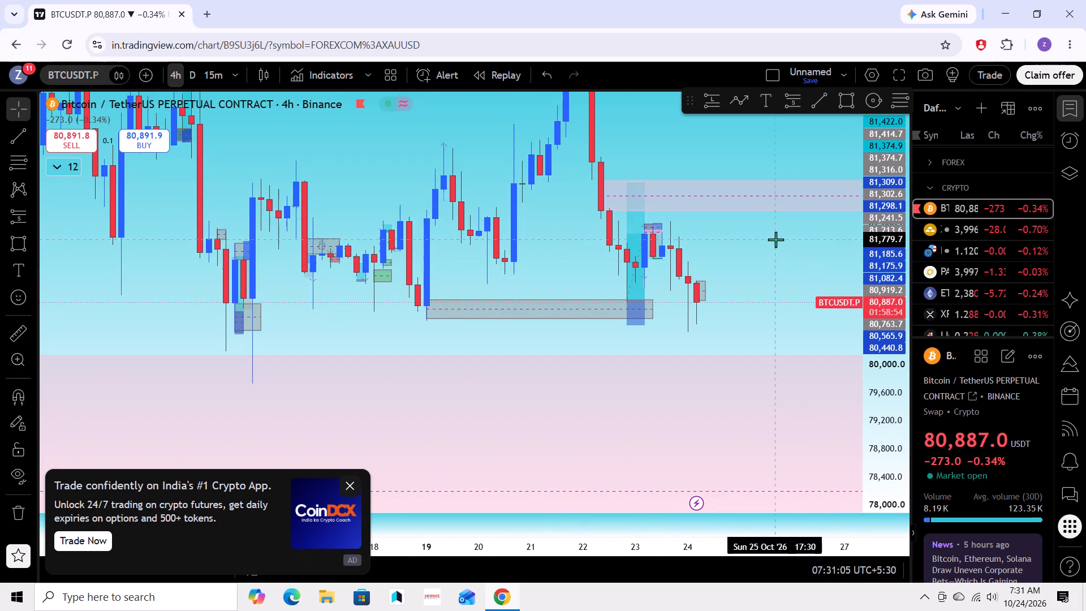
drag(775, 239, 730, 277)
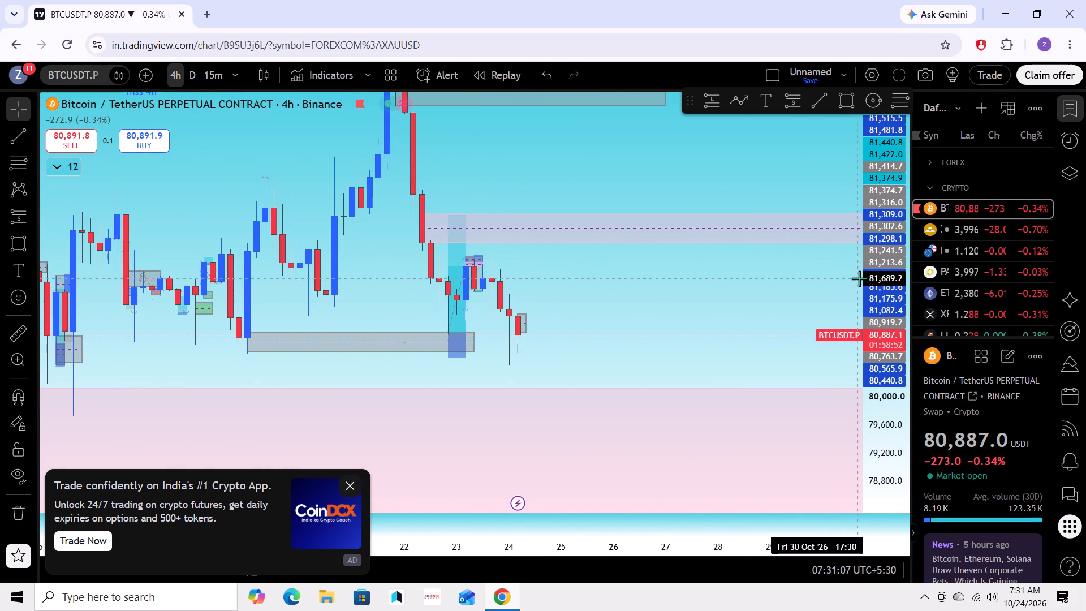
scroll(886, 319, up, 10)
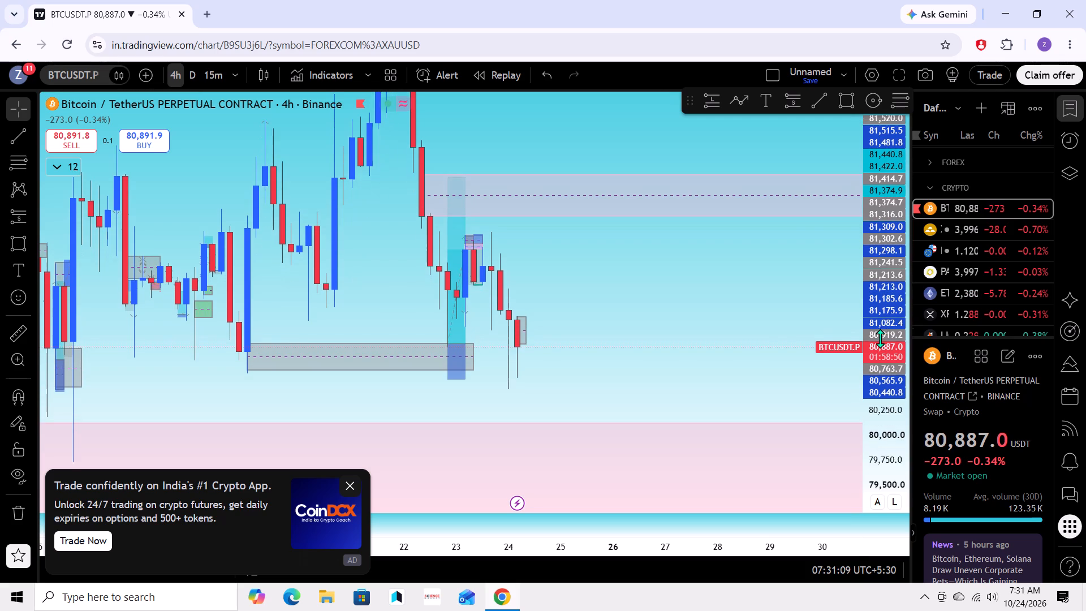
scroll(784, 322, up, 3)
drag(708, 328, 810, 291)
scroll(816, 289, down, 3)
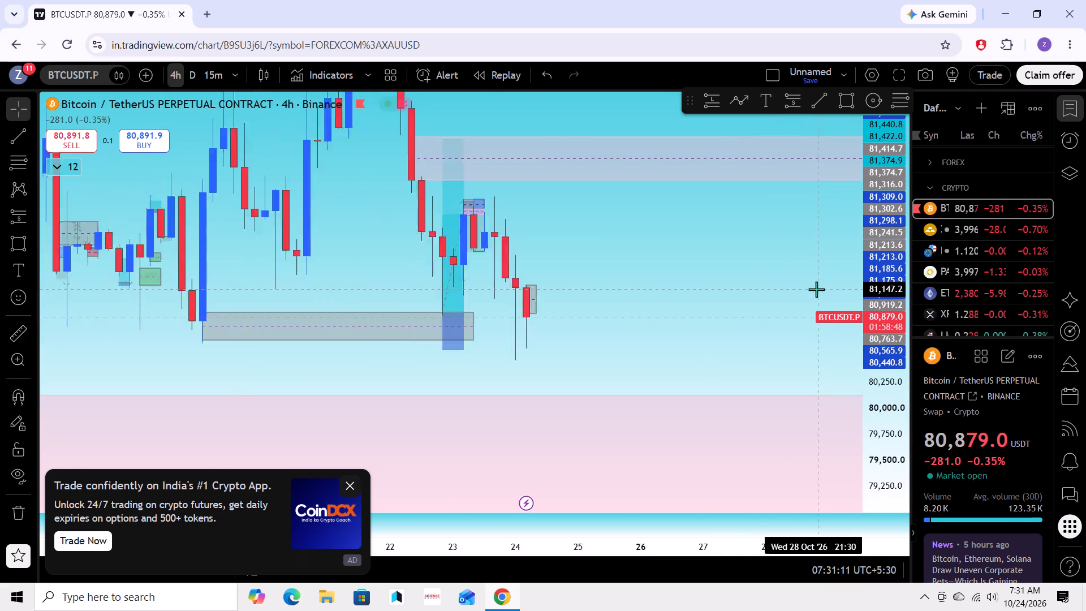
scroll(816, 289, down, 1)
drag(744, 343, 864, 294)
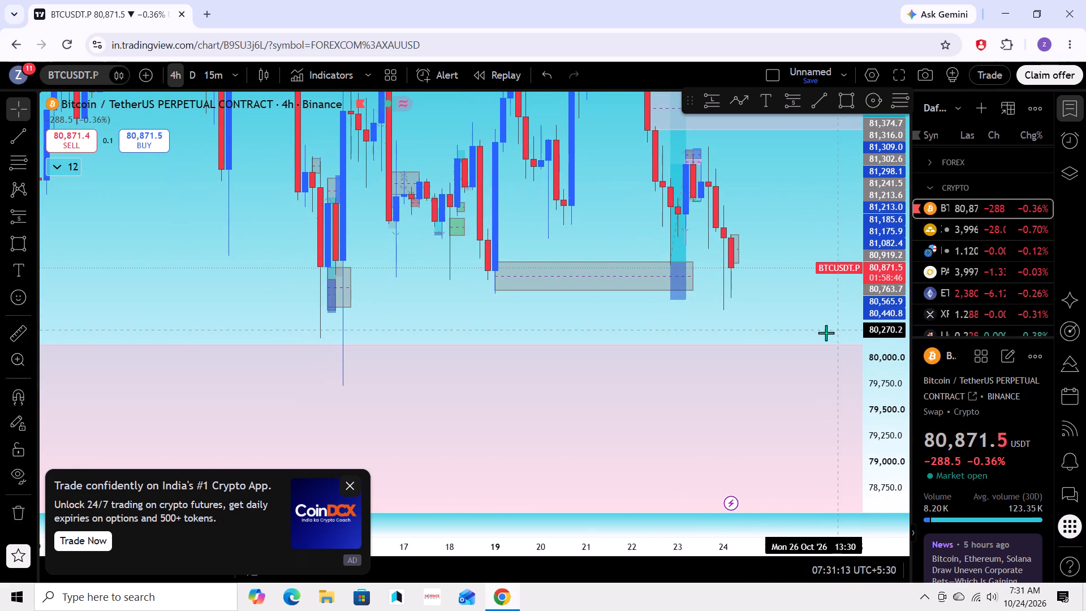
drag(807, 336, 829, 304)
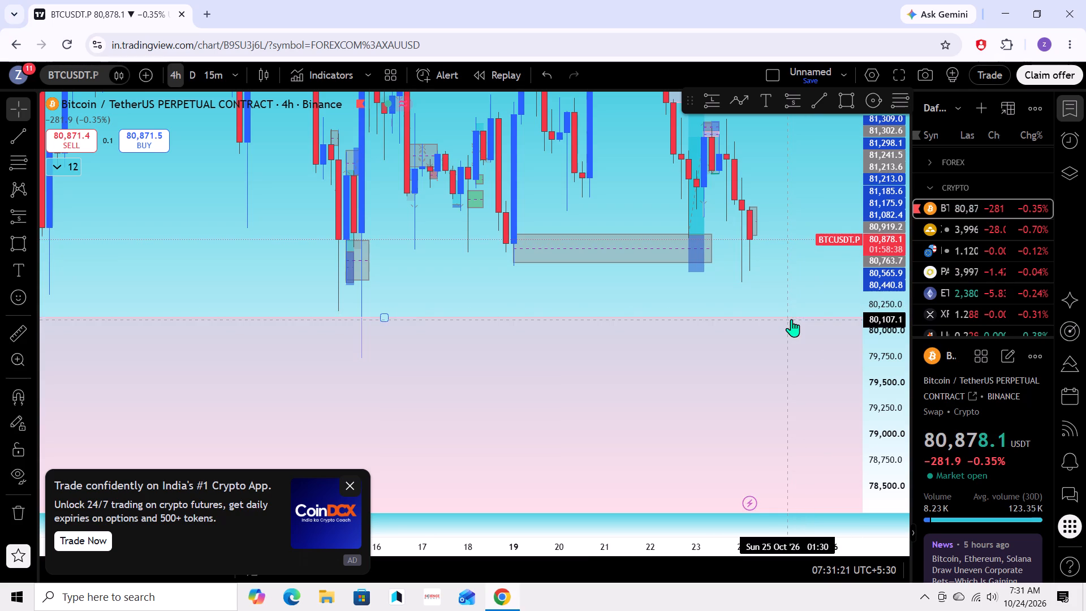
scroll(786, 290, up, 1)
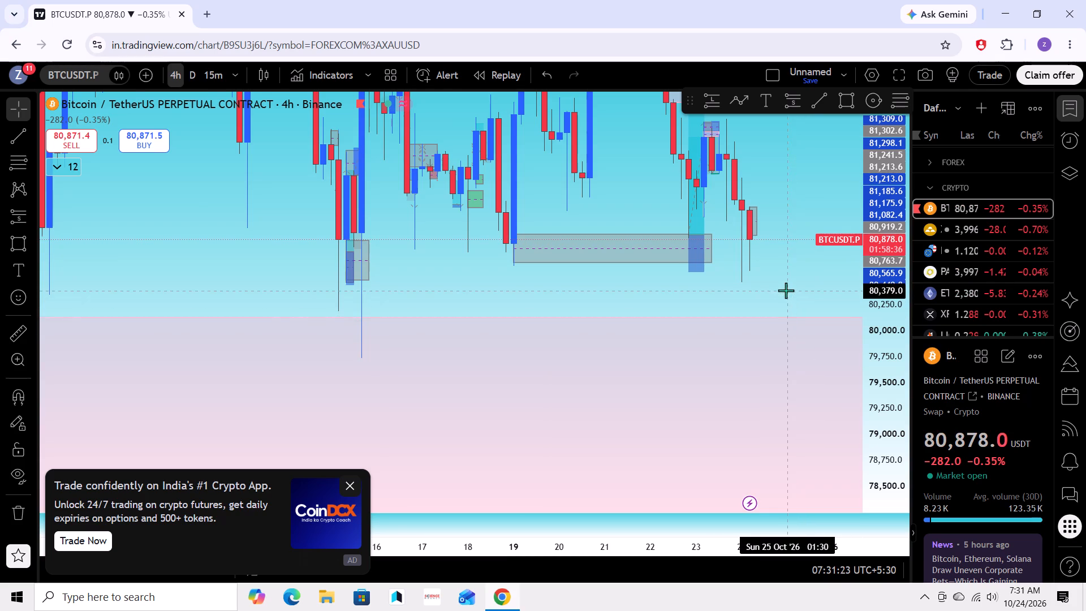
scroll(786, 290, up, 2)
drag(772, 287, 776, 337)
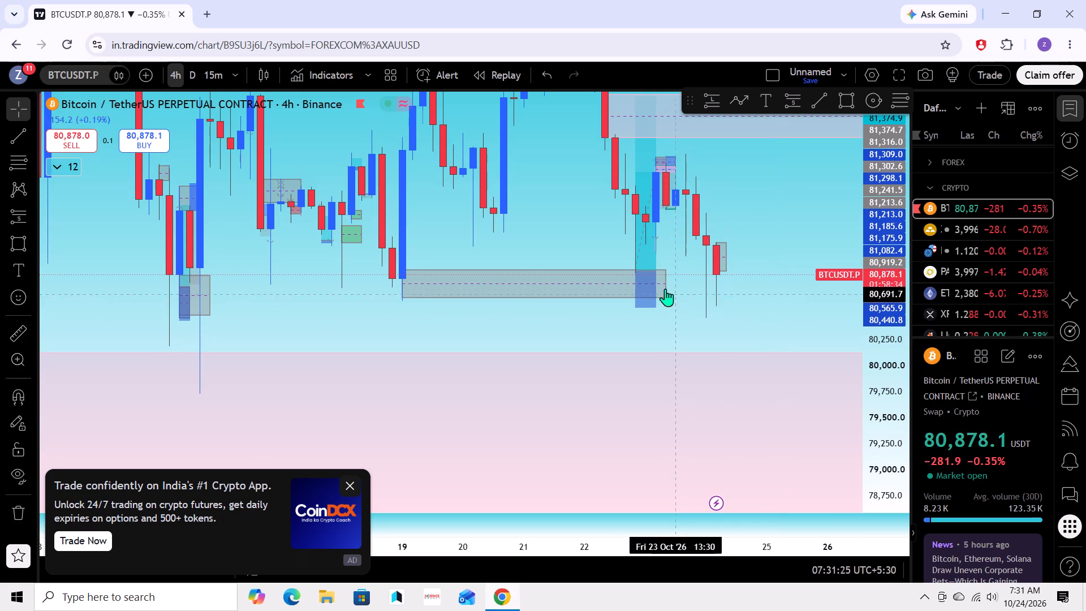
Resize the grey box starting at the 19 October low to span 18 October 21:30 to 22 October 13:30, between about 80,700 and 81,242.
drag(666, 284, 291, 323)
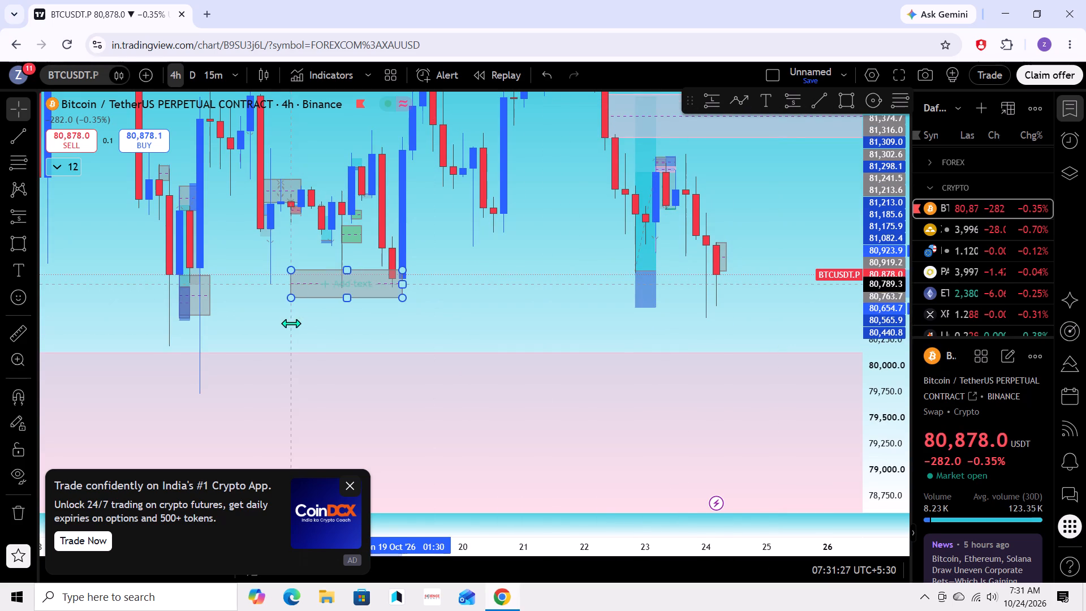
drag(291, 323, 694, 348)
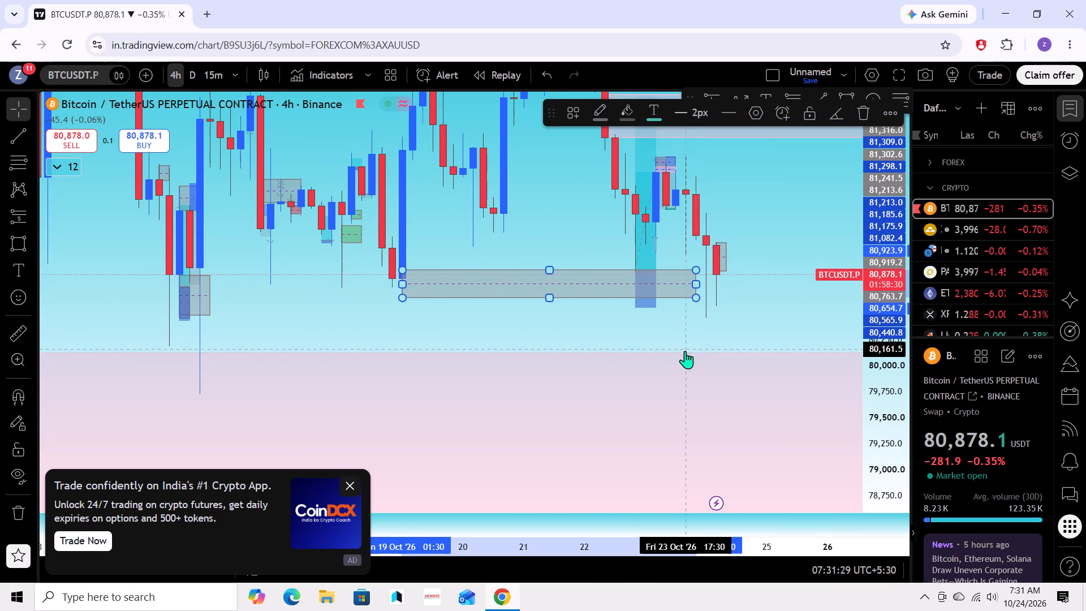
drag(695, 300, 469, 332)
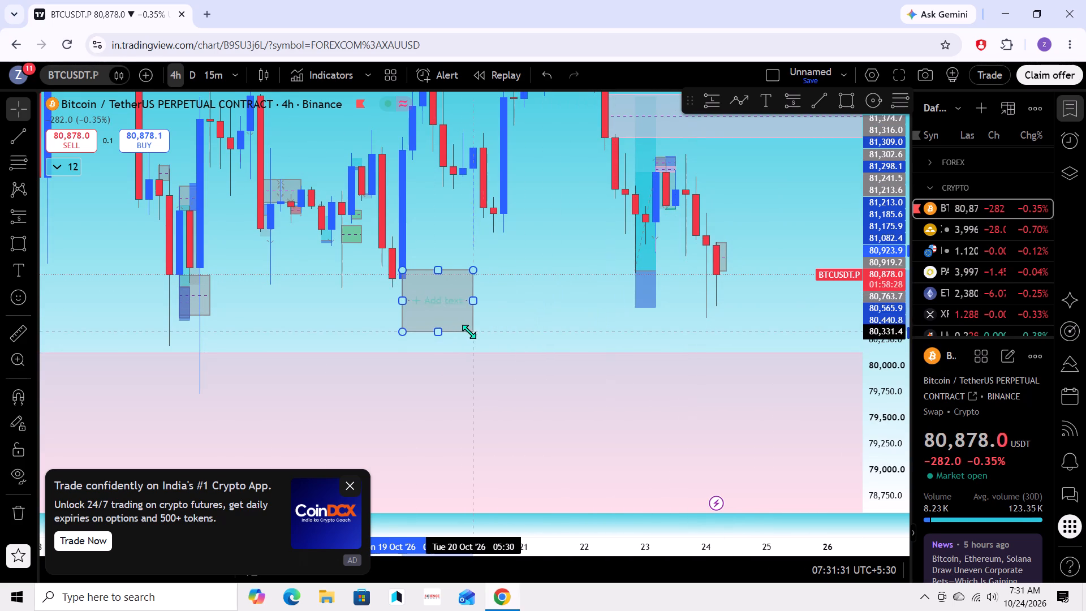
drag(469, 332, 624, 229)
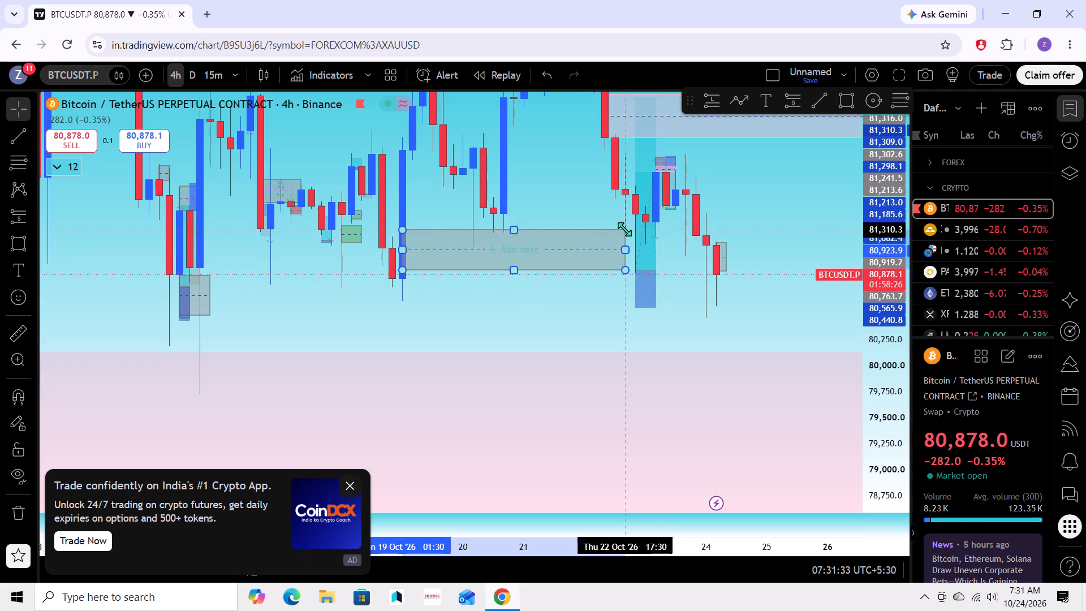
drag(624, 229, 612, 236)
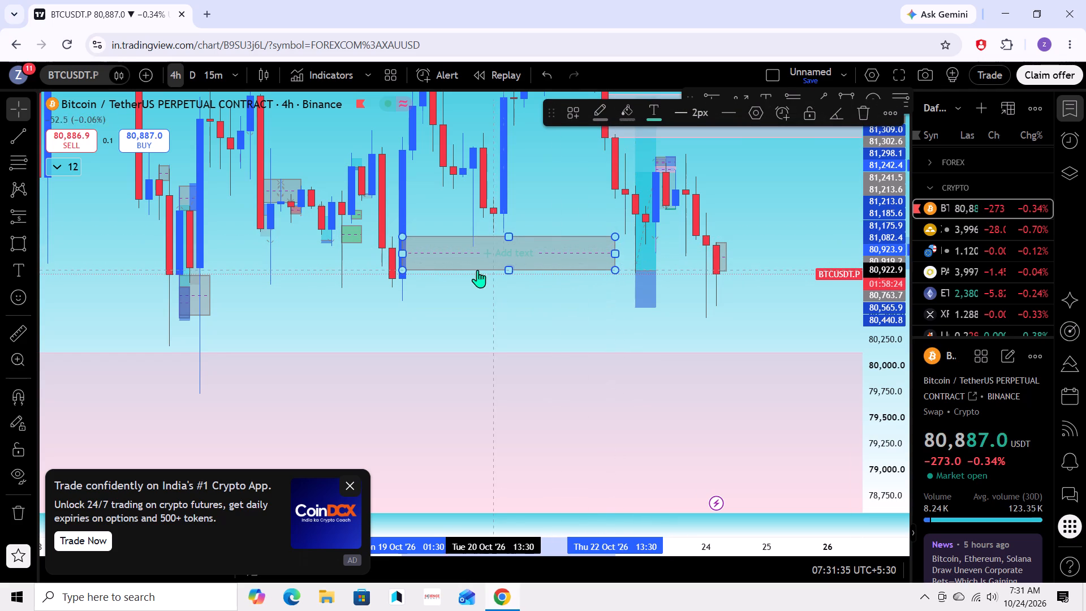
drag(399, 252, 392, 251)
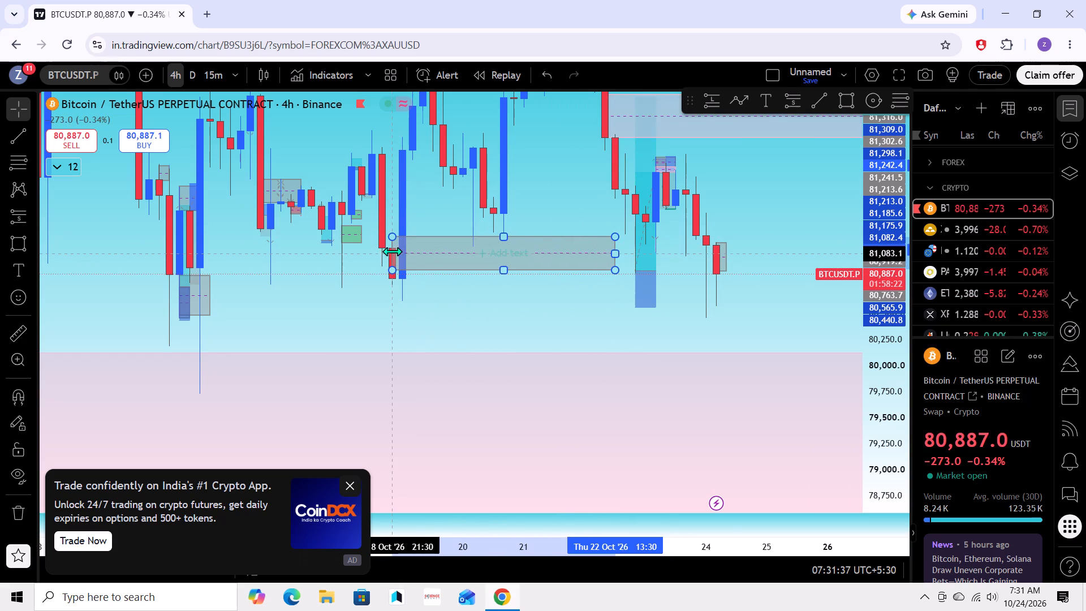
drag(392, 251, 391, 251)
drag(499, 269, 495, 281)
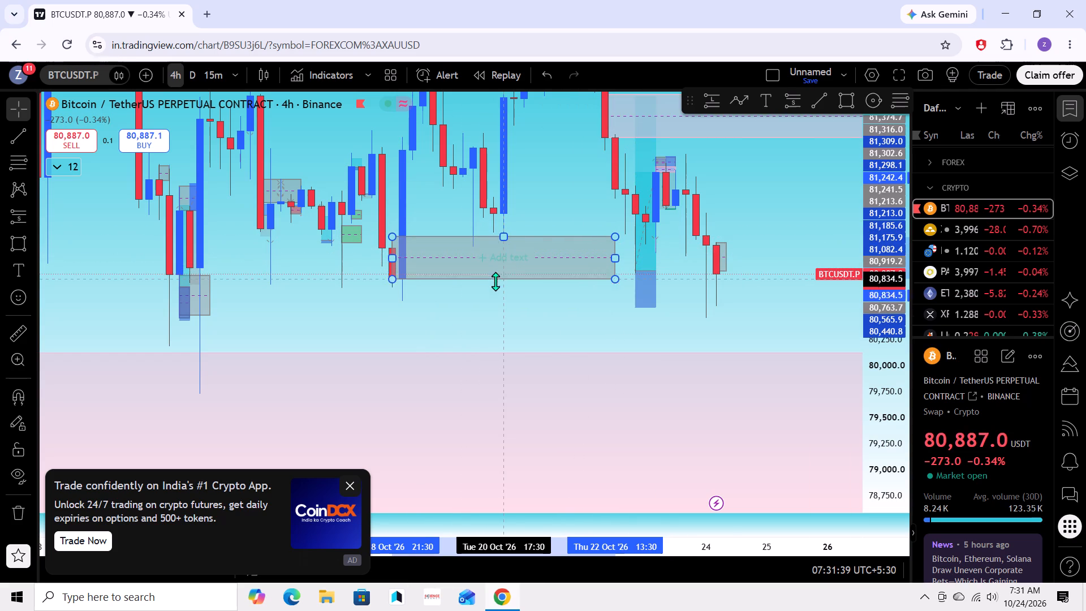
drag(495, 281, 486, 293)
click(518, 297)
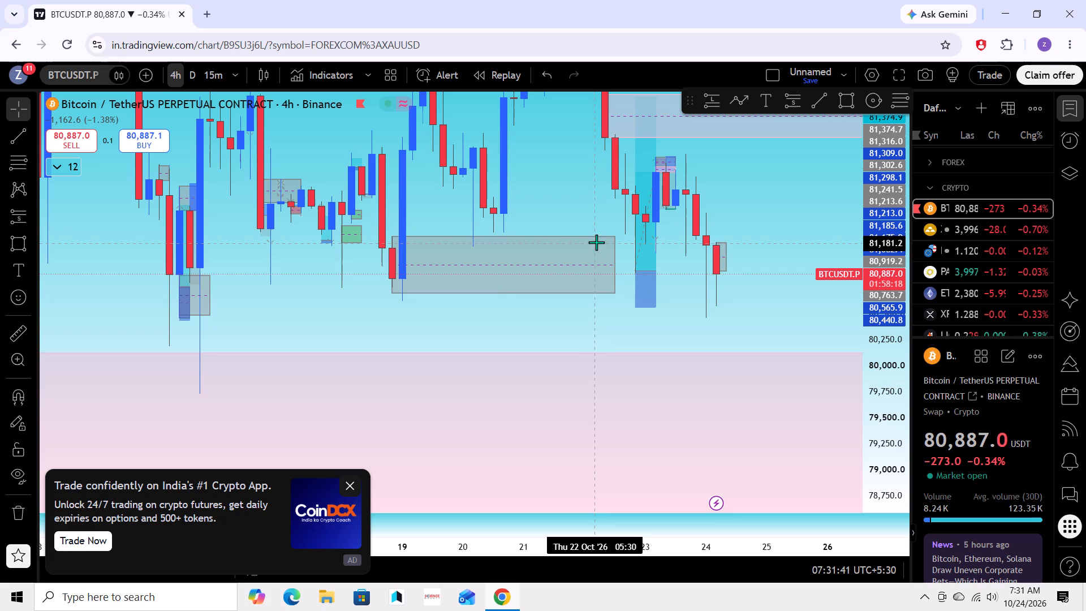
Delete the grey box spanning 18 to 22 October above the large pink zone.
click(601, 234)
click(607, 239)
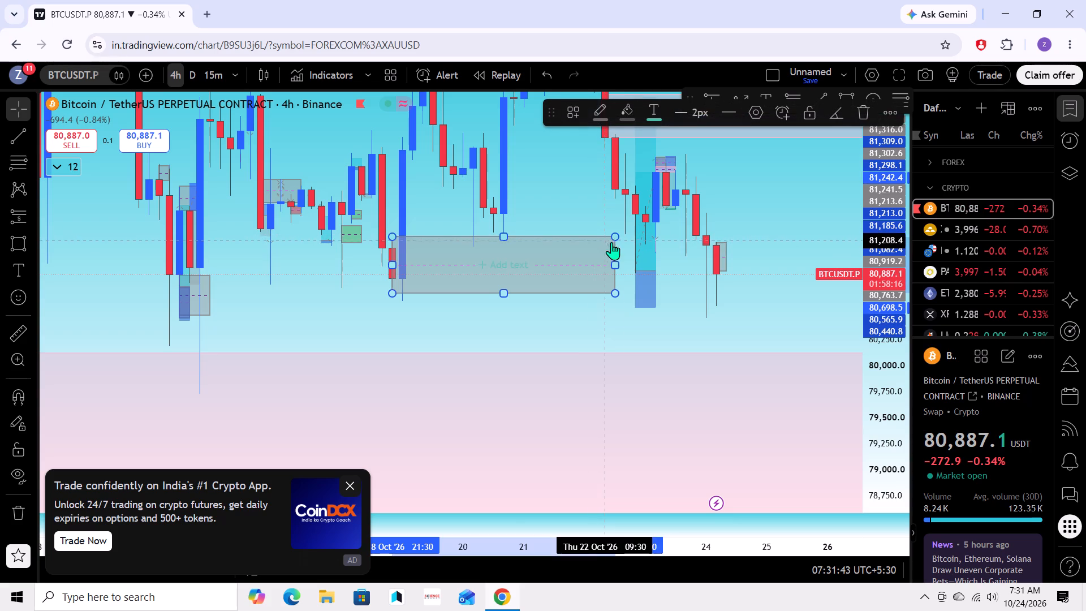
click(856, 121)
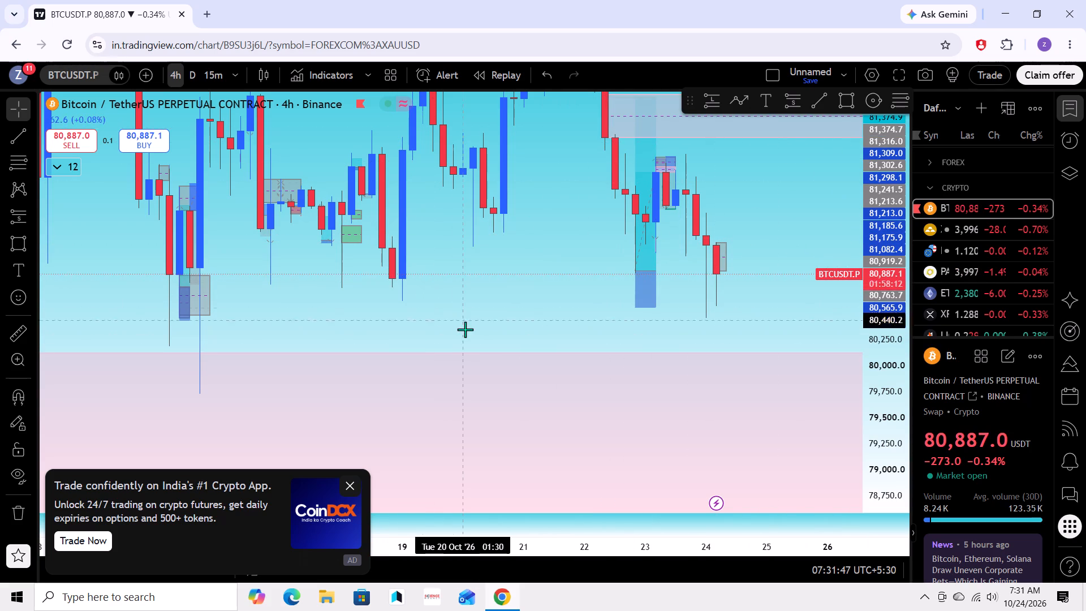
Examine the 4-hour price action from late September to 24 October between the 4h ob box and the large pink zone.
scroll(487, 328, down, 4)
drag(624, 314, 601, 338)
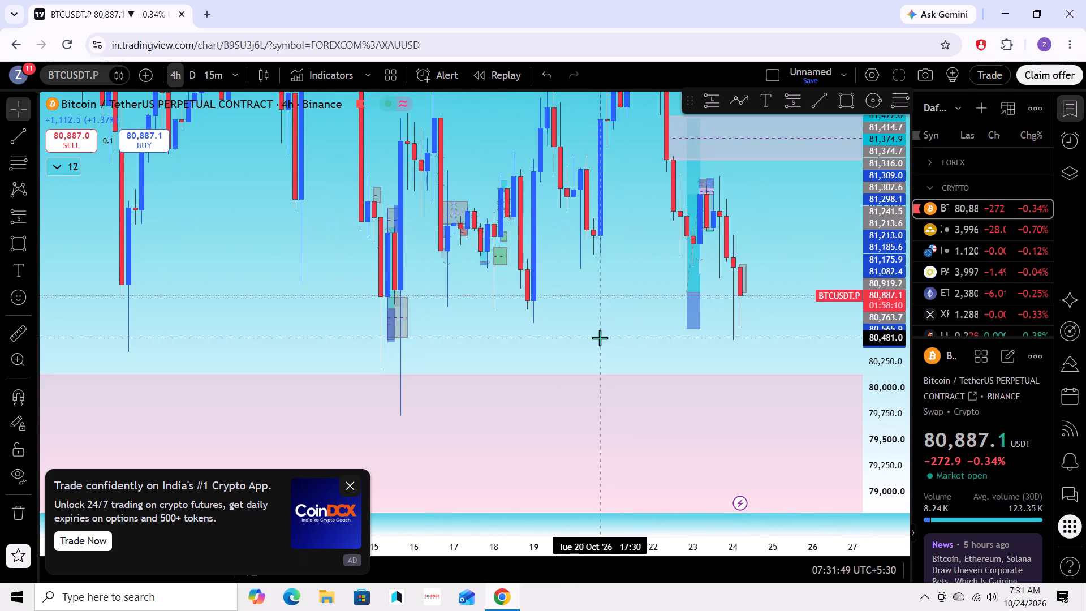
scroll(755, 342, up, 3)
drag(755, 342, 818, 257)
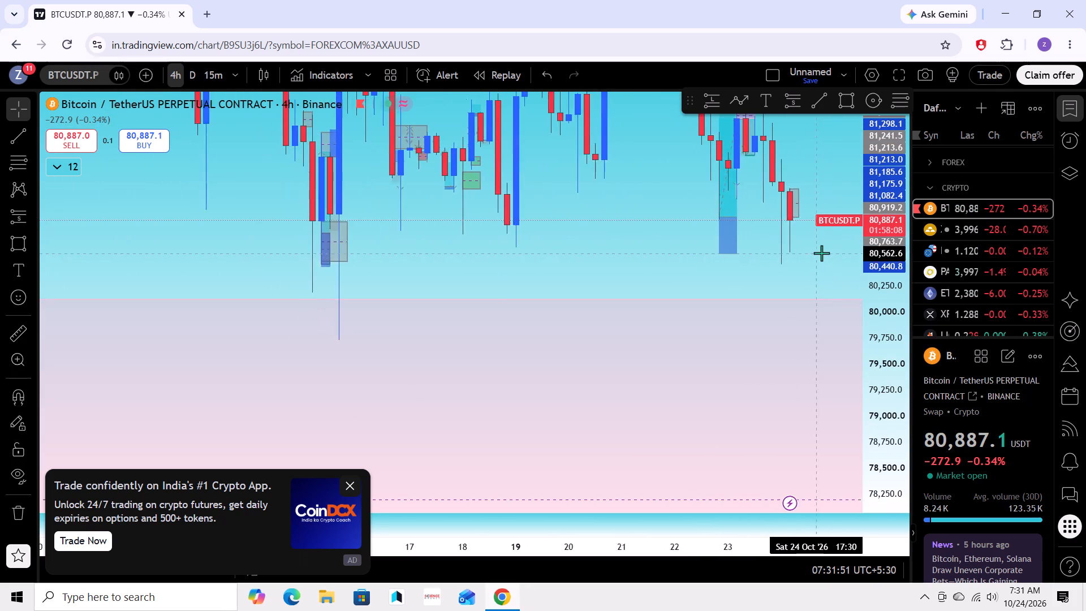
drag(636, 289, 559, 279)
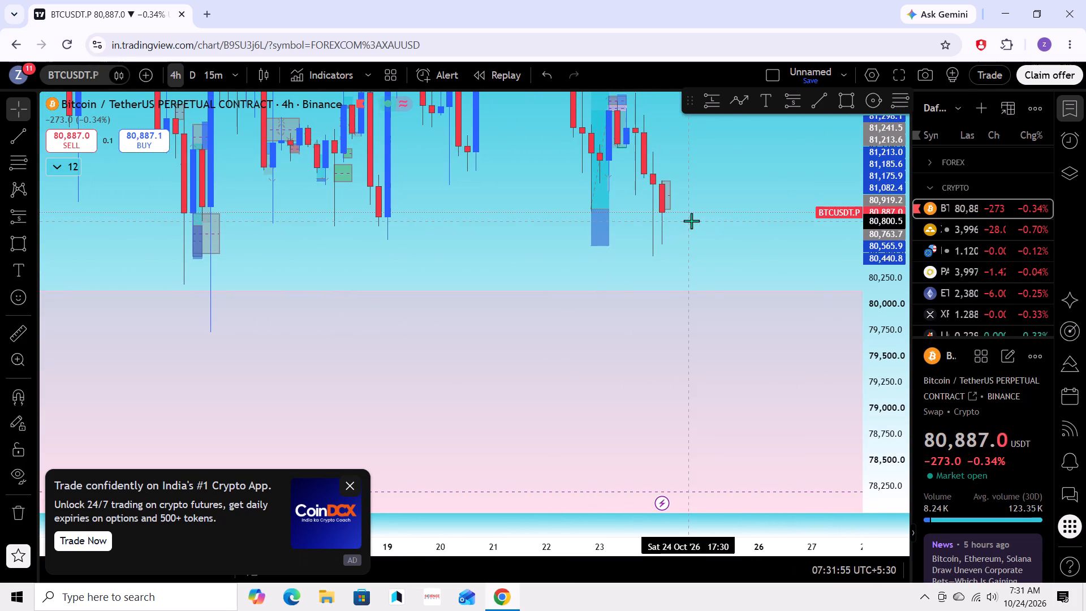
drag(714, 244, 730, 308)
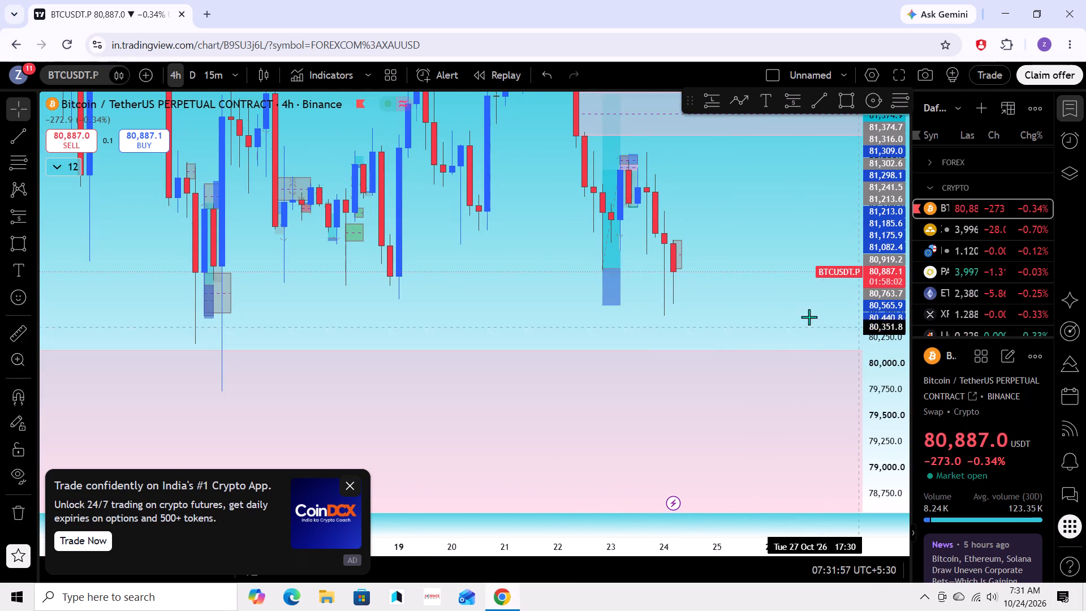
drag(746, 300, 745, 342)
scroll(878, 289, down, 11)
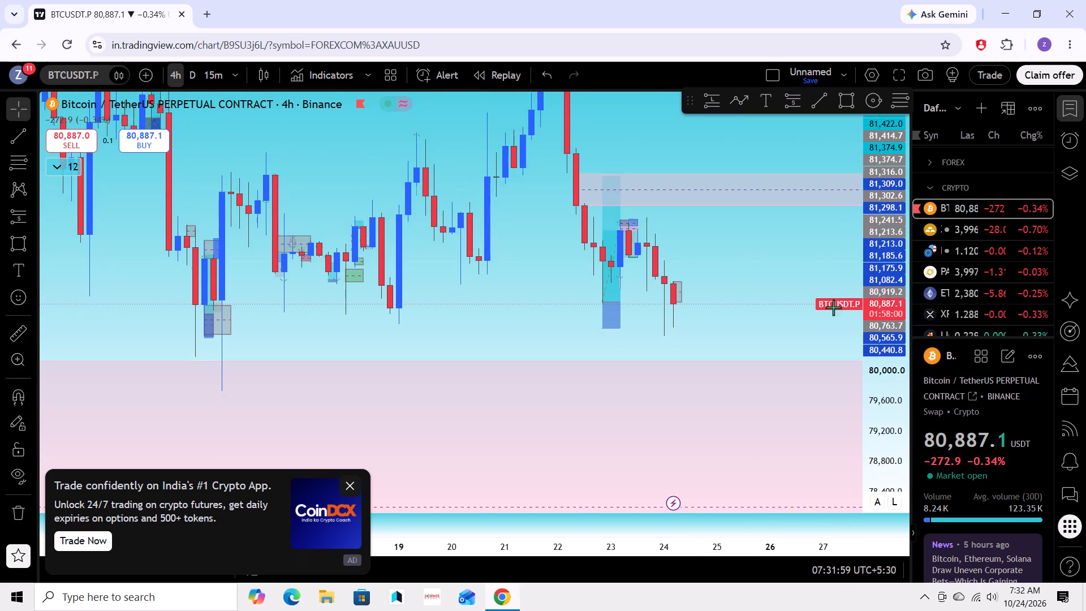
scroll(761, 289, down, 8)
drag(495, 281, 804, 320)
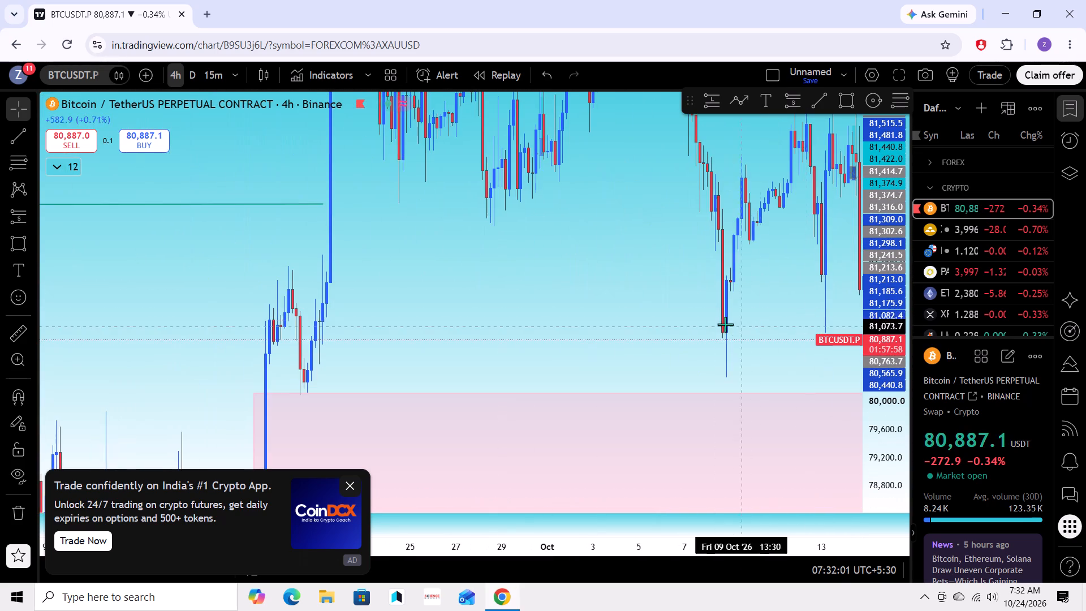
drag(660, 313, 566, 324)
scroll(763, 331, up, 4)
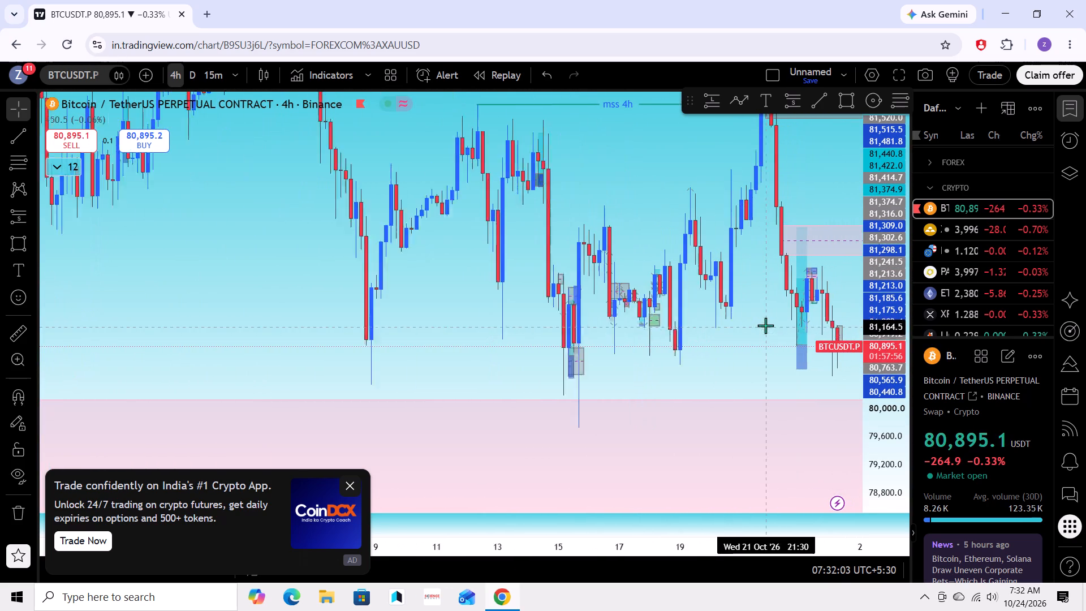
drag(774, 343, 672, 359)
drag(735, 348, 803, 352)
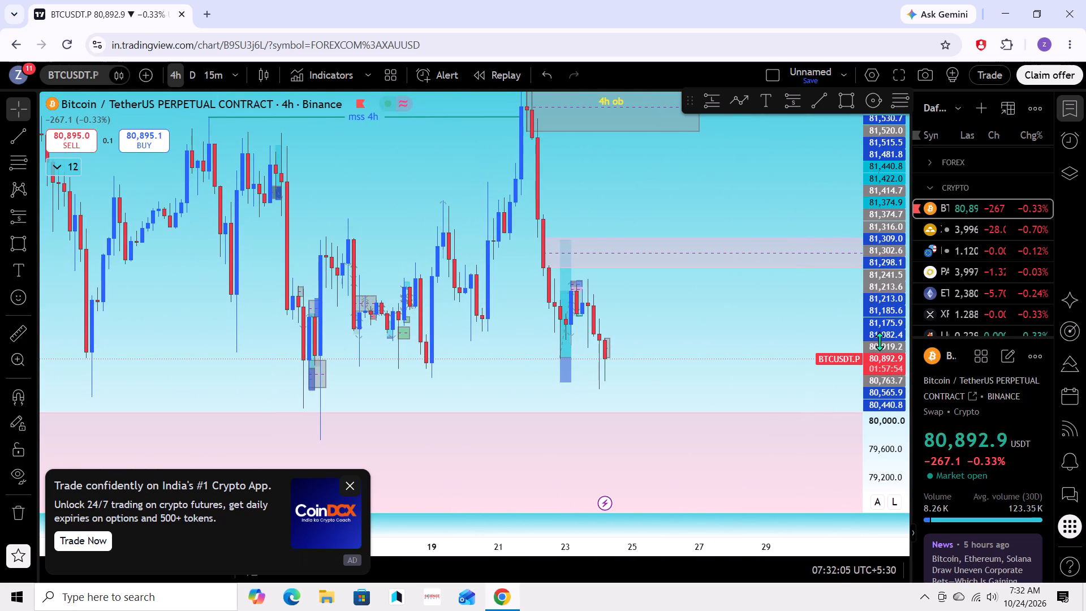
scroll(883, 349, up, 4)
scroll(749, 362, up, 3)
drag(745, 359, 772, 399)
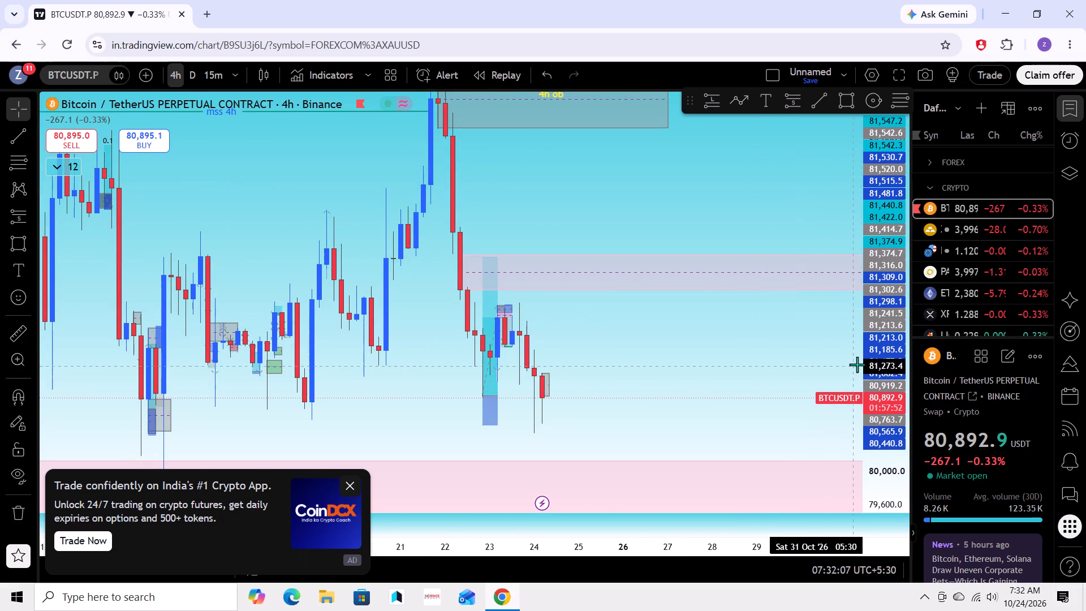
drag(704, 397, 707, 403)
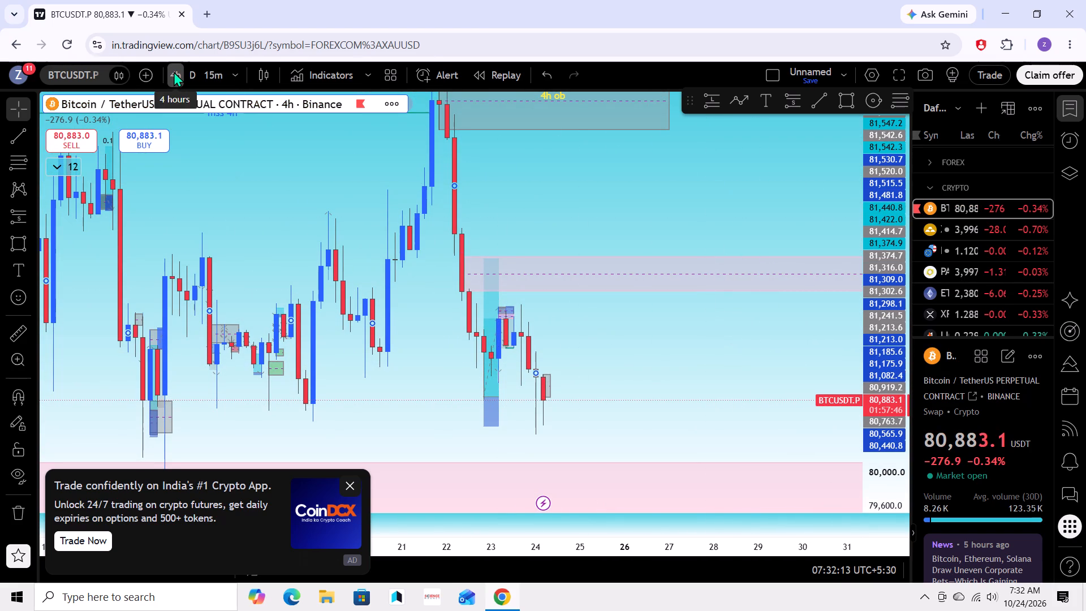
Change the BTCUSDT.P chart interval to 1 hour.
click(230, 74)
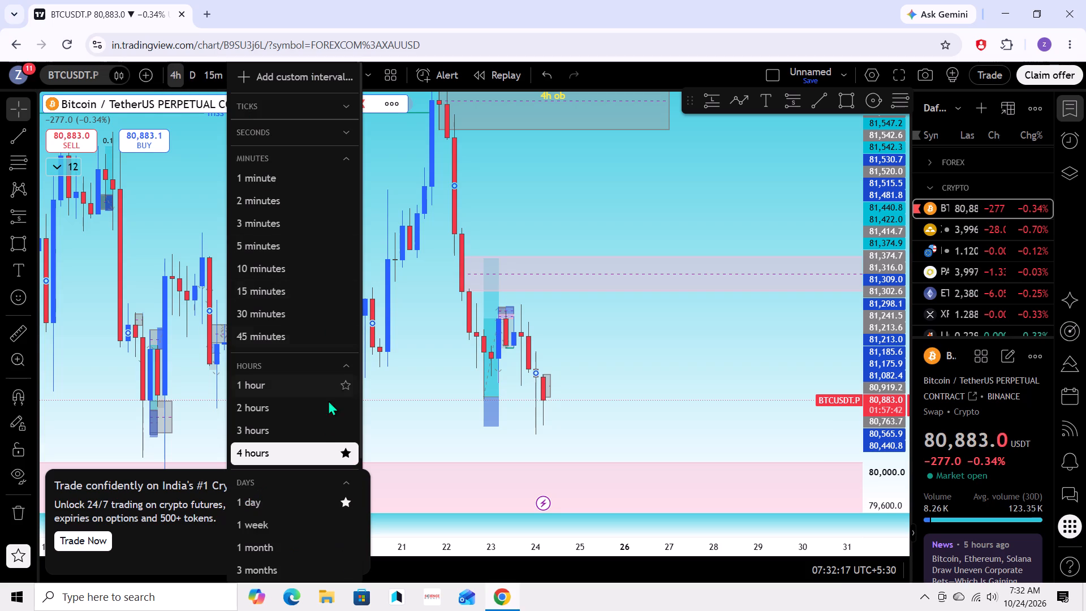
click(304, 381)
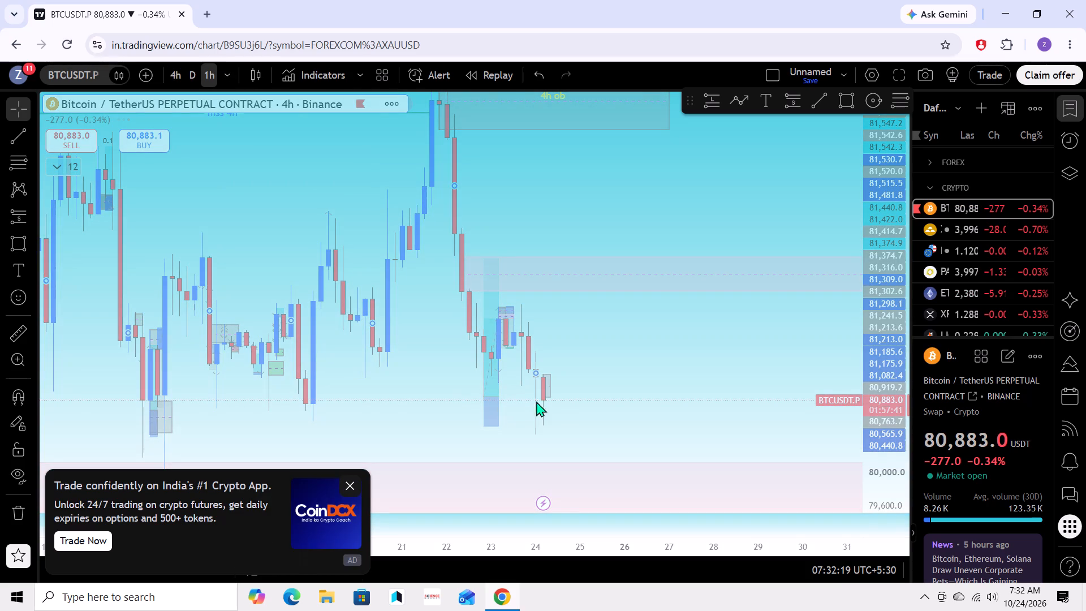
Examine the 1-hour price swings from 14 to 24 October above the large pink zone, including the lows around 15 and 19 October.
drag(619, 427, 693, 416)
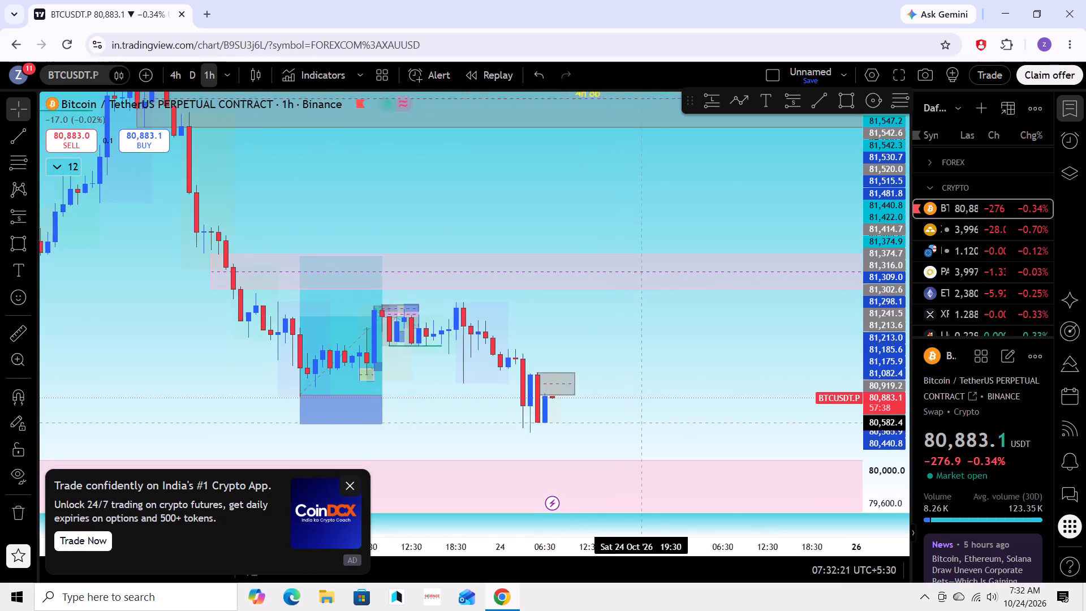
drag(693, 416, 755, 400)
scroll(518, 405, down, 9)
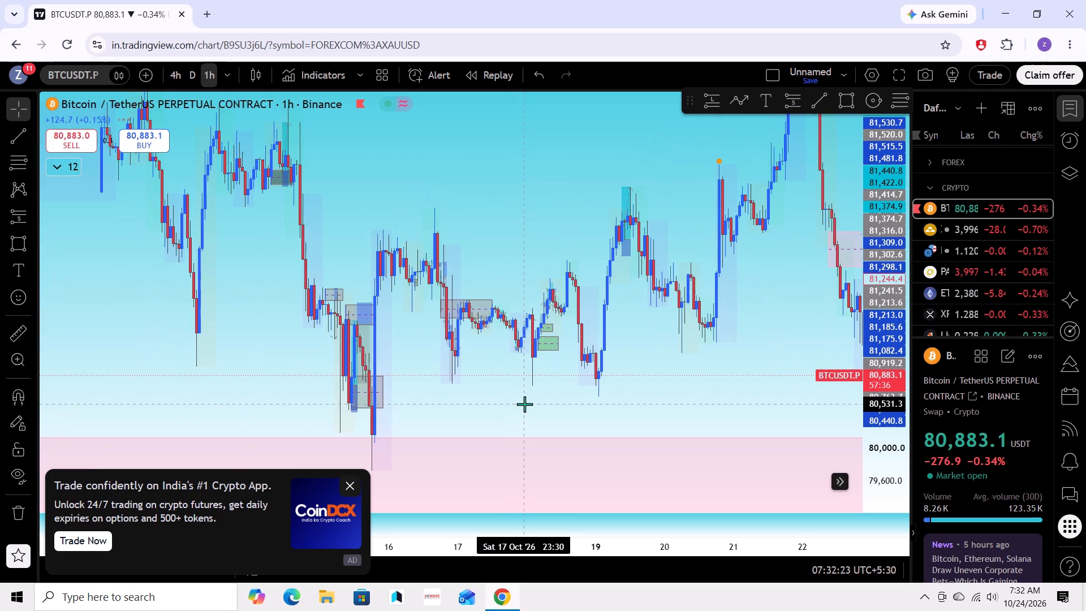
drag(514, 418, 581, 387)
scroll(592, 391, up, 2)
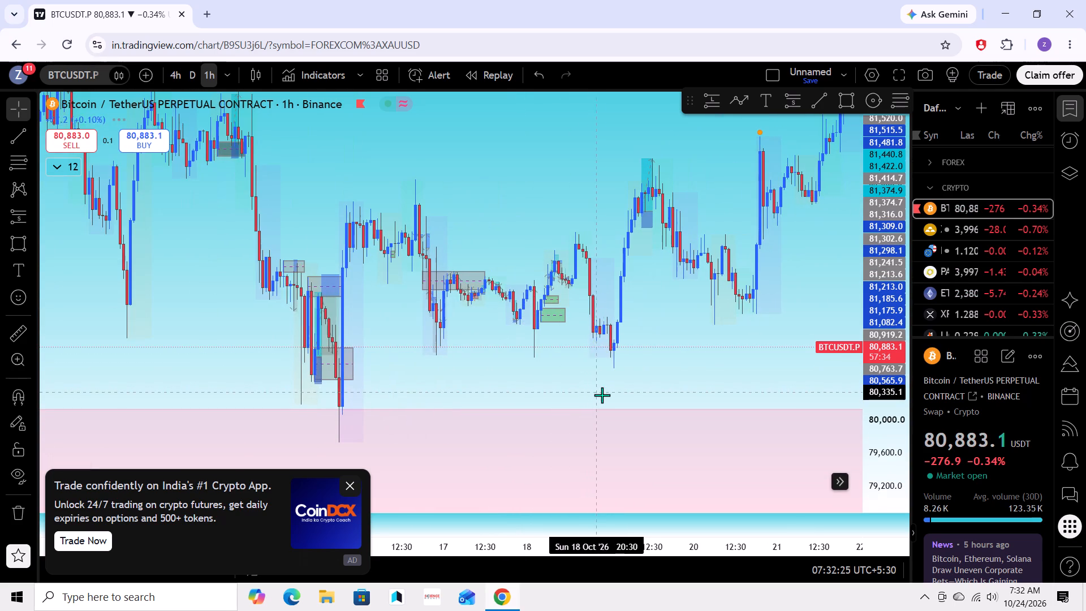
scroll(766, 385, up, 3)
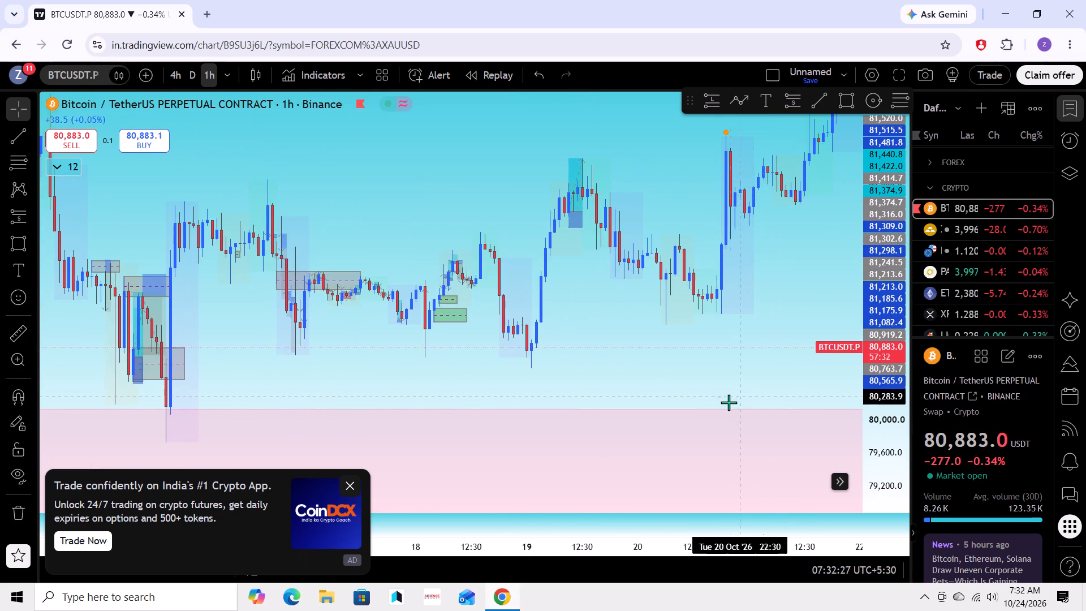
drag(727, 393, 764, 355)
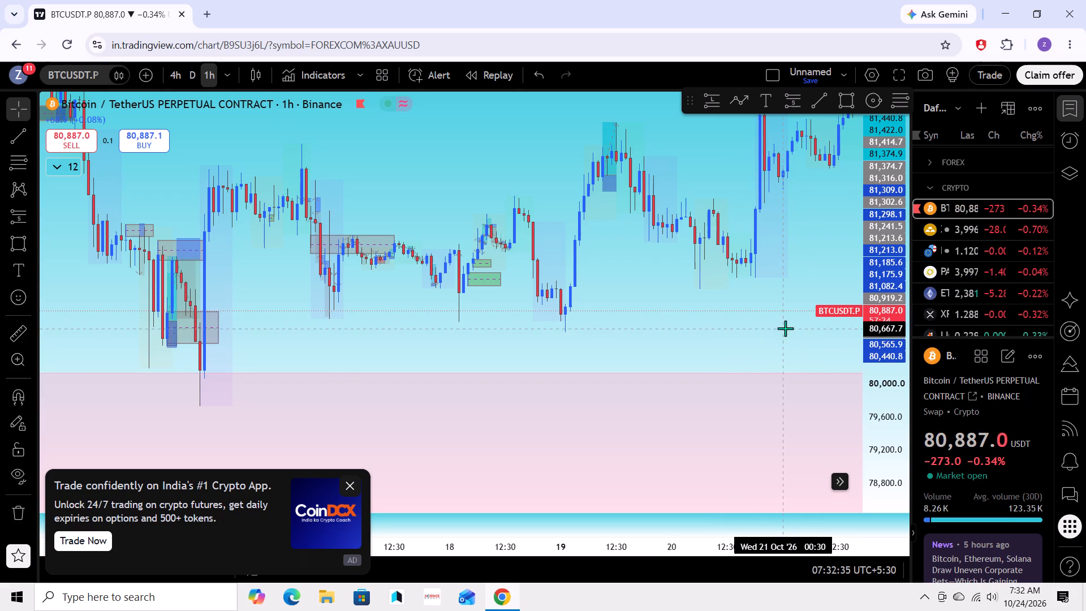
drag(760, 337, 778, 303)
scroll(891, 345, up, 3)
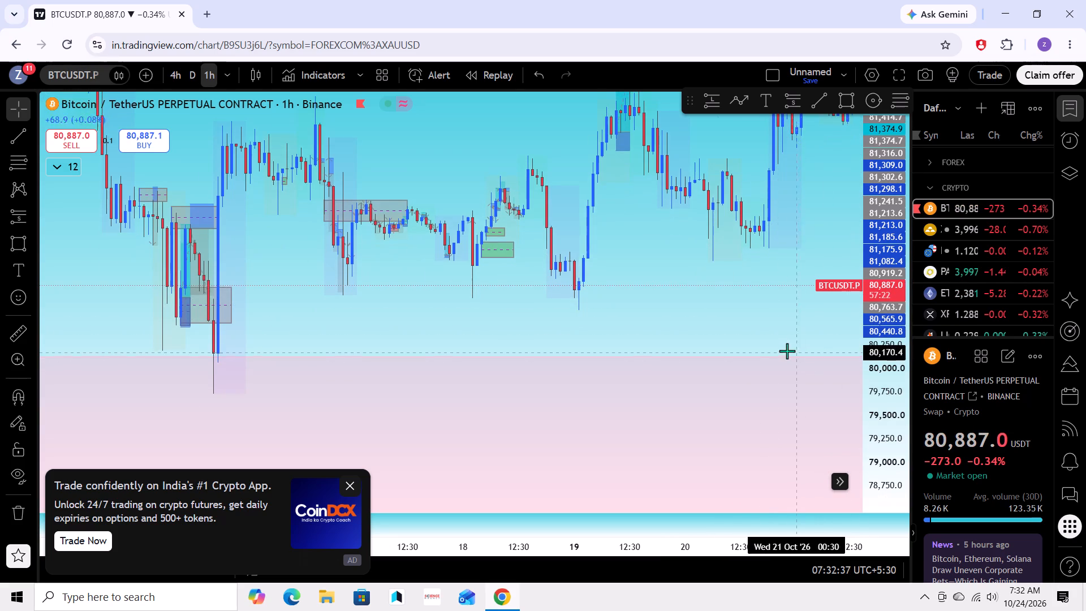
scroll(774, 354, up, 3)
drag(614, 324, 807, 308)
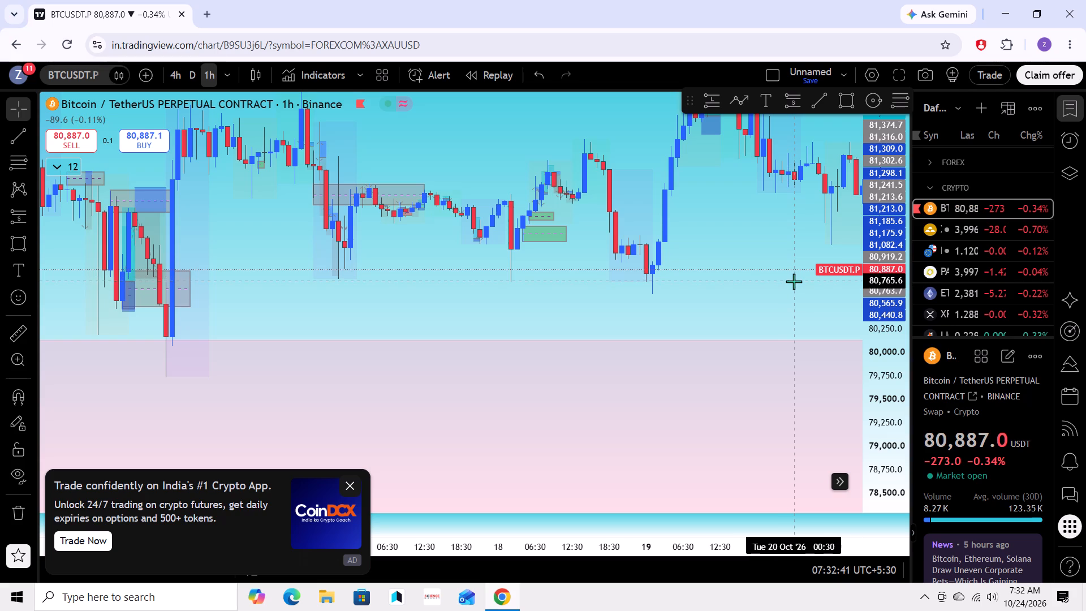
drag(624, 321, 746, 312)
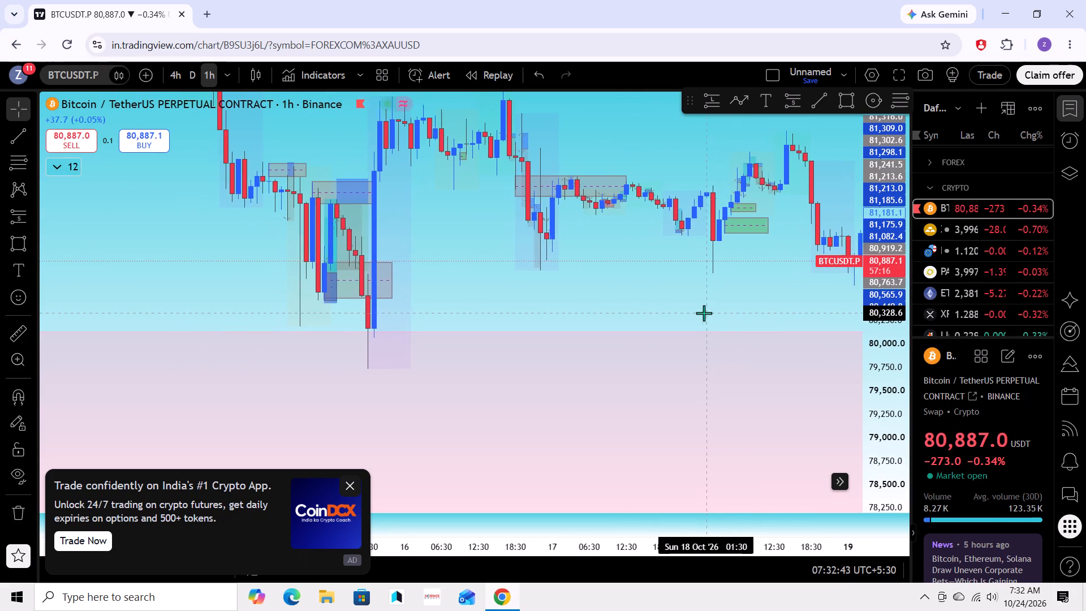
scroll(701, 312, down, 1)
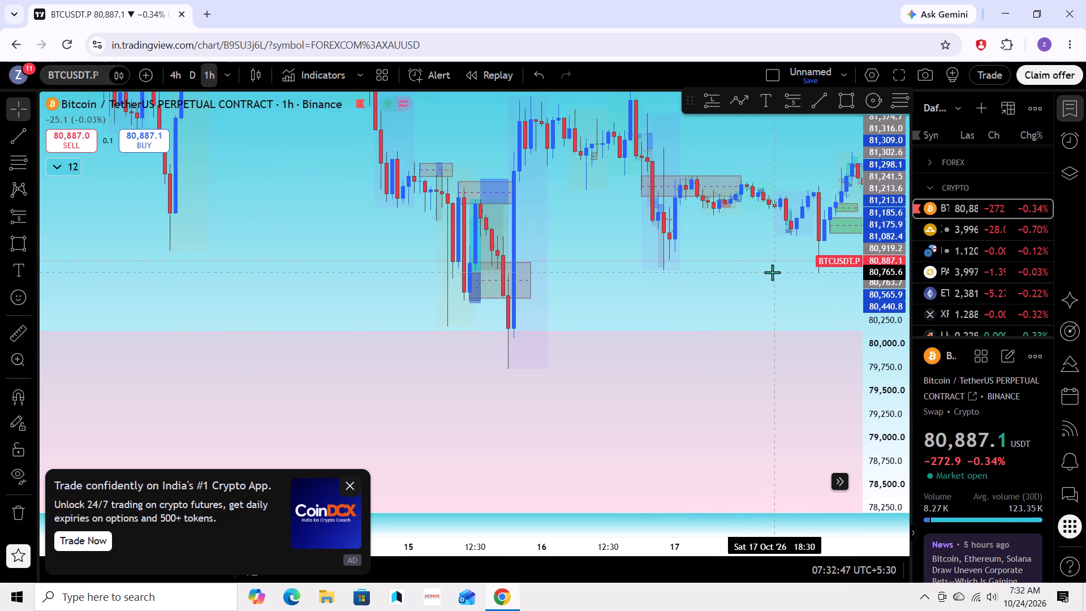
drag(749, 291, 618, 270)
drag(706, 296, 654, 296)
drag(652, 293, 610, 293)
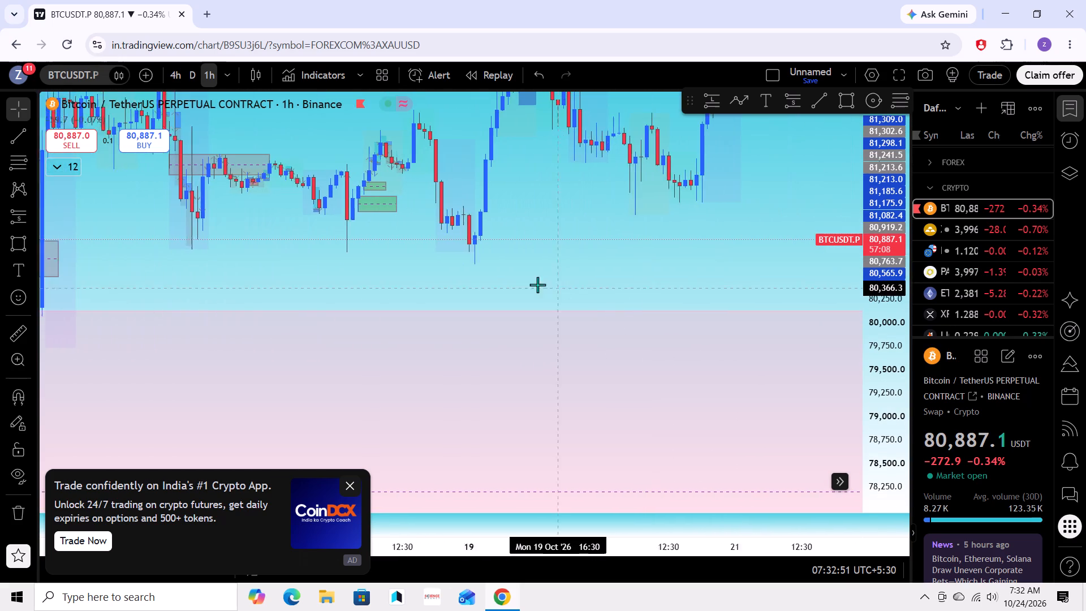
scroll(658, 283, down, 9)
drag(723, 269, 609, 284)
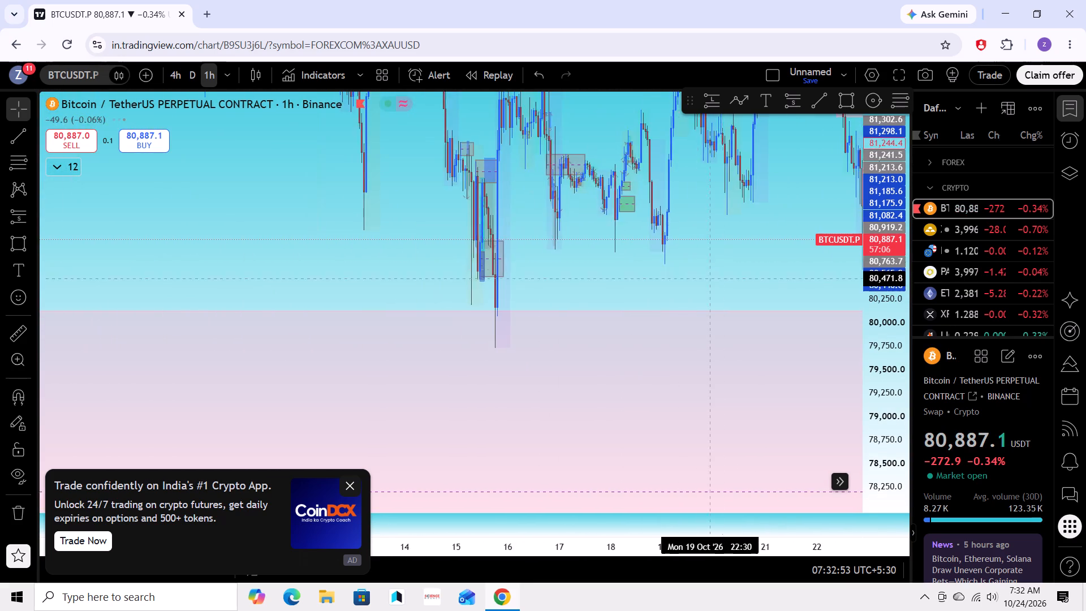
drag(609, 284, 403, 270)
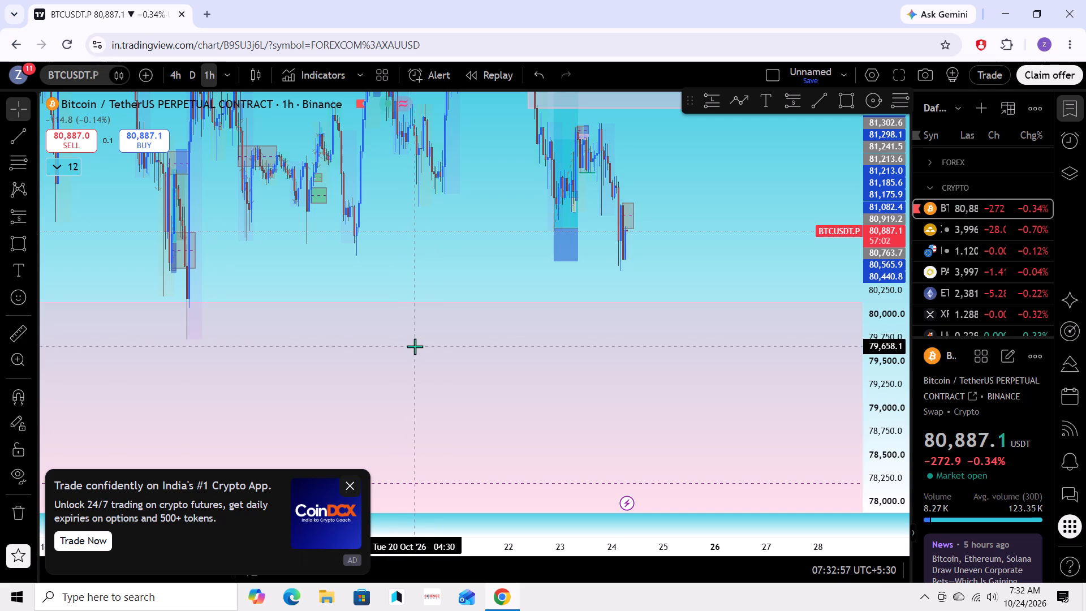
drag(474, 266, 570, 272)
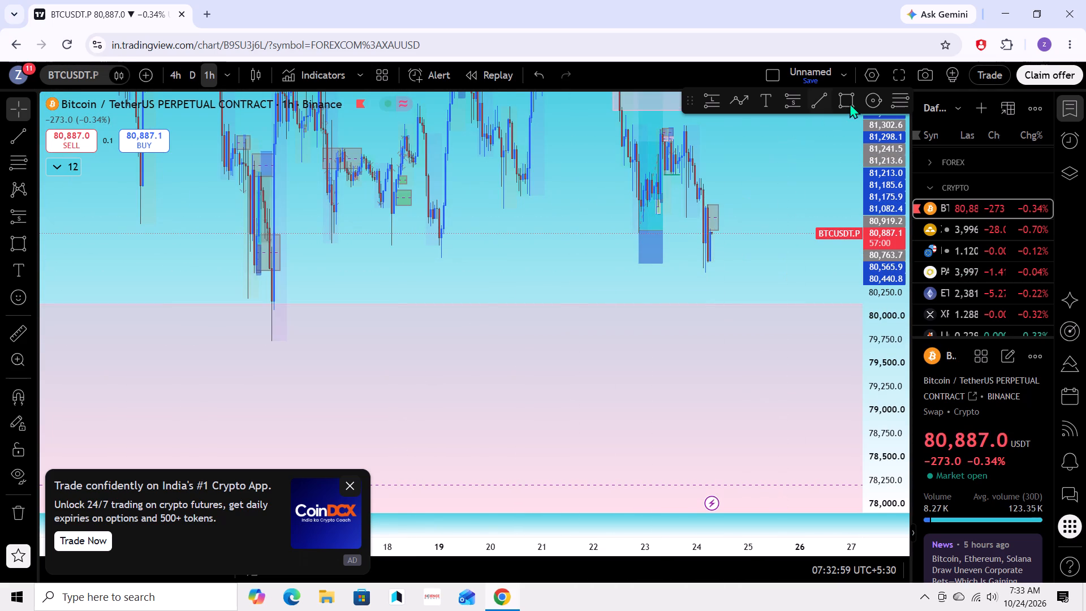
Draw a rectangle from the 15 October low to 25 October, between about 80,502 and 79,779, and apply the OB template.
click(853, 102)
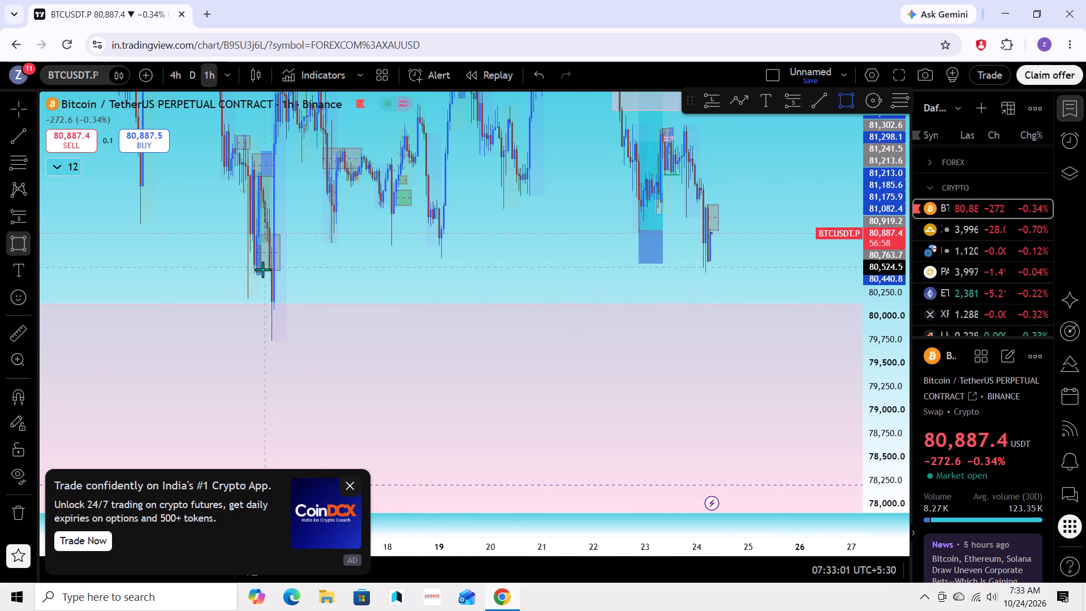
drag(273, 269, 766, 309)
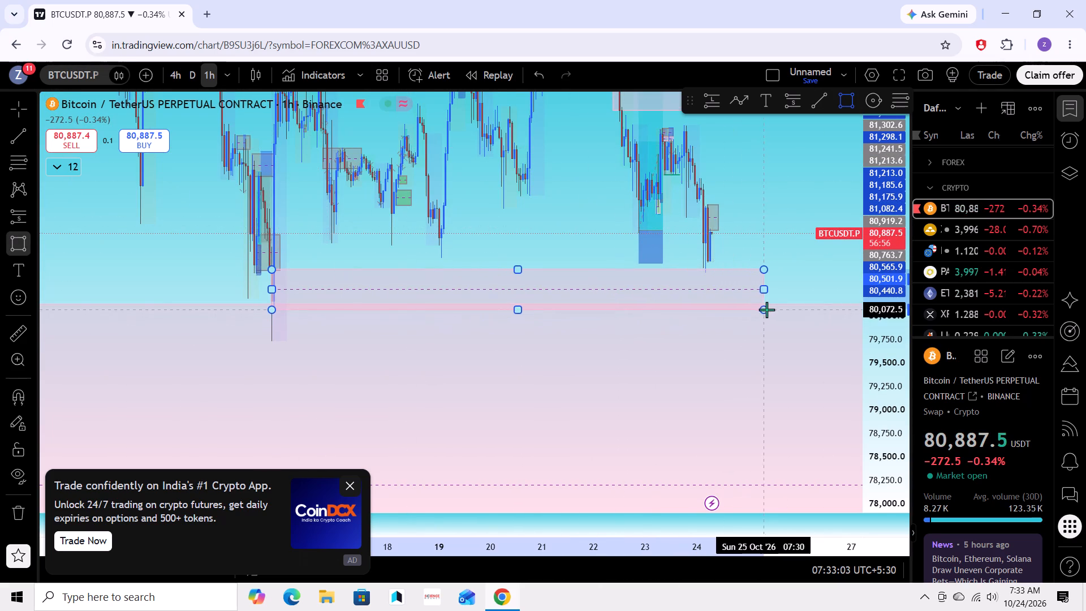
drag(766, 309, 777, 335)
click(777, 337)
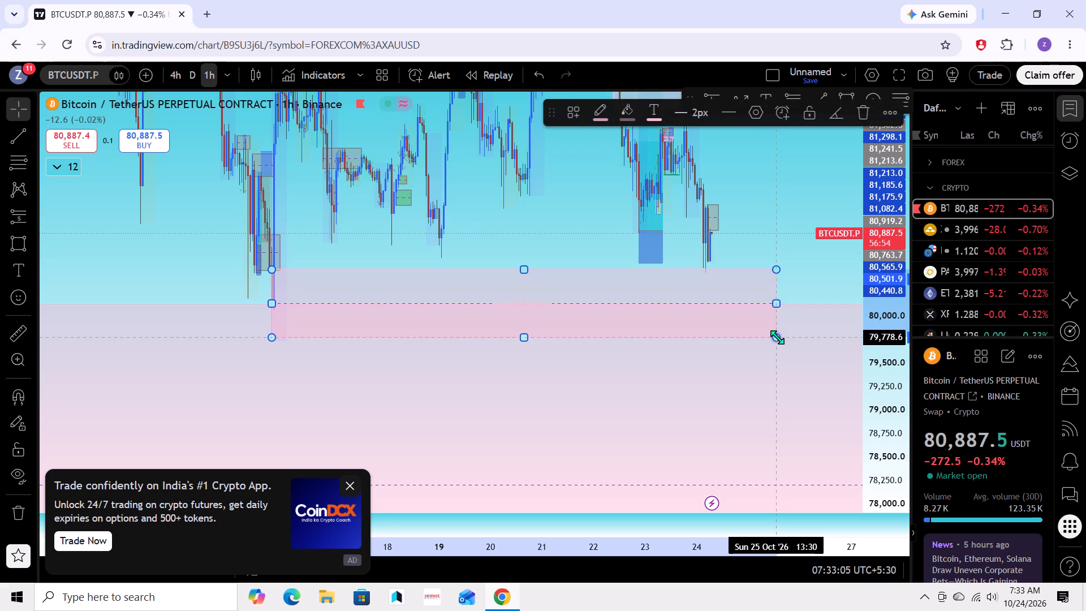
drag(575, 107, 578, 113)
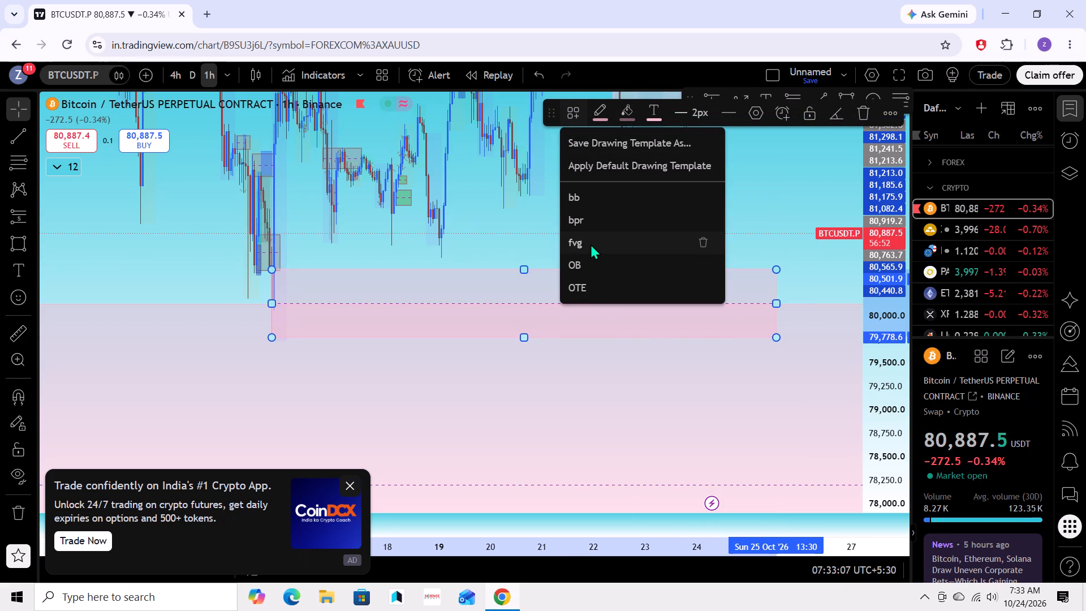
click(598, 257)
Examine the new grey box against the 1-hour price action from 18 to 24 October.
drag(608, 249, 424, 231)
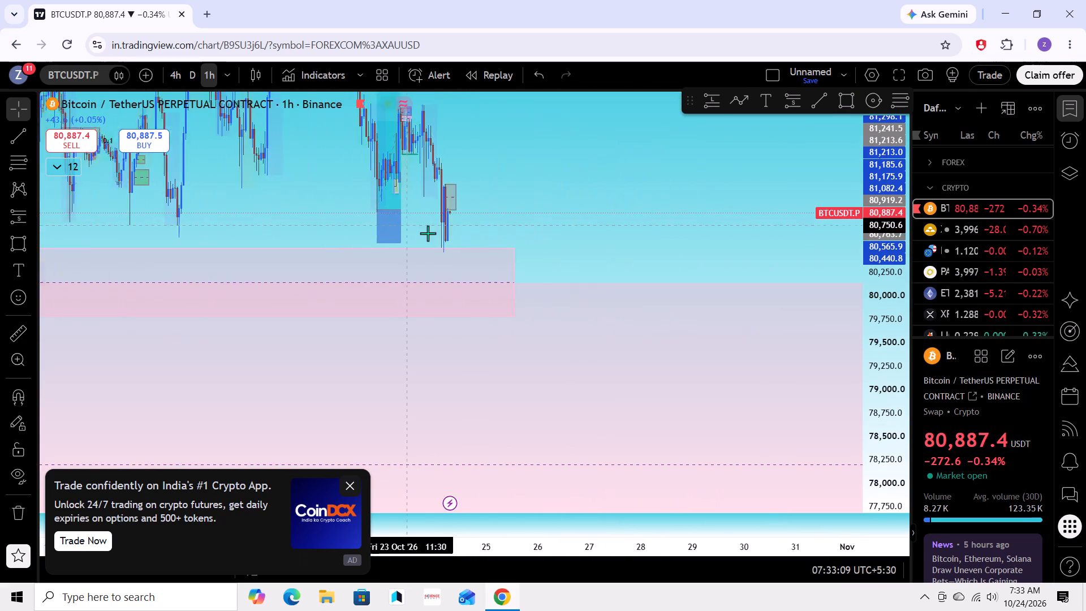
drag(502, 230, 559, 265)
scroll(641, 270, up, 3)
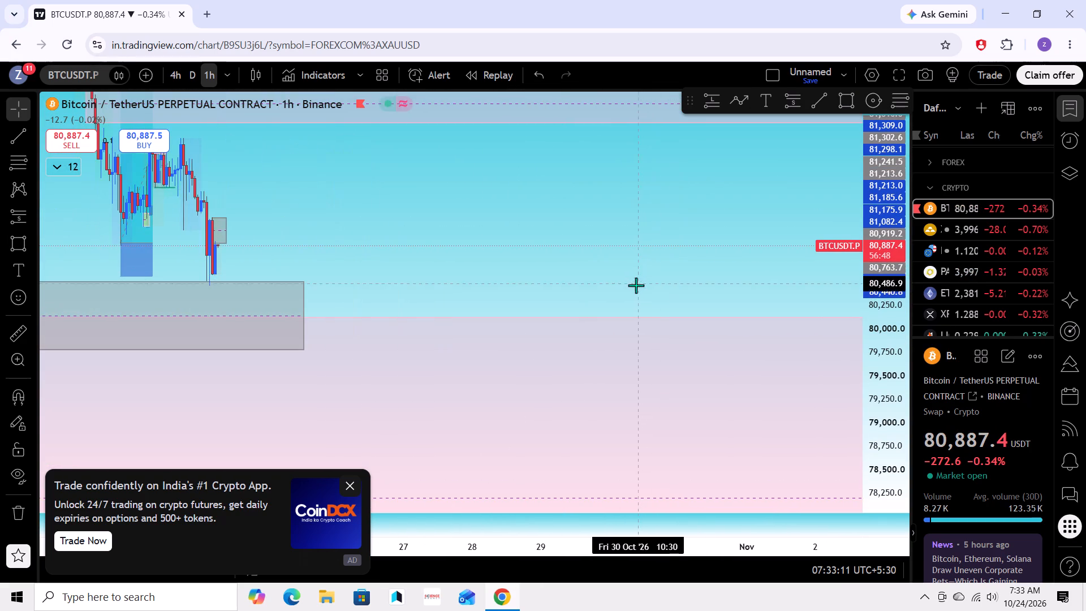
scroll(538, 271, up, 3)
drag(450, 235, 680, 269)
scroll(701, 280, down, 1)
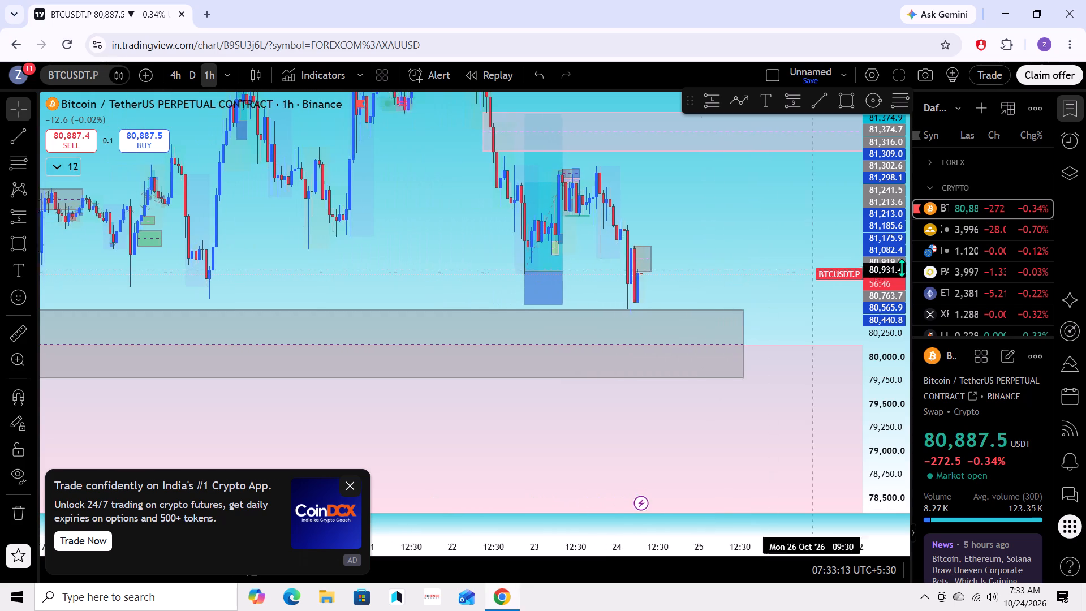
scroll(882, 270, down, 11)
scroll(894, 253, down, 13)
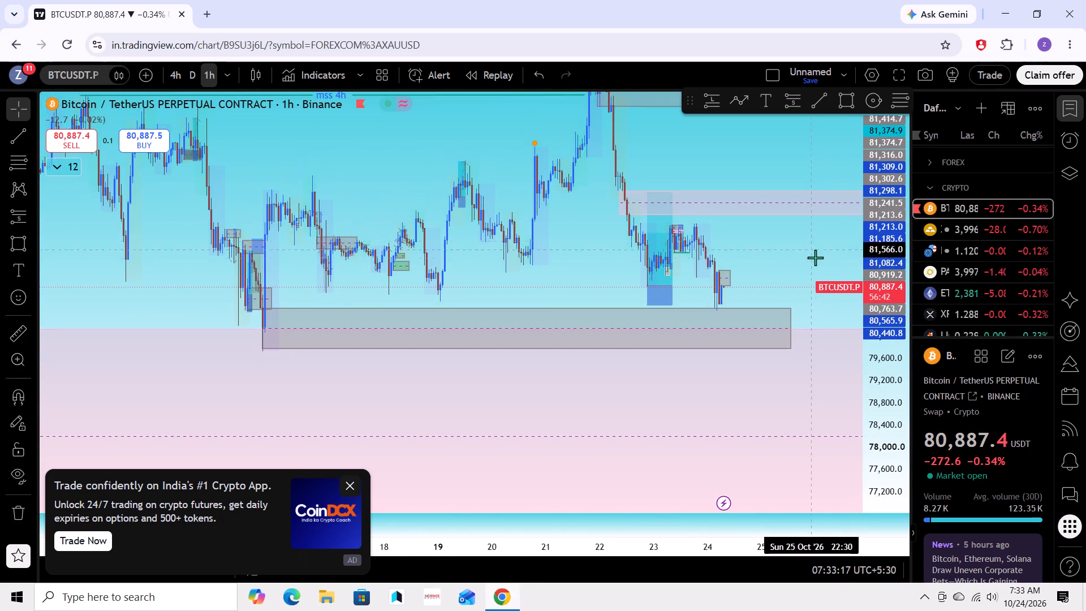
scroll(815, 257, up, 7)
drag(733, 266, 730, 285)
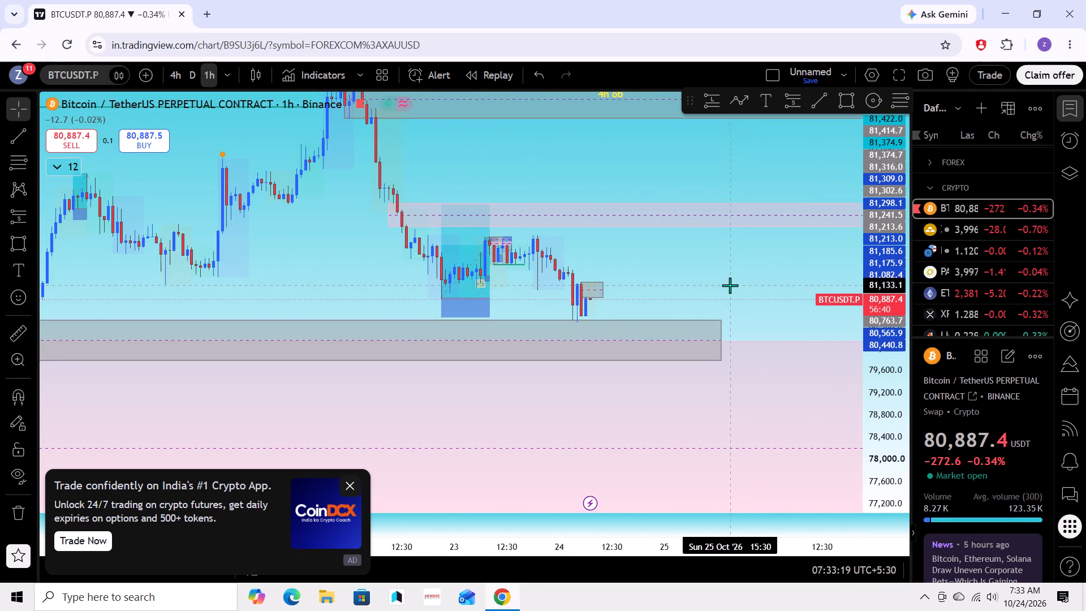
scroll(708, 282, down, 3)
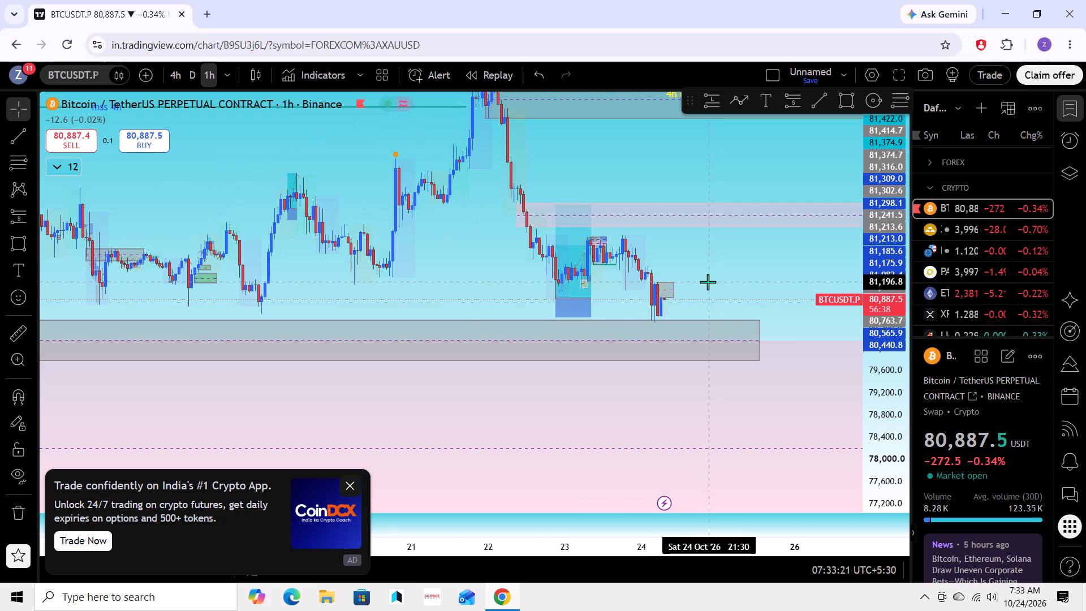
drag(706, 280, 794, 338)
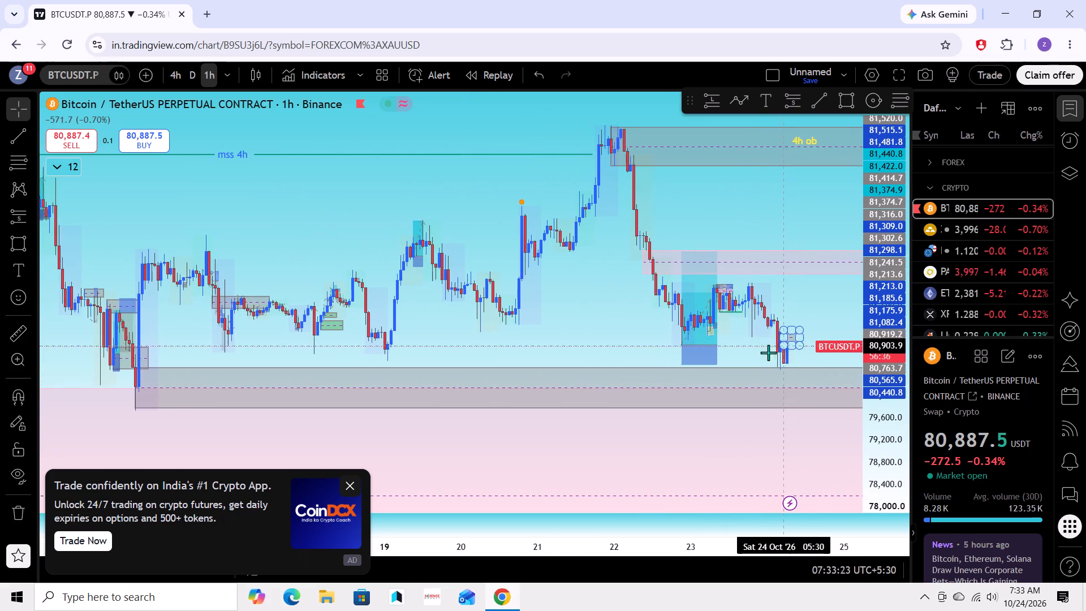
Examine the earlier 1-hour swings from about 7 to 24 October around the mss 4h line and the new grey box.
scroll(531, 339, down, 4)
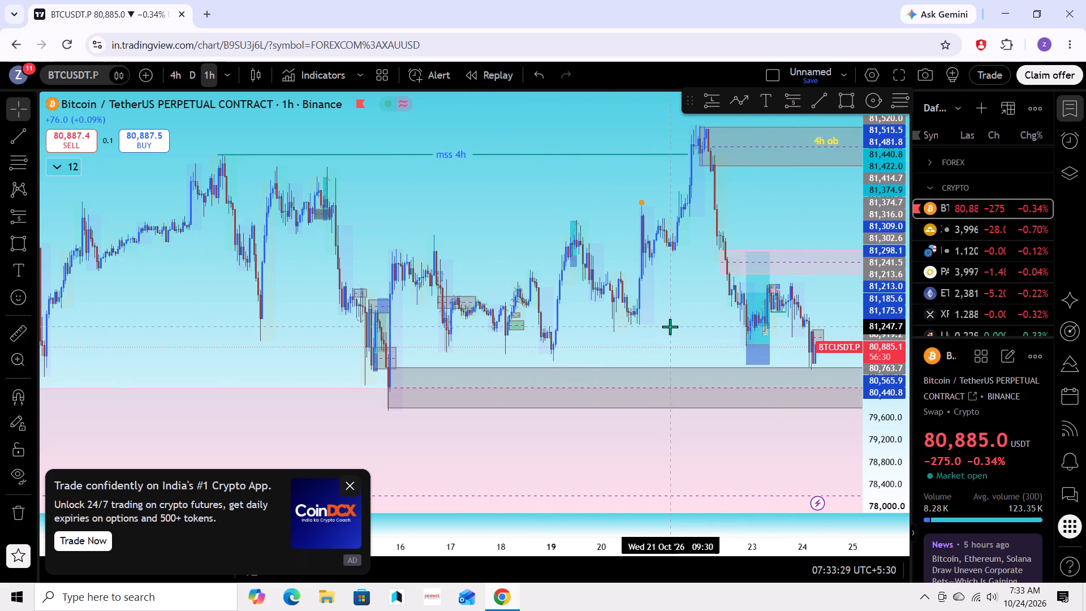
scroll(666, 332, down, 4)
drag(401, 326, 682, 349)
scroll(672, 372, up, 4)
drag(672, 372, 669, 375)
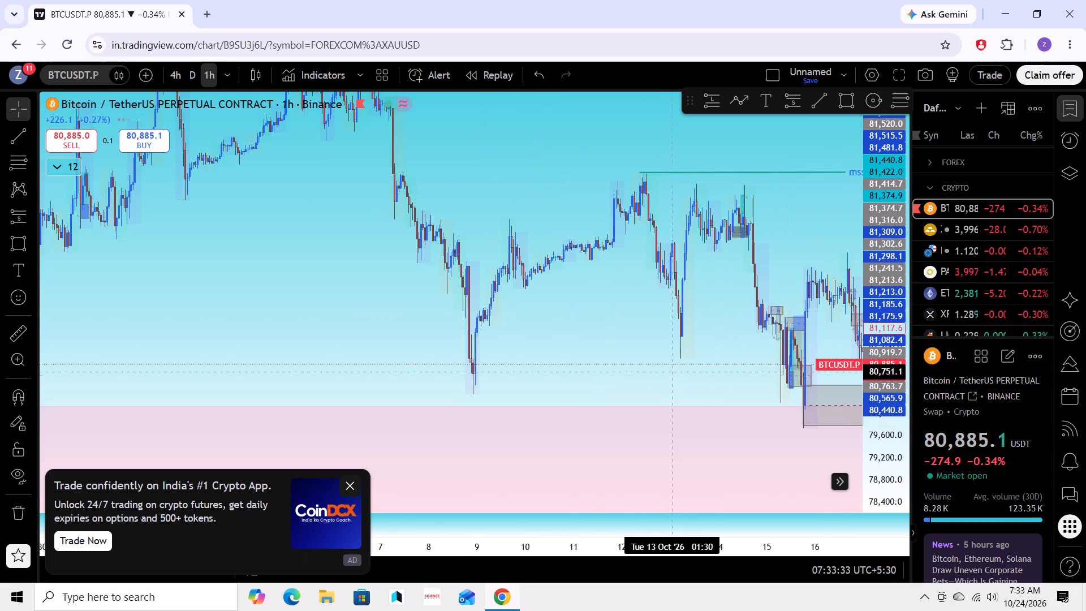
drag(669, 375, 561, 359)
drag(784, 332, 785, 334)
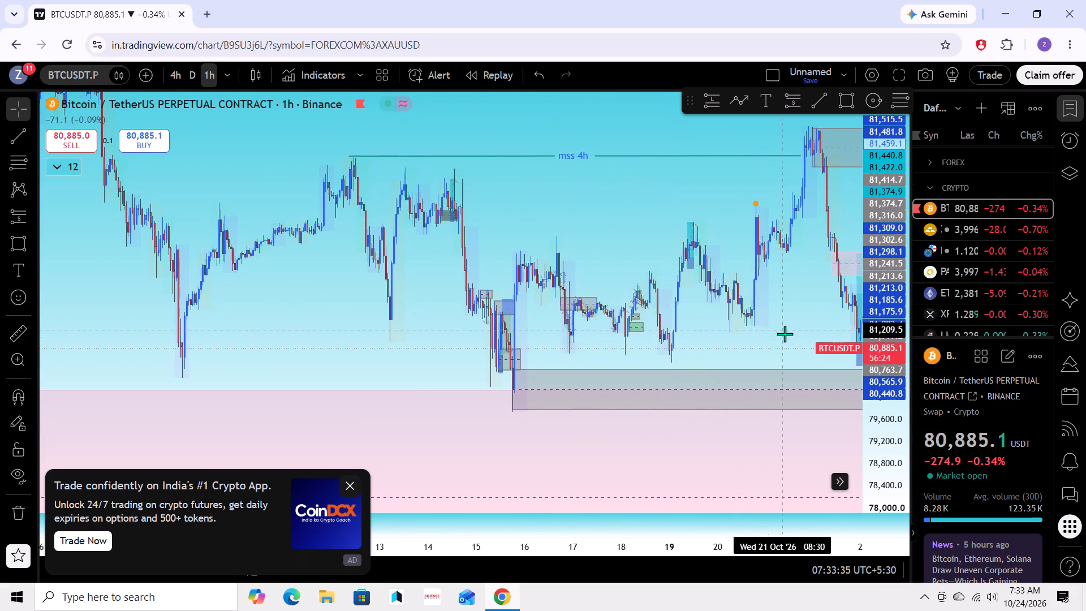
drag(785, 334, 734, 353)
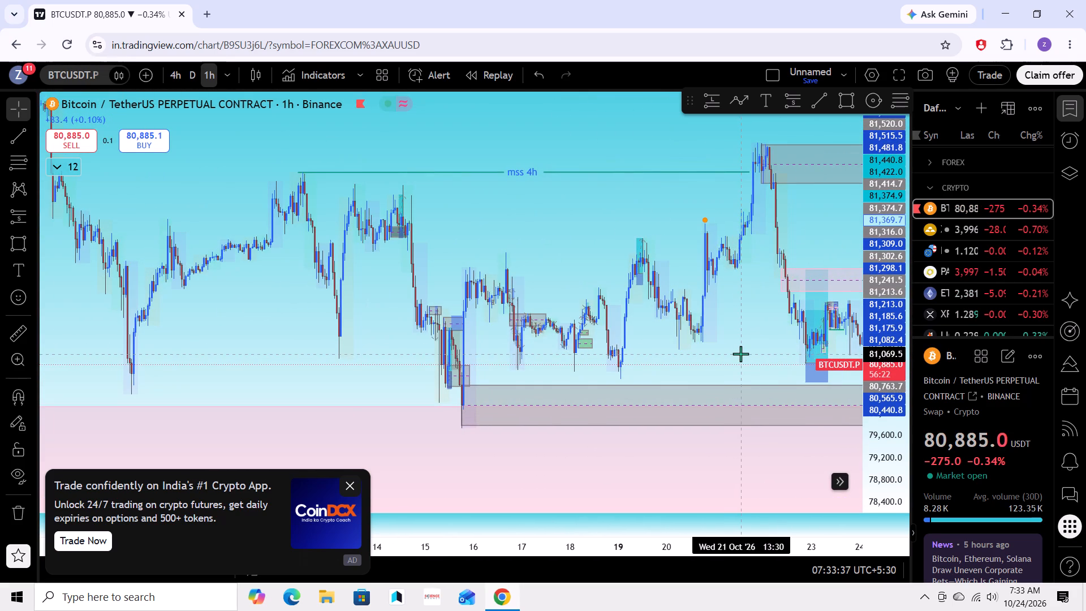
drag(740, 354, 675, 359)
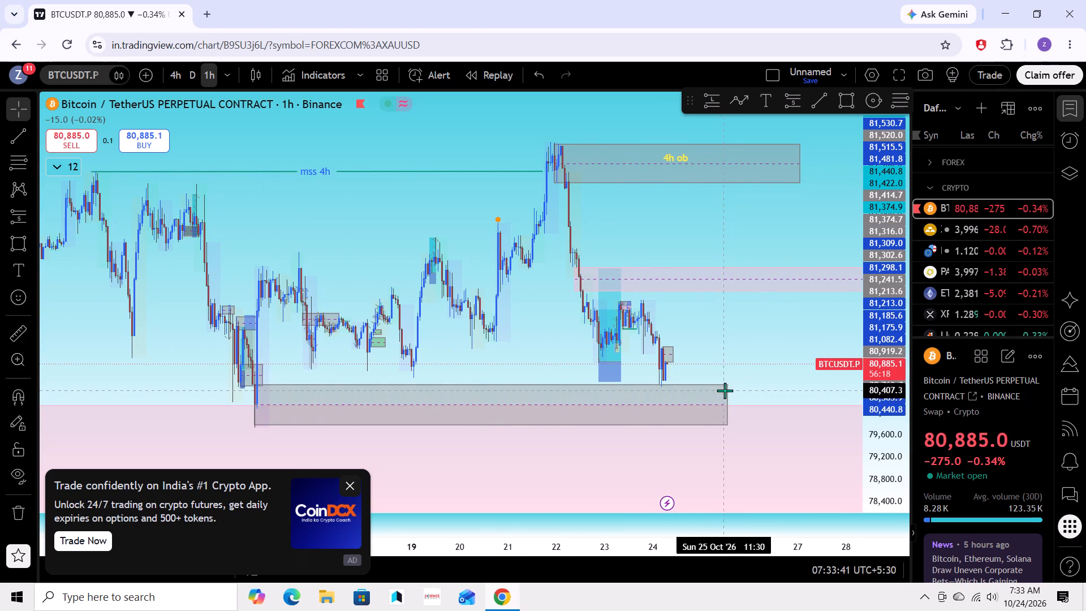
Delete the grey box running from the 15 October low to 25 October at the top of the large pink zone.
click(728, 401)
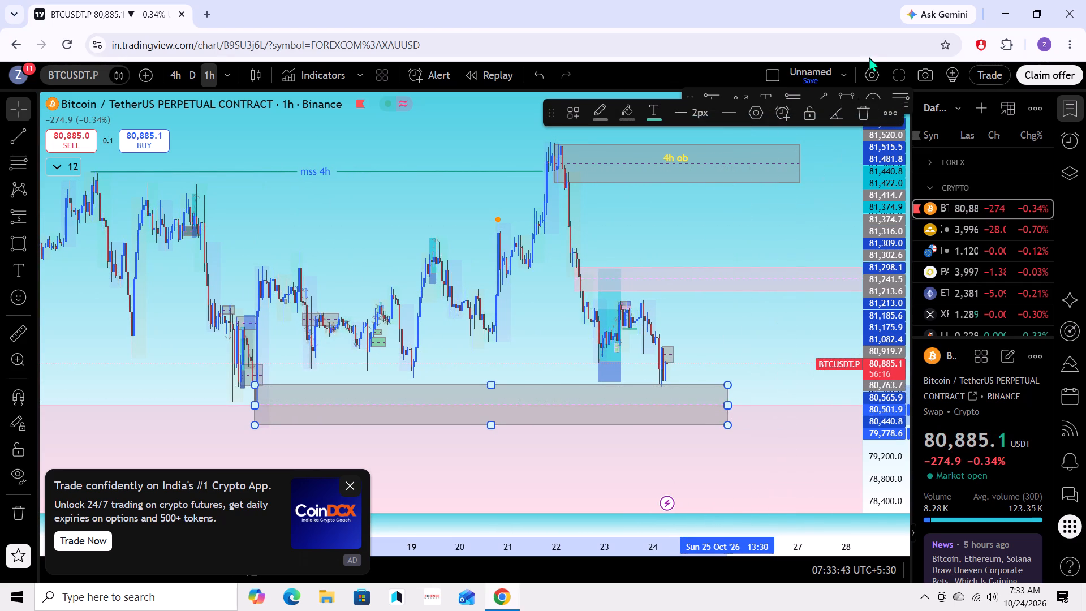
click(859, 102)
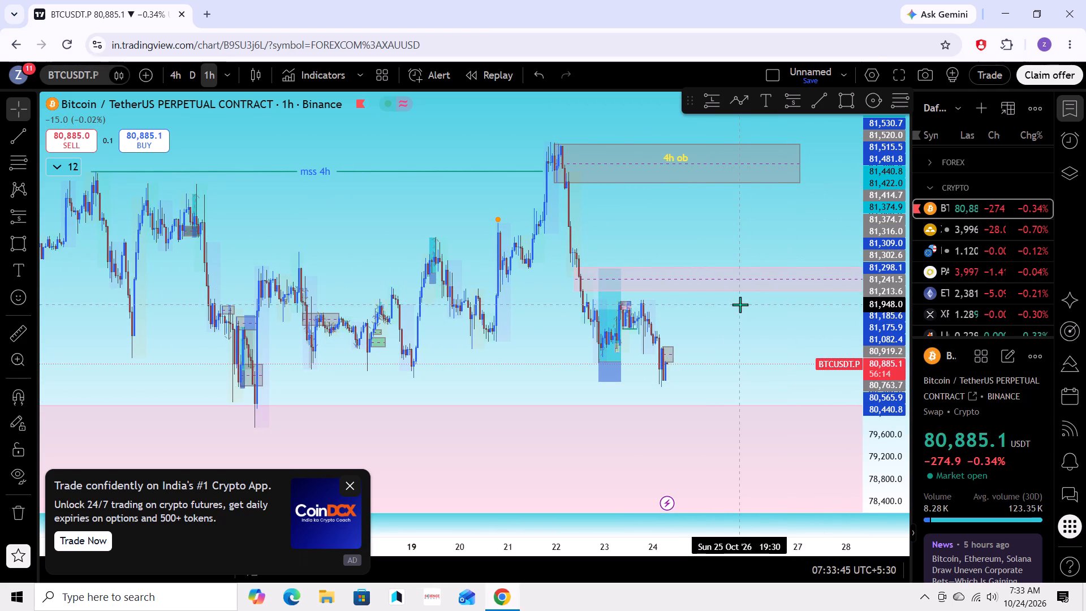
Examine the 1-hour price swings from 14 to 24 October between the 4h ob box and the large pink zone.
drag(742, 304, 704, 360)
scroll(891, 365, up, 3)
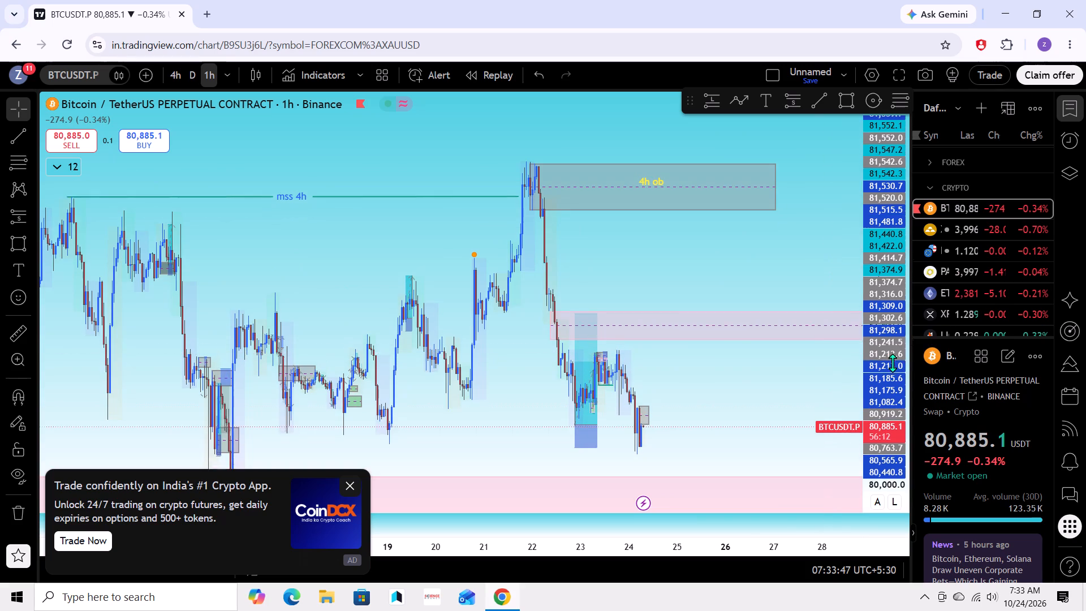
scroll(893, 363, up, 4)
scroll(778, 364, up, 4)
drag(708, 415, 775, 328)
drag(787, 346, 812, 322)
scroll(779, 323, down, 2)
drag(559, 354, 604, 390)
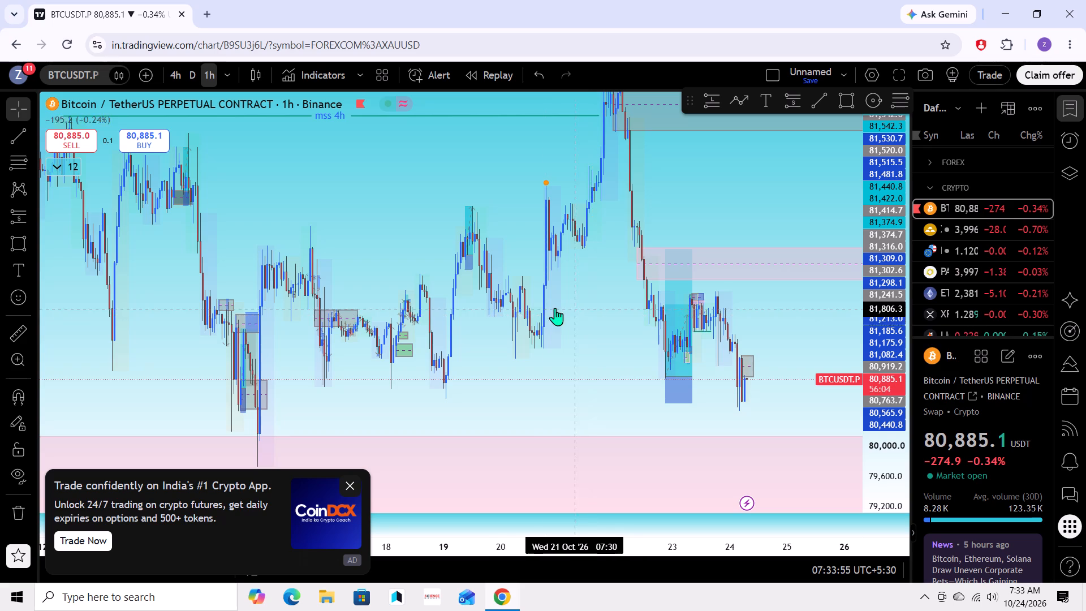
Examine the 1-hour decline from 22 to 24 October through the narrow pink zone below the 4h ob box.
scroll(567, 343, up, 4)
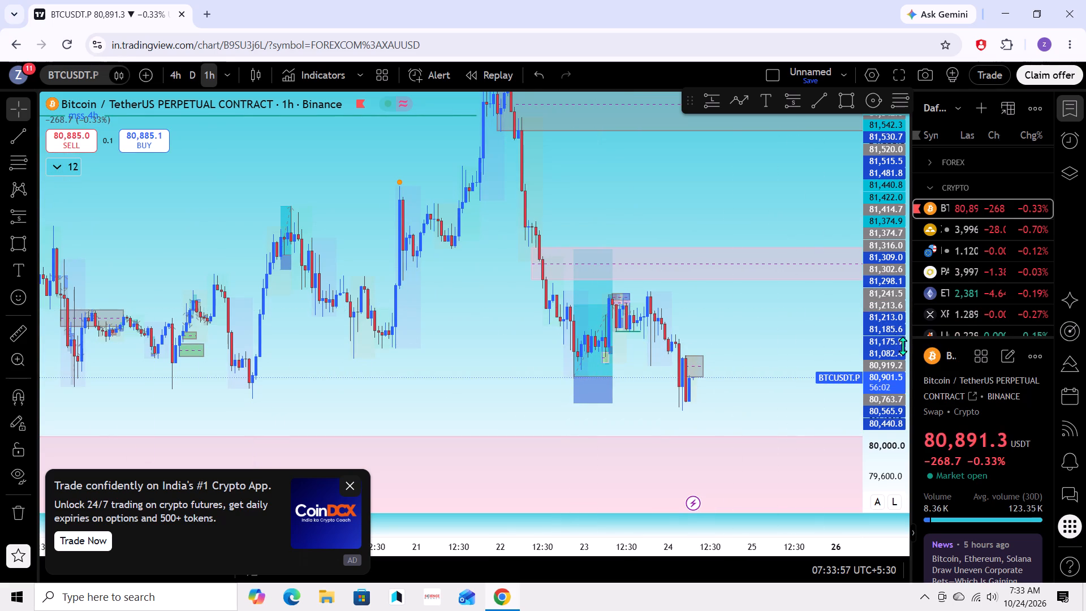
scroll(903, 346, up, 7)
scroll(828, 395, up, 7)
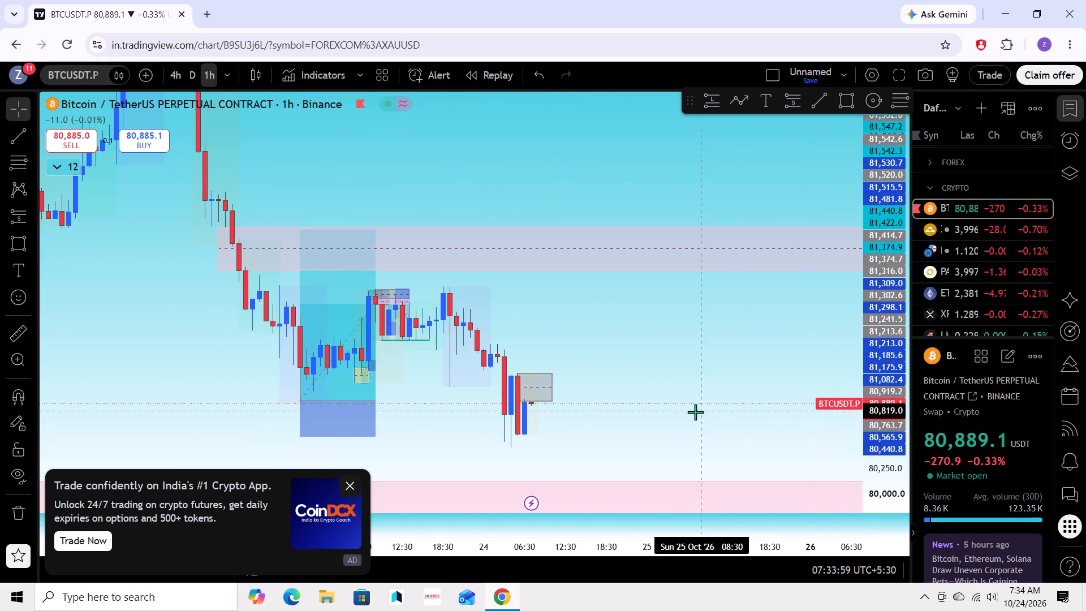
drag(689, 414, 830, 329)
drag(814, 351, 742, 404)
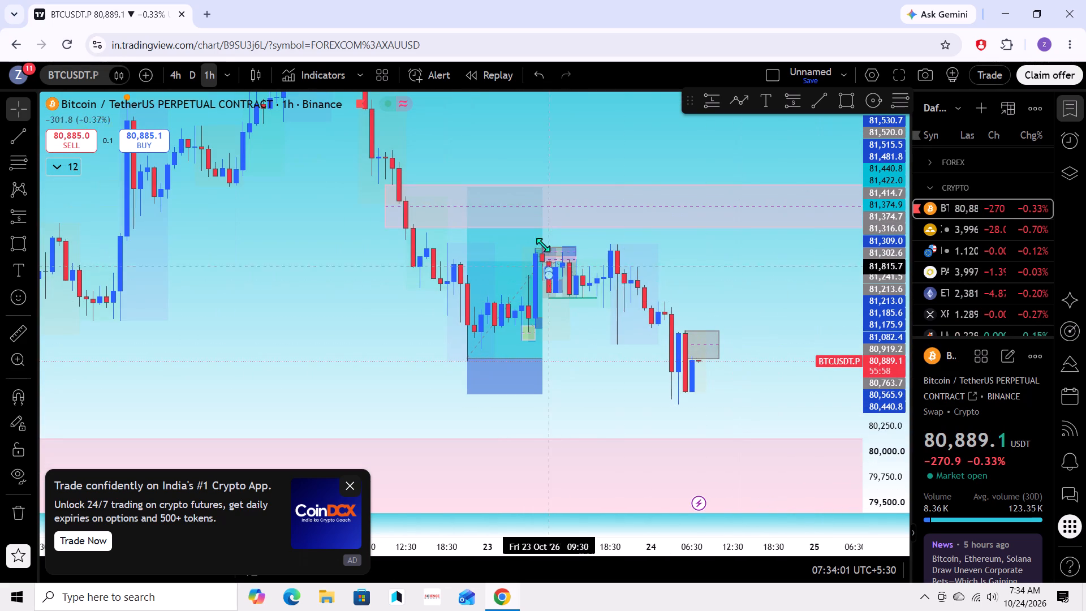
drag(732, 265, 705, 339)
drag(731, 375, 691, 290)
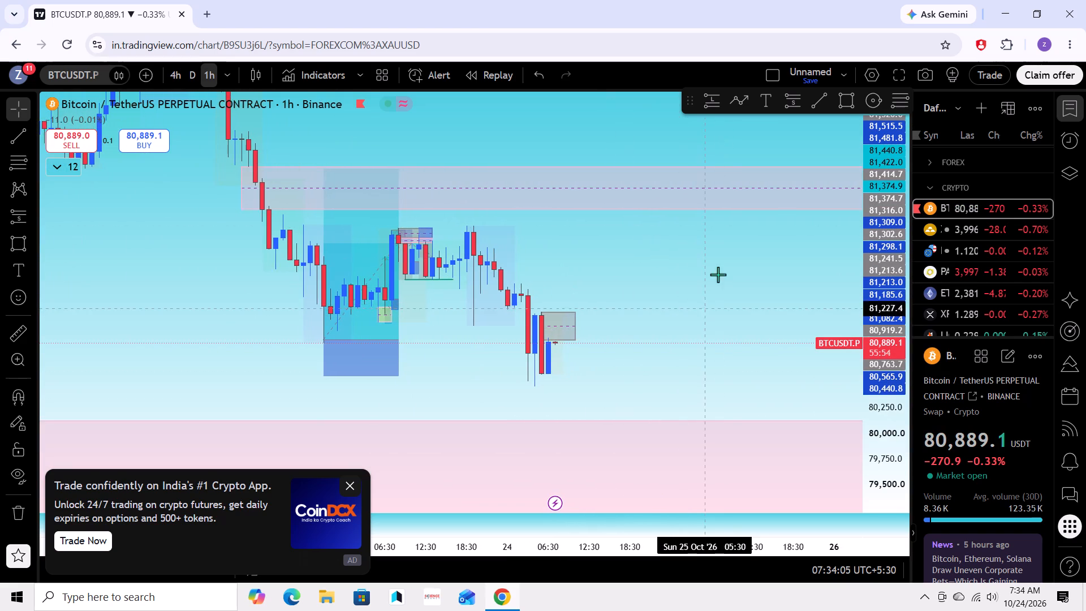
drag(747, 304, 736, 376)
drag(714, 302, 748, 412)
drag(751, 439, 767, 397)
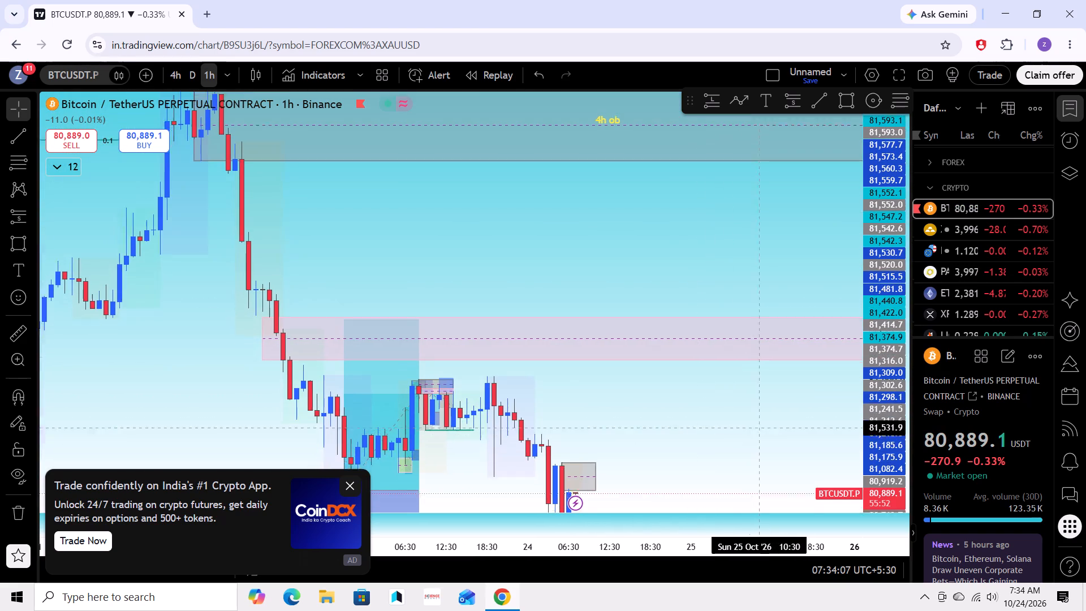
drag(767, 397, 792, 303)
drag(767, 313, 762, 357)
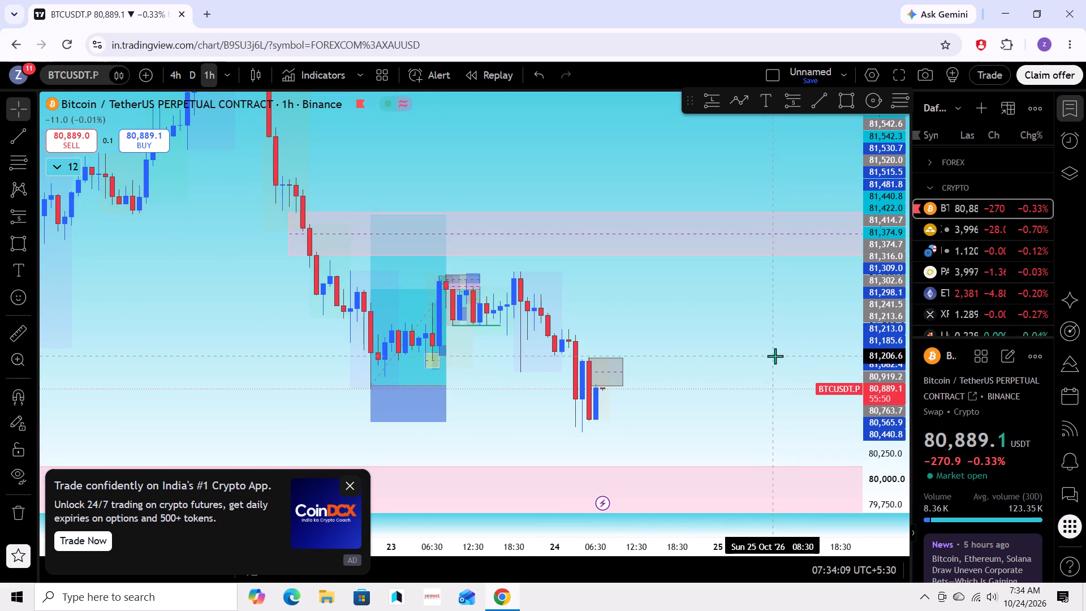
Examine the individual 1-hour candles of 23 and 24 October around the blue-and-teal position box and the small grey box.
scroll(782, 358, up, 3)
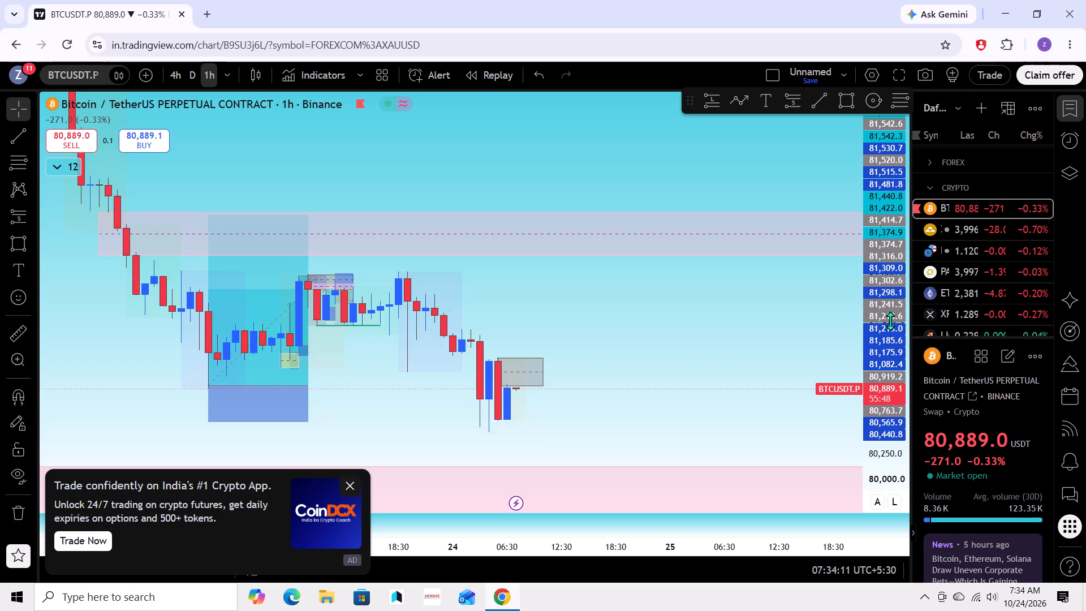
scroll(890, 321, up, 17)
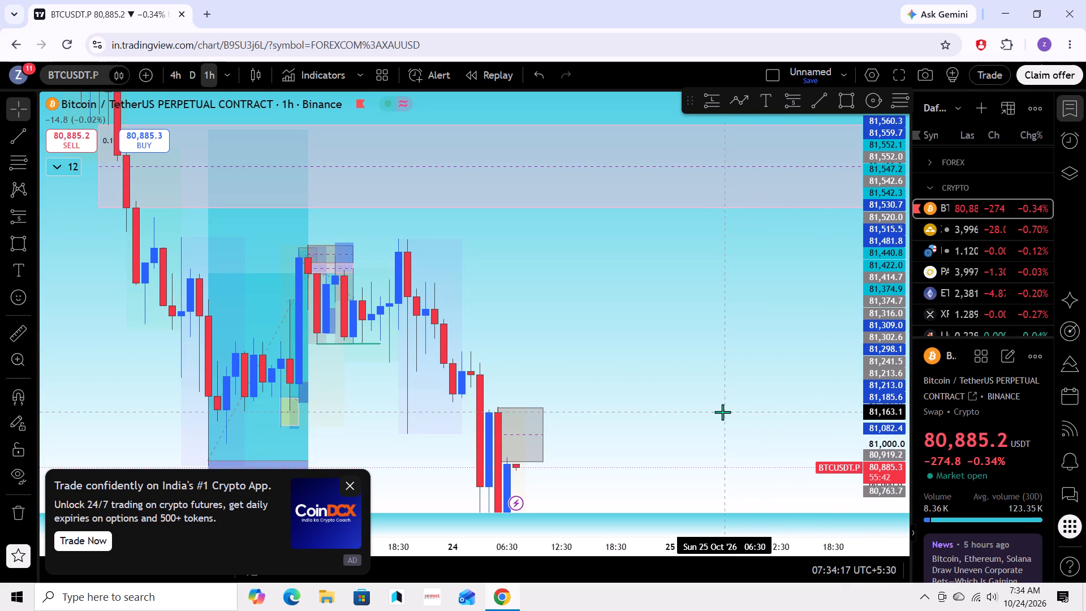
drag(730, 406, 747, 374)
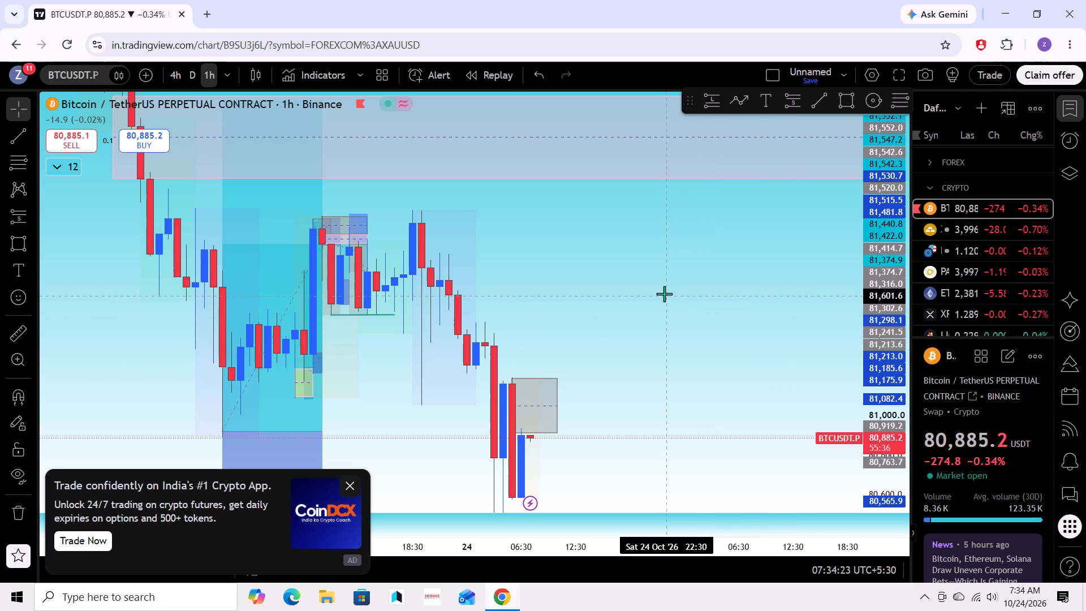
drag(665, 305, 723, 395)
drag(723, 395, 725, 268)
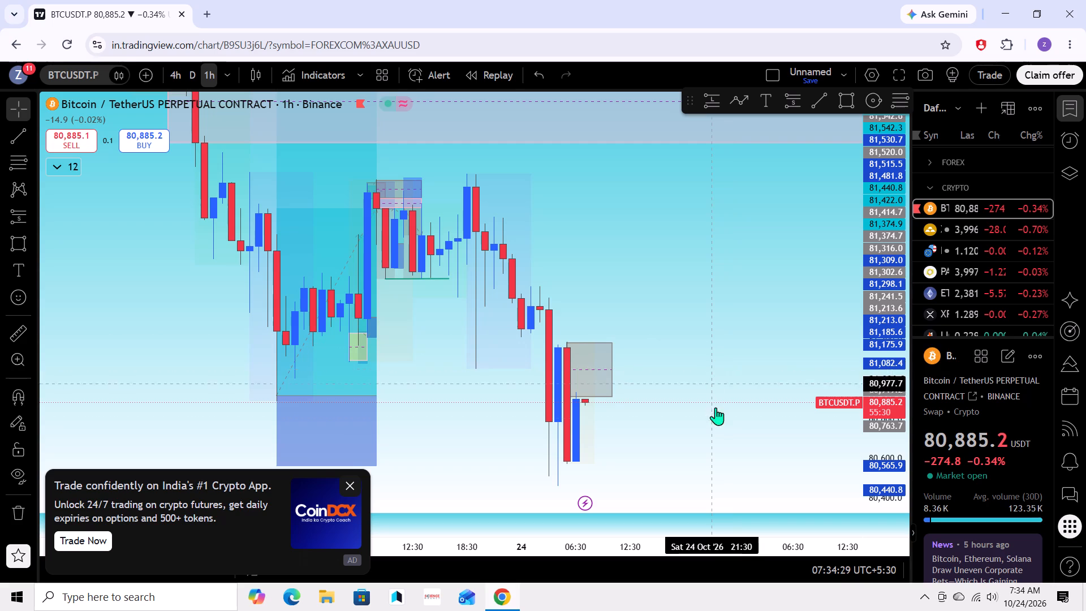
drag(726, 414, 727, 431)
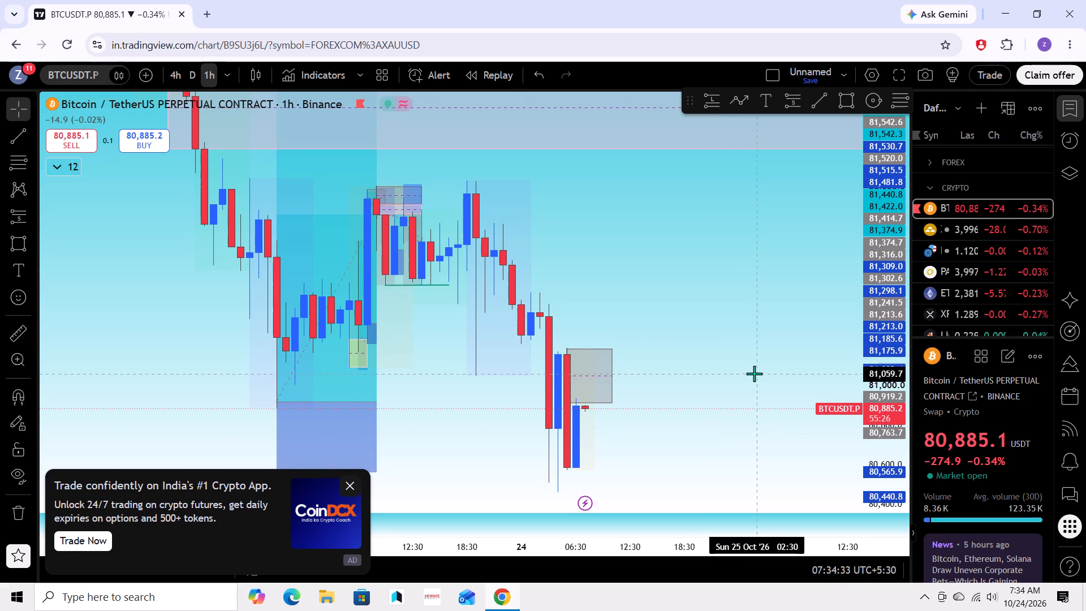
drag(754, 376, 754, 396)
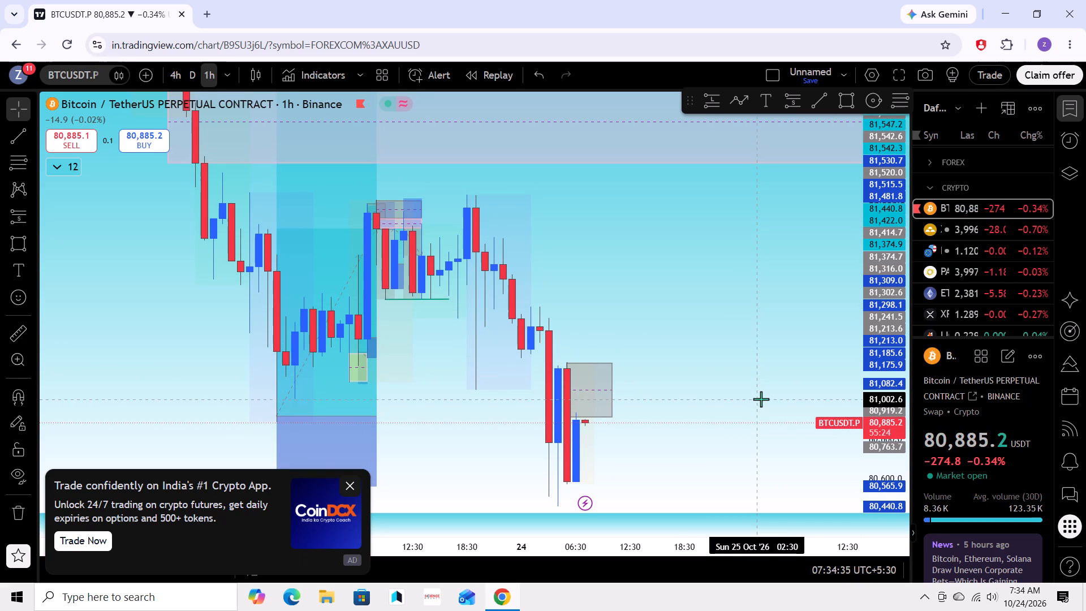
drag(761, 400, 808, 319)
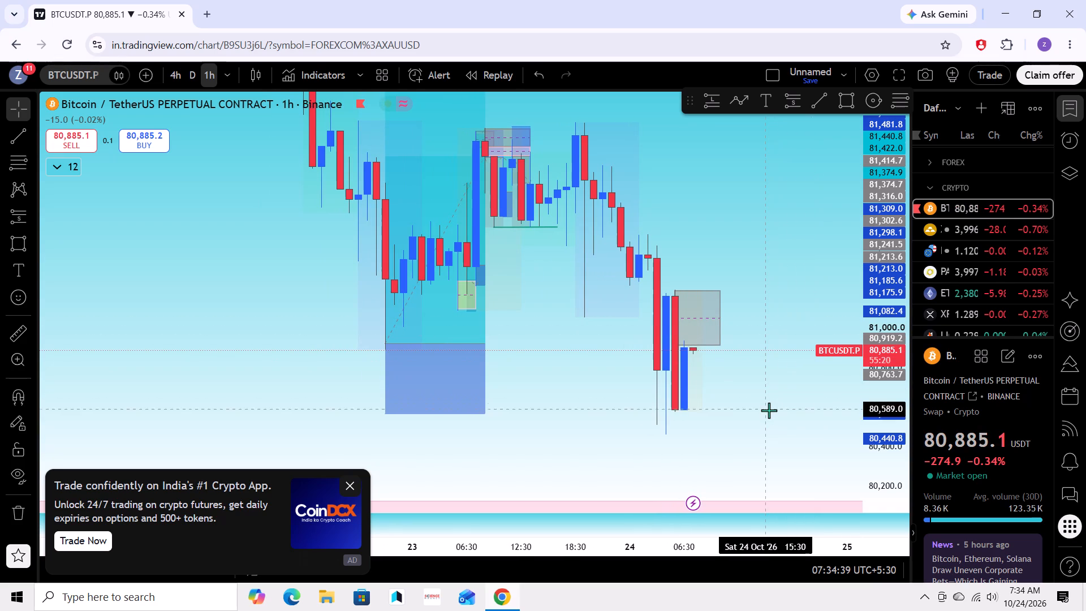
drag(739, 428, 758, 384)
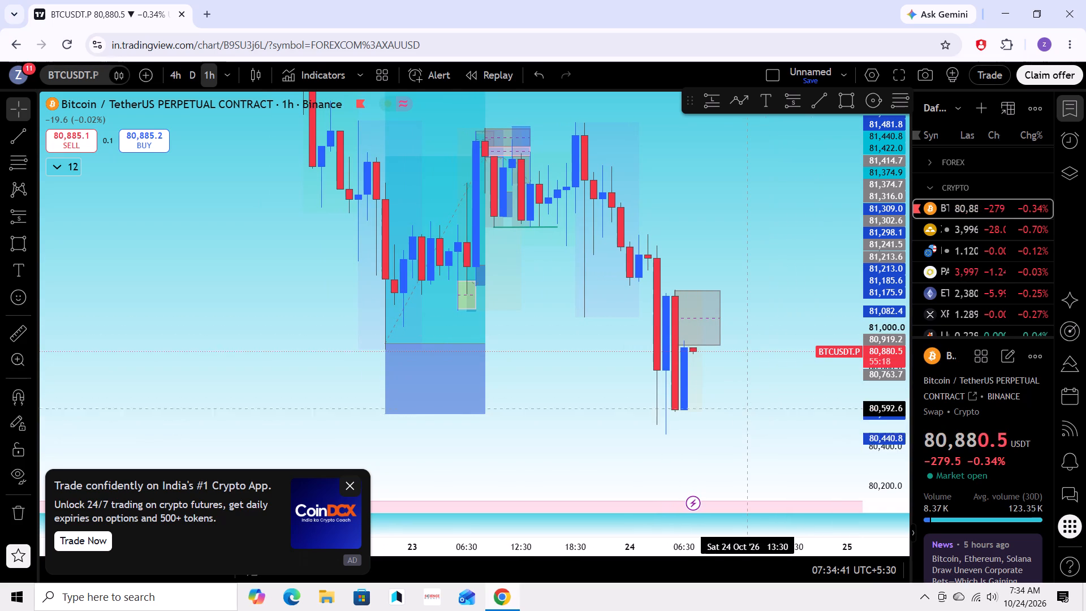
drag(758, 384, 779, 287)
scroll(780, 302, down, 4)
drag(723, 298, 667, 410)
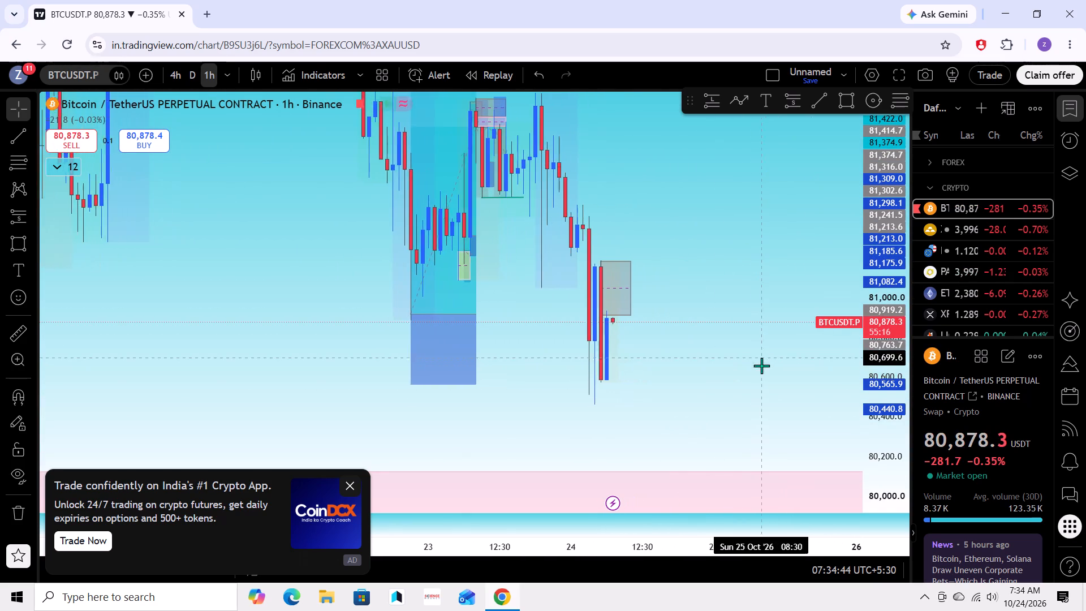
Switch the BTCUSDT.P chart to the 15-minute interval.
scroll(761, 368, up, 2)
scroll(889, 294, down, 11)
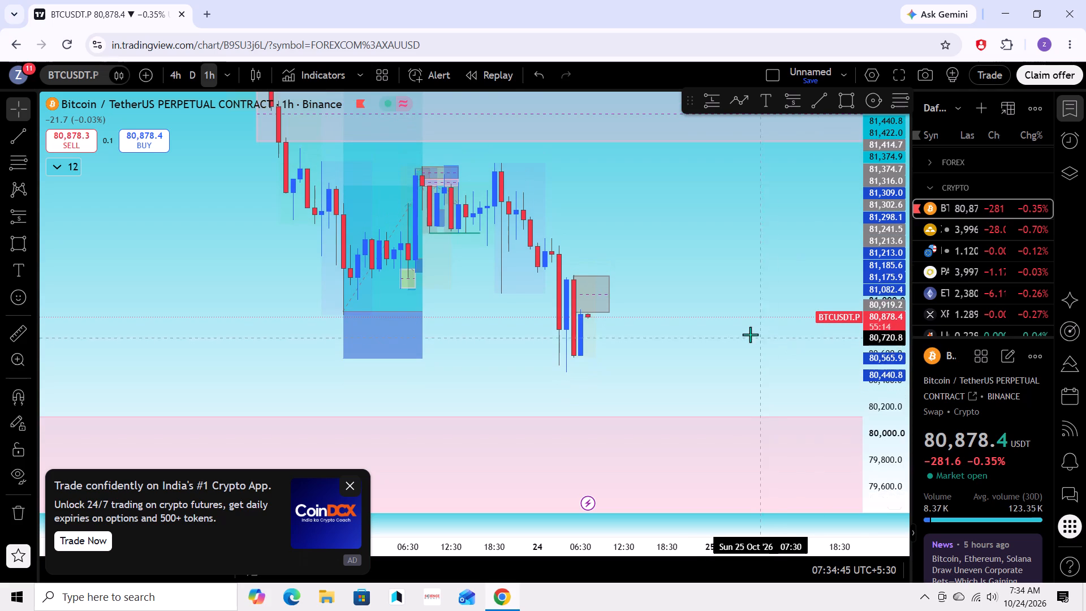
drag(235, 61, 234, 67)
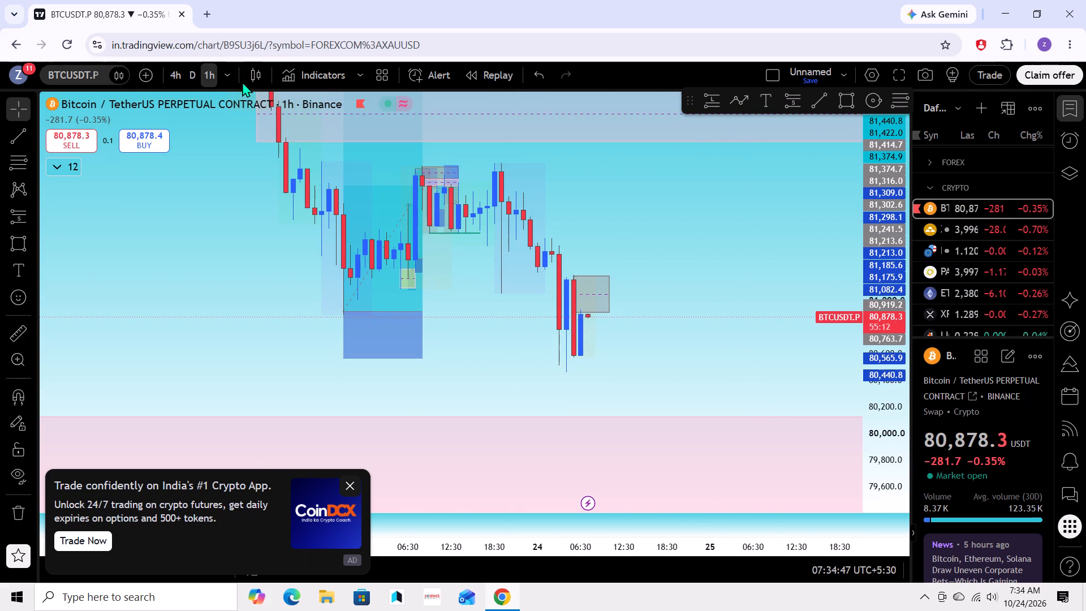
click(236, 76)
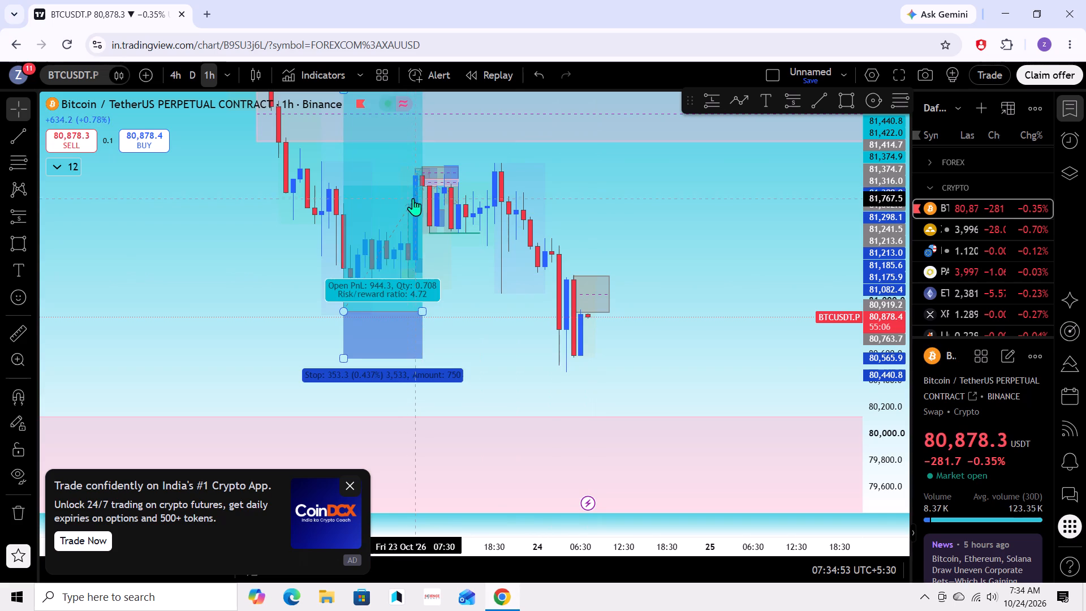
click(226, 75)
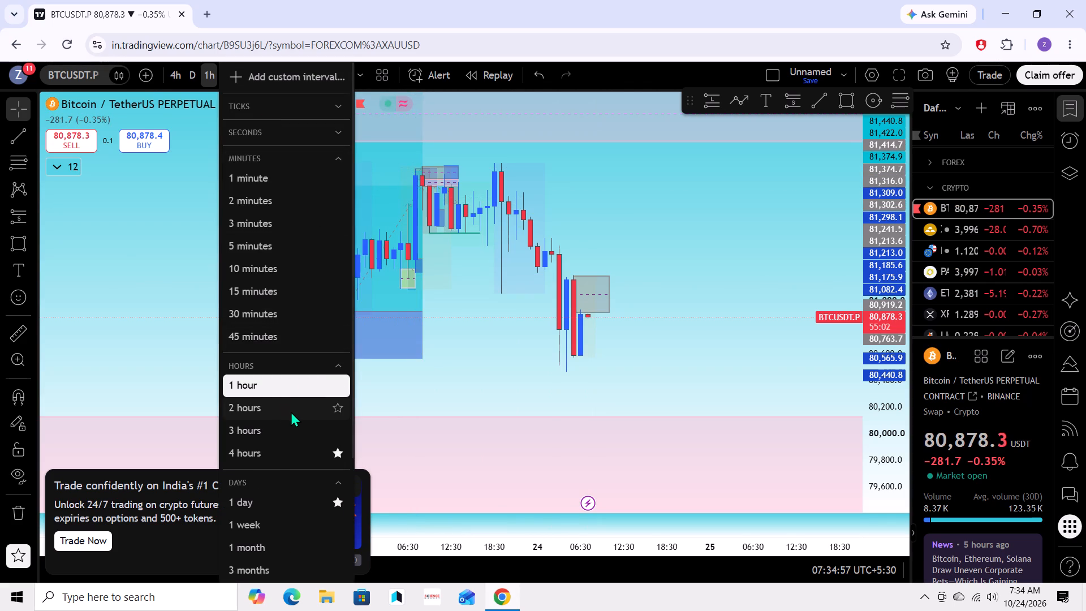
click(305, 290)
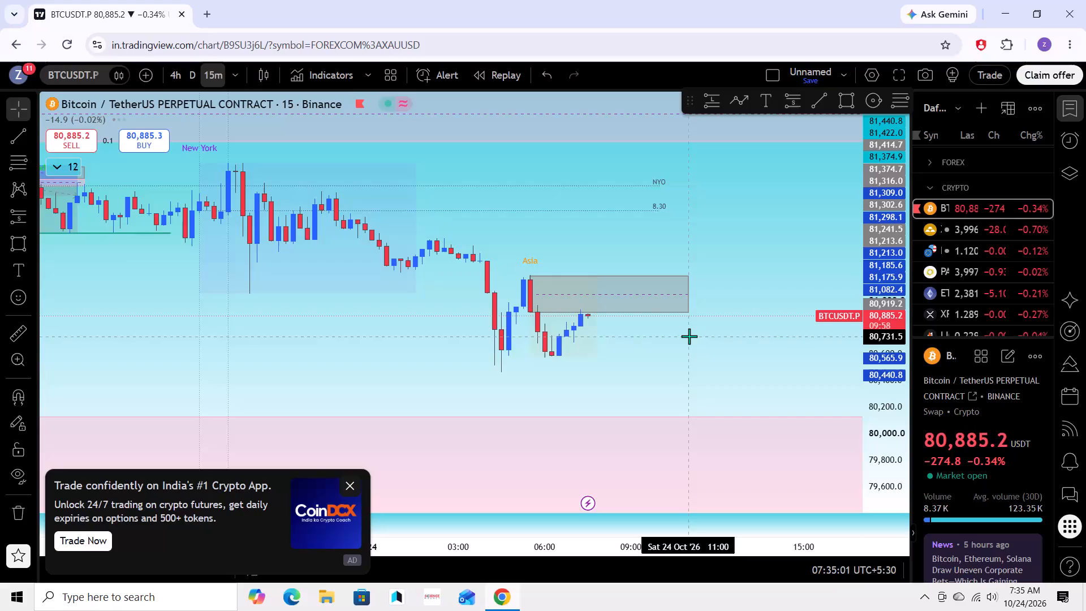
Examine the 15-minute candles of 24 October around the grey box that starts at the Asia session high.
scroll(693, 334, down, 1)
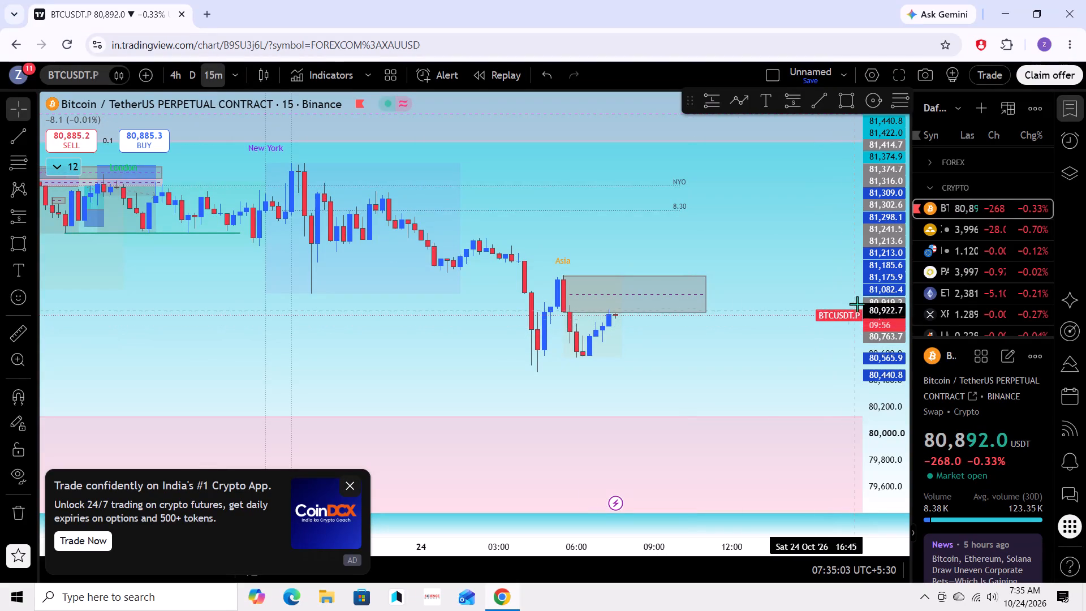
scroll(883, 319, up, 12)
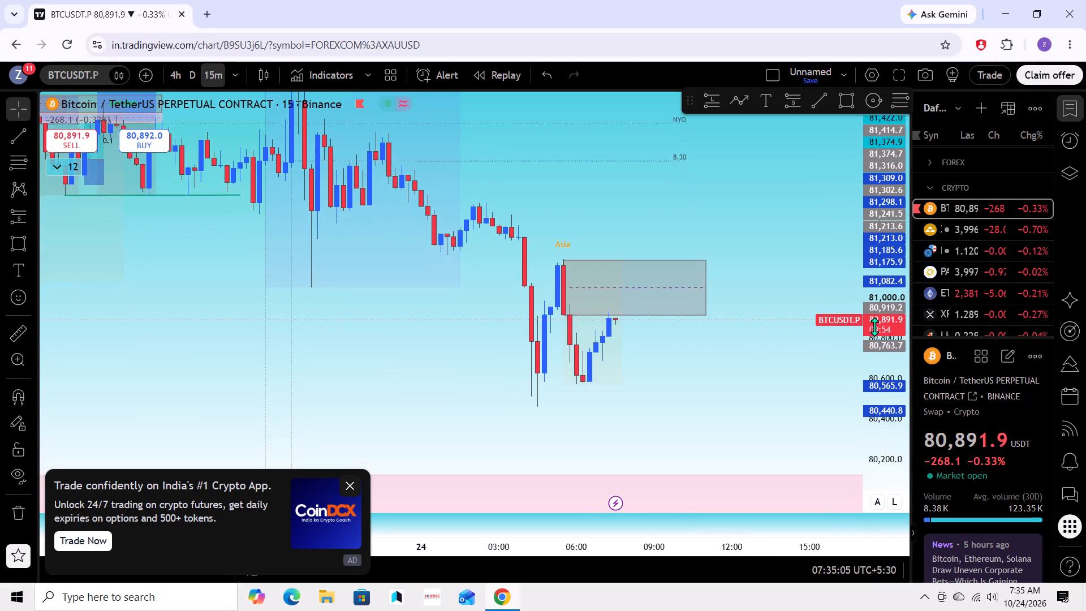
scroll(874, 326, up, 16)
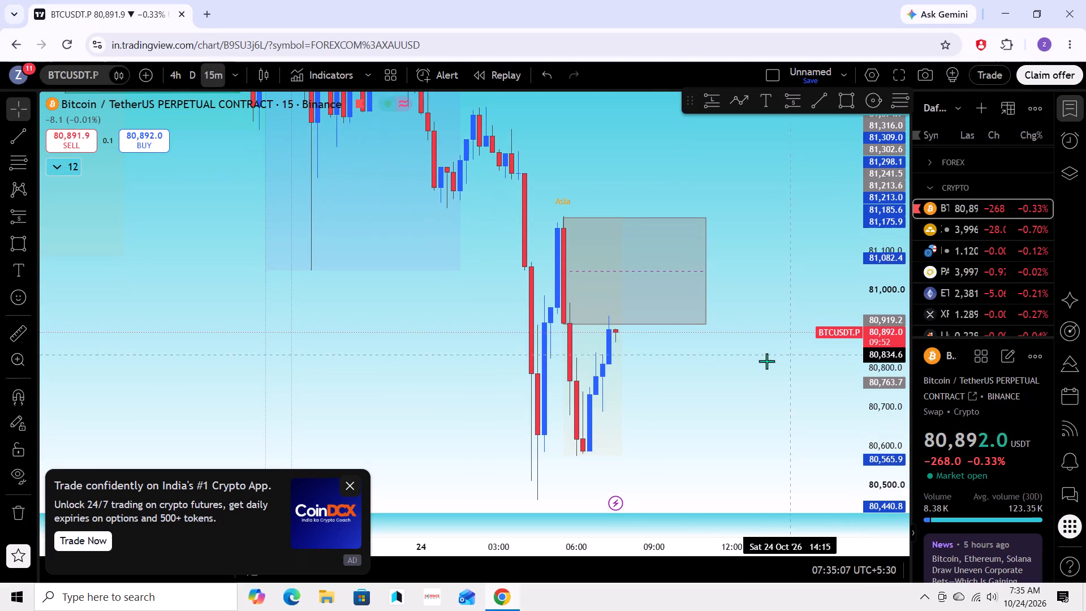
scroll(765, 362, up, 4)
drag(691, 367, 747, 402)
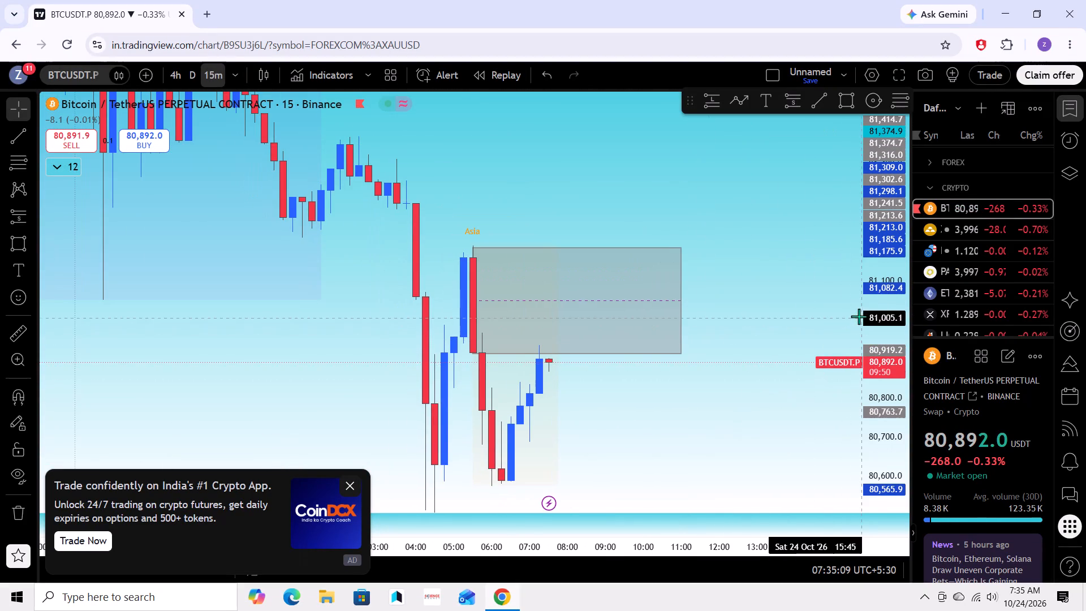
scroll(864, 309, down, 7)
scroll(700, 385, up, 3)
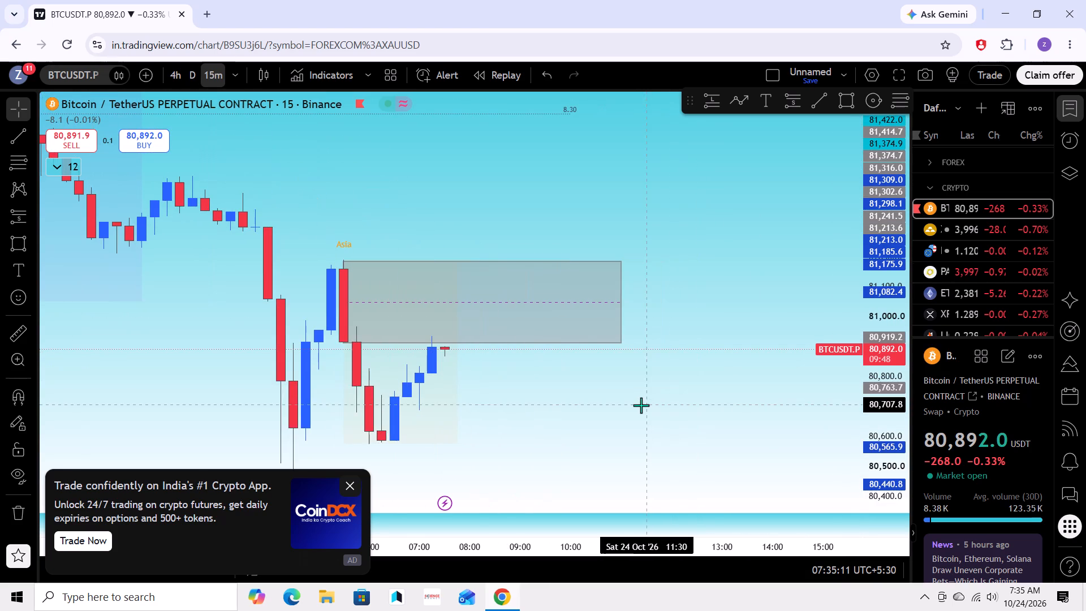
drag(641, 405, 716, 410)
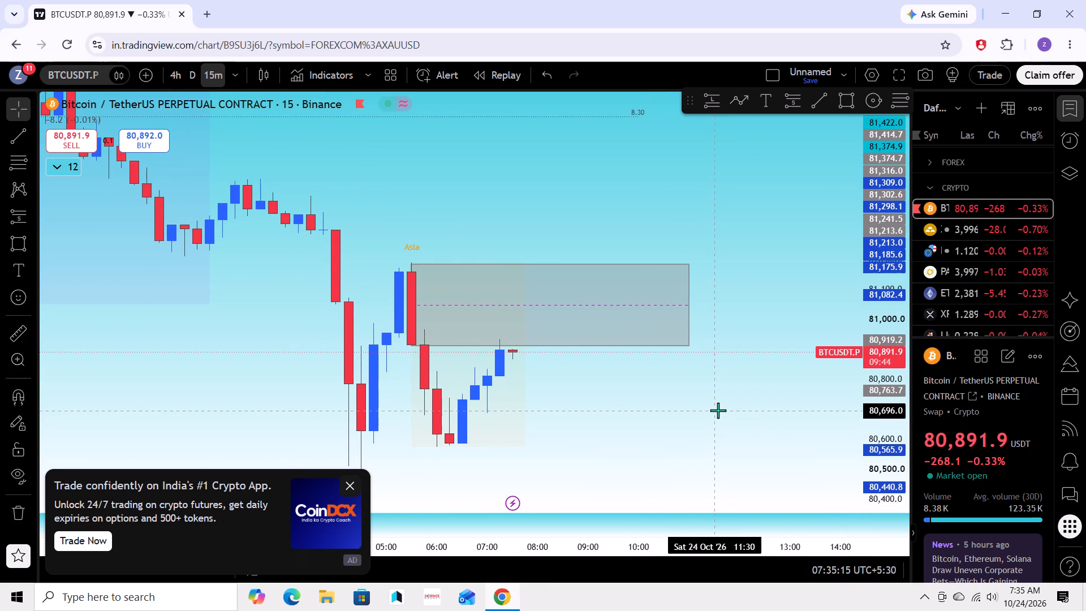
Compare the 15-minute drop early on 24 October and the rebound from its lows with the grey Asia box.
scroll(894, 357, up, 3)
scroll(798, 382, up, 4)
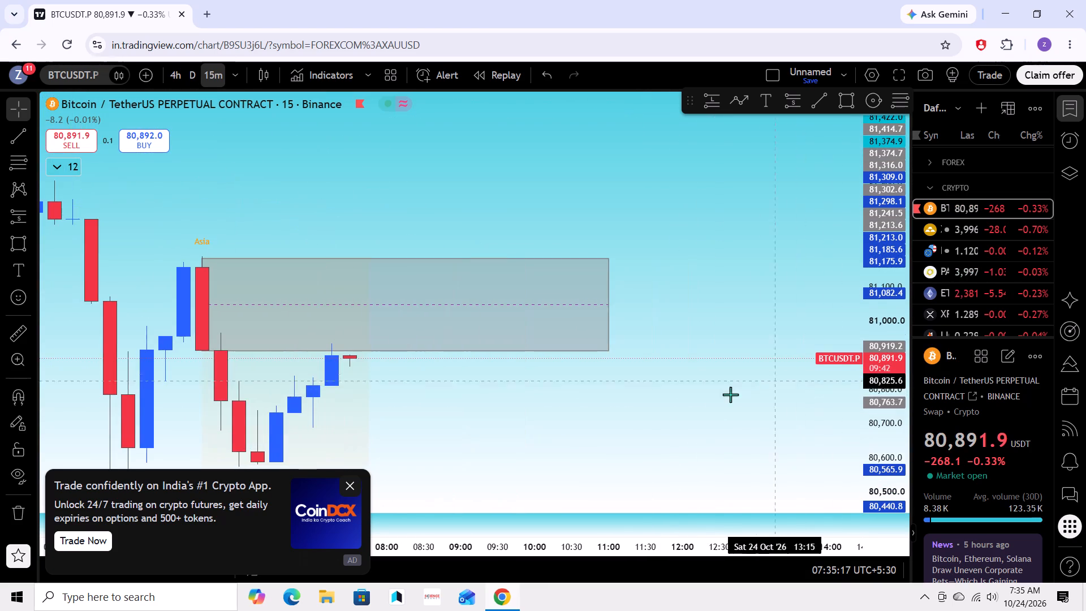
drag(683, 405, 770, 385)
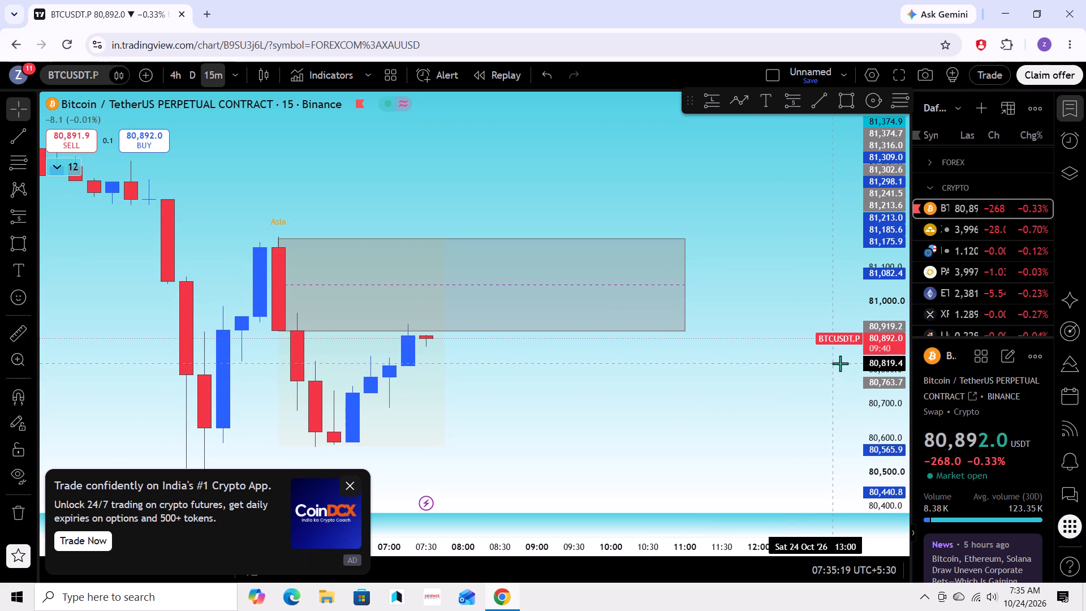
scroll(639, 367, down, 4)
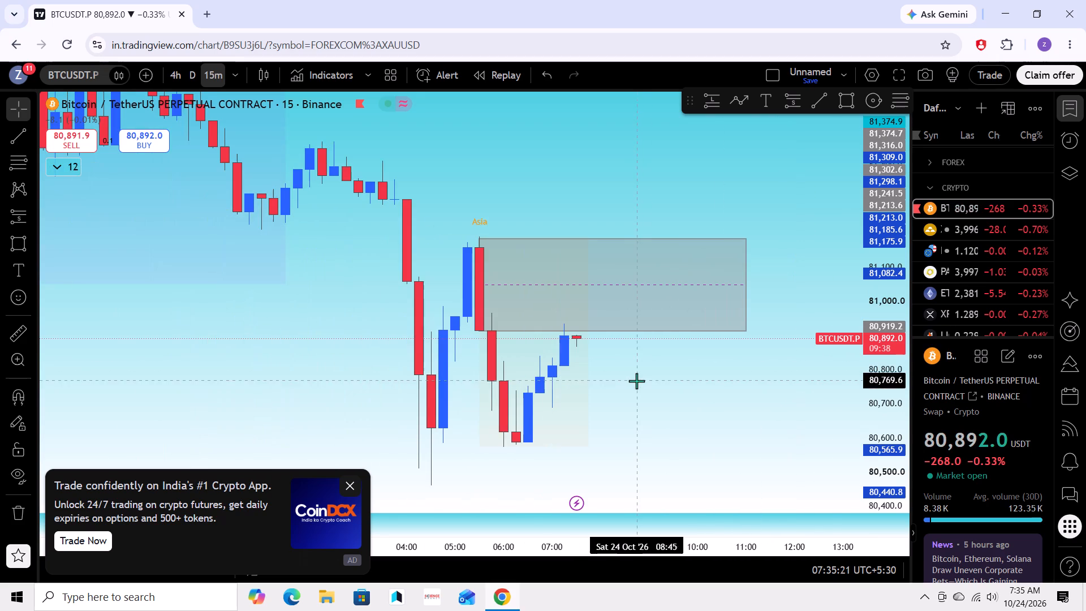
drag(660, 403, 776, 388)
scroll(781, 375, down, 1)
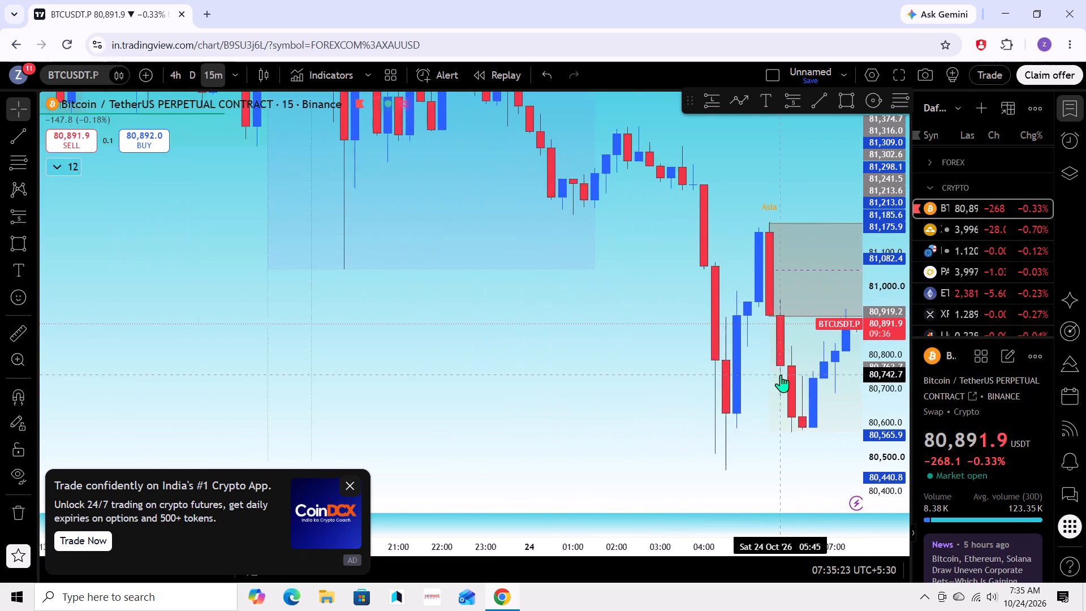
drag(747, 377, 619, 386)
drag(693, 394, 744, 411)
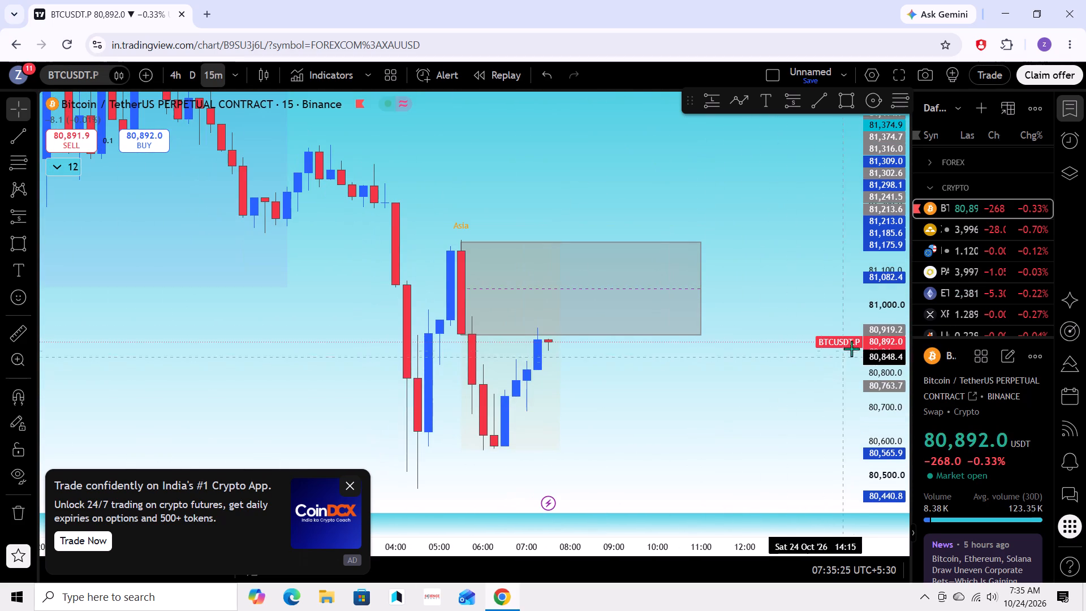
scroll(873, 338, up, 4)
scroll(829, 375, up, 3)
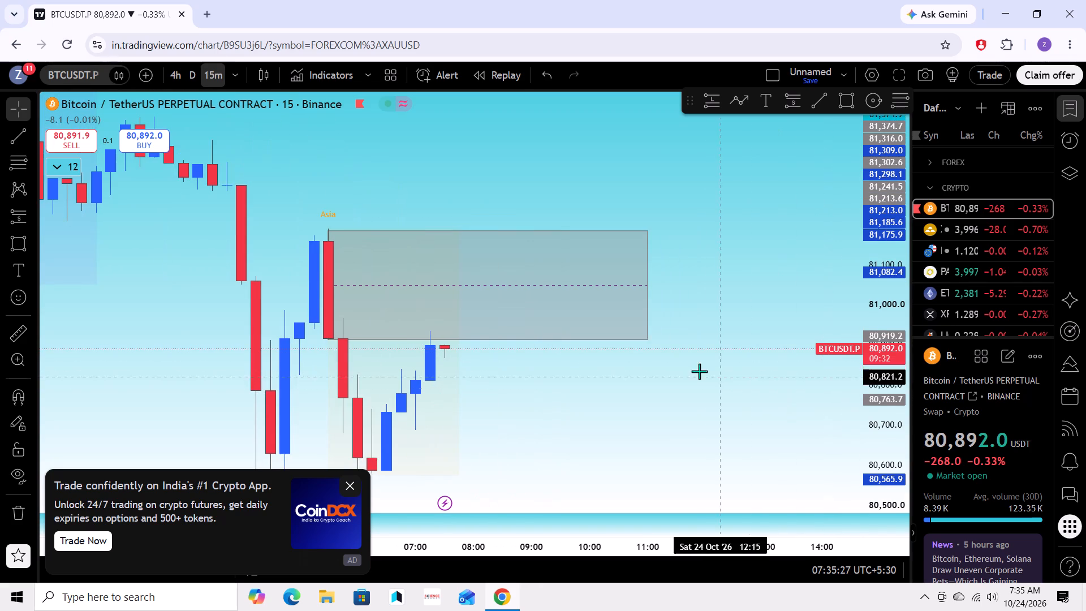
drag(647, 371, 754, 350)
drag(713, 355, 788, 476)
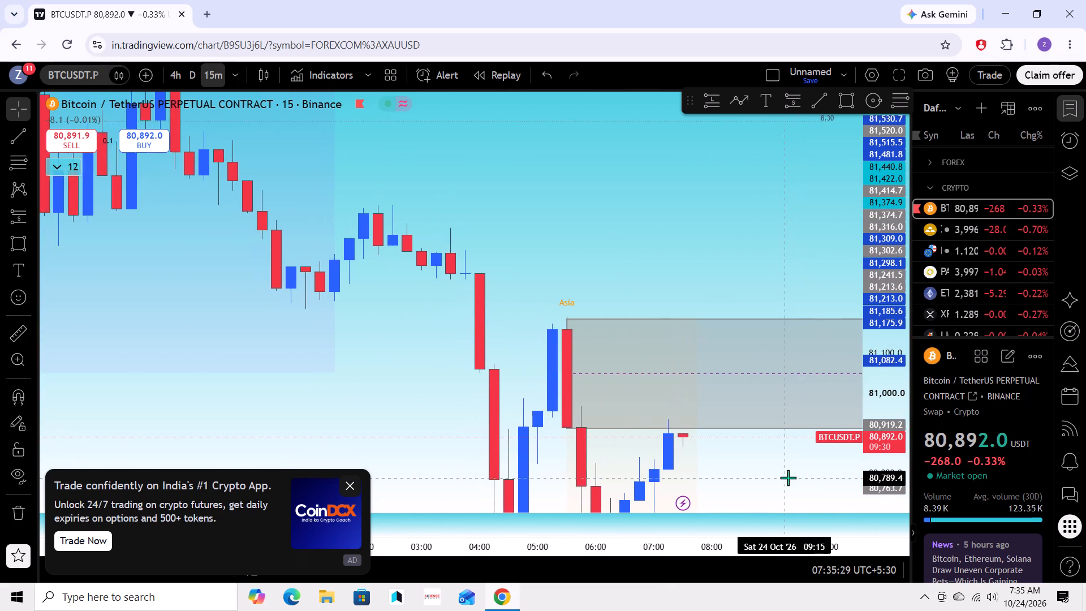
drag(437, 377, 466, 331)
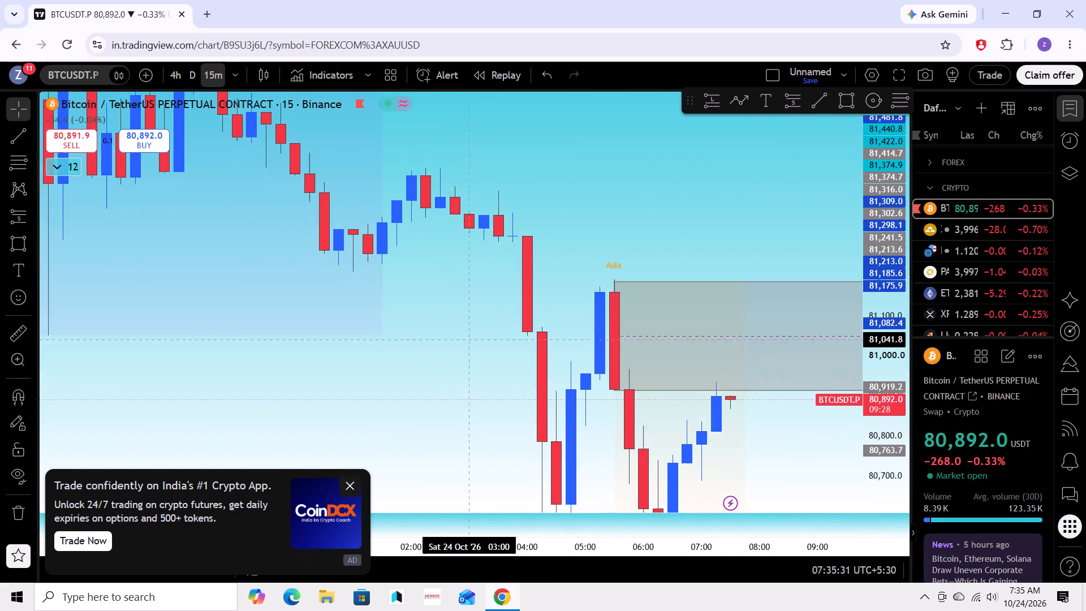
drag(466, 331, 466, 328)
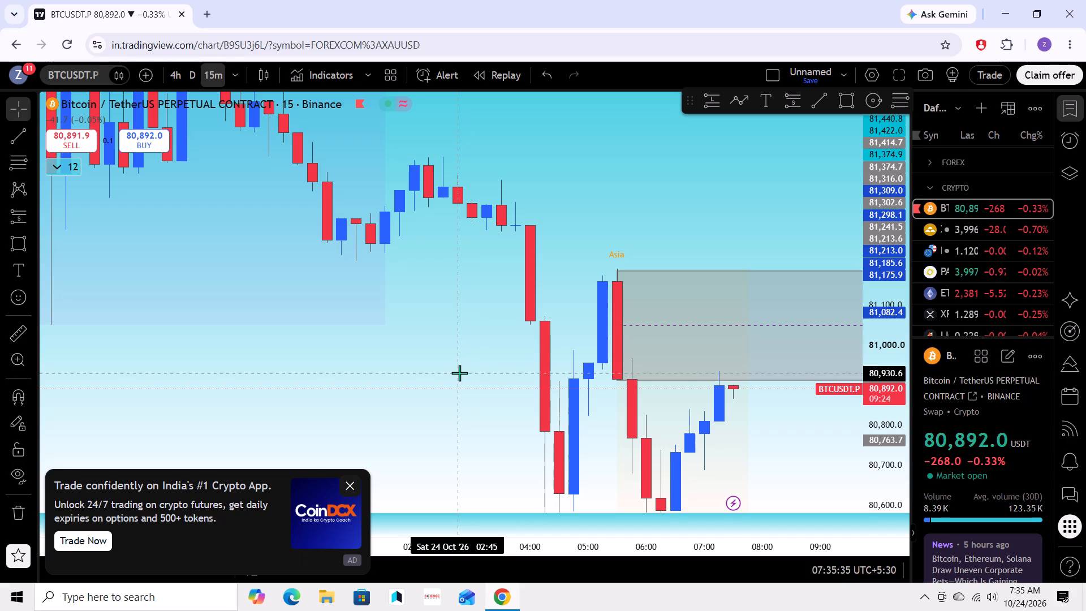
drag(459, 373, 401, 374)
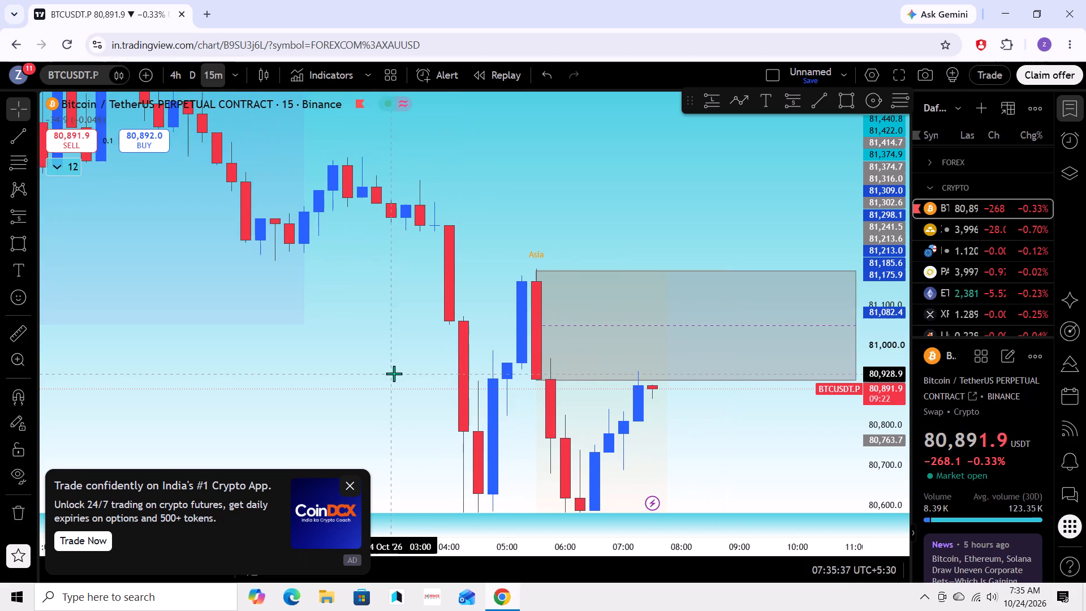
drag(626, 410, 643, 402)
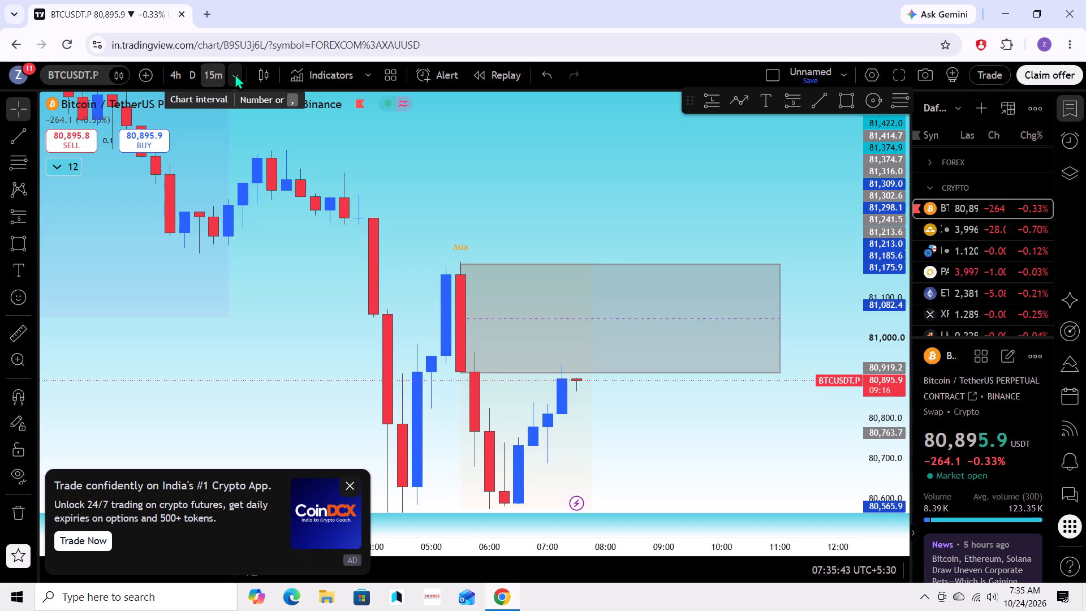
On the 5-minute chart, raise the lower edge of the grey Asia box to about 81,100.
key(5)
key(Return)
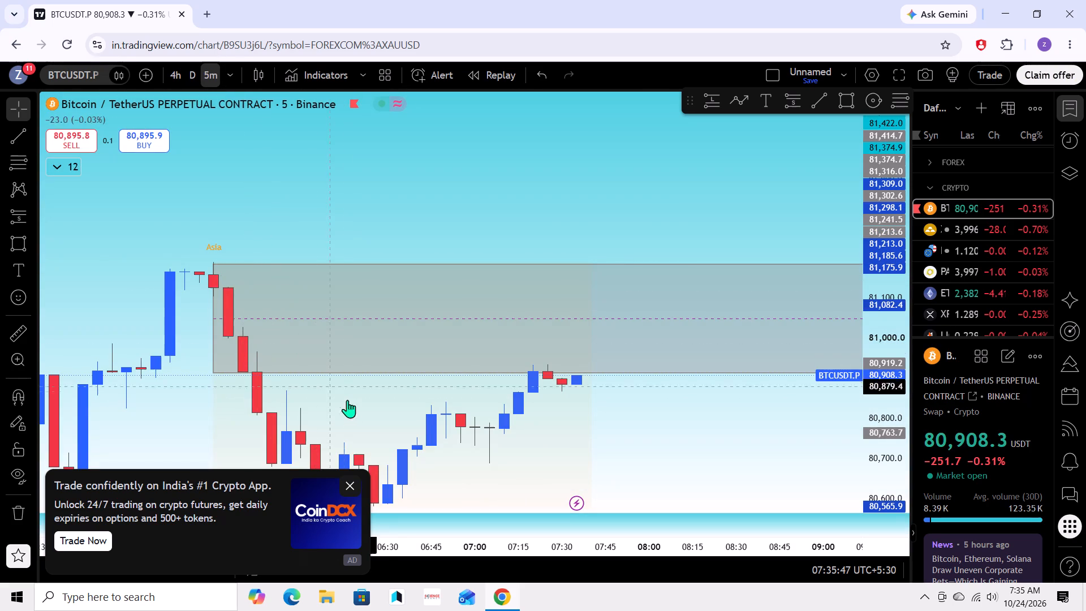
drag(355, 405, 361, 361)
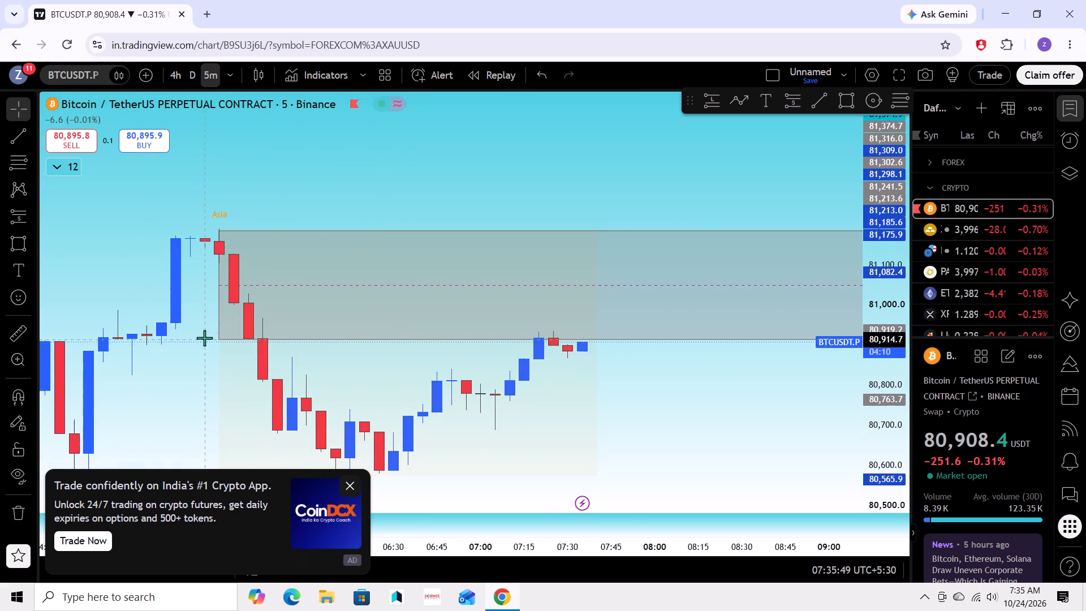
drag(221, 338, 231, 231)
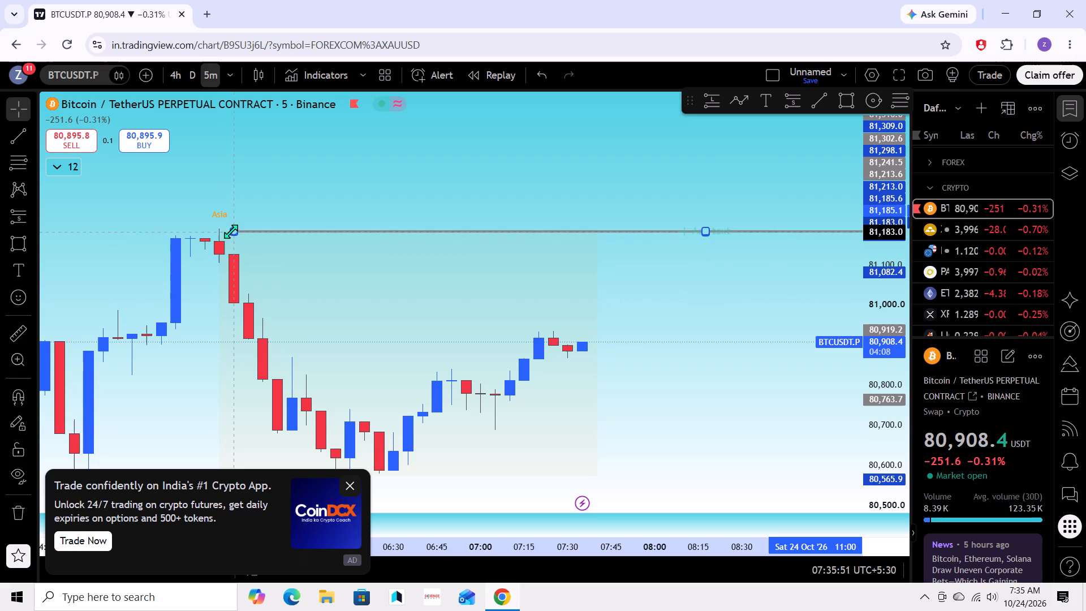
drag(231, 231, 220, 248)
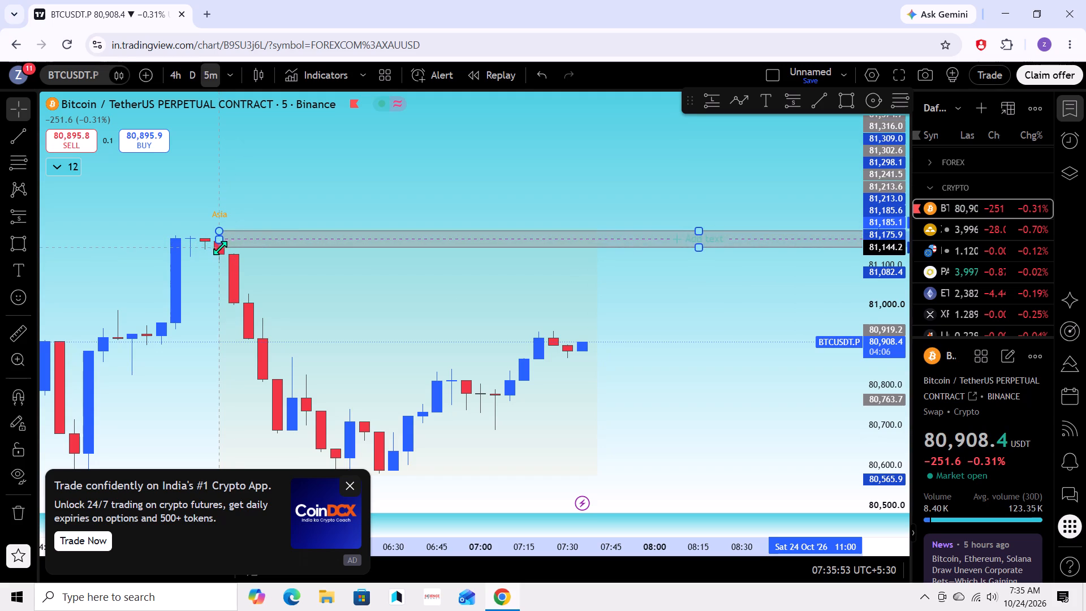
drag(220, 248, 217, 263)
click(386, 286)
Examine the 5-minute rebound beneath the narrowed grey Asia box.
drag(405, 302, 326, 248)
drag(400, 284, 423, 281)
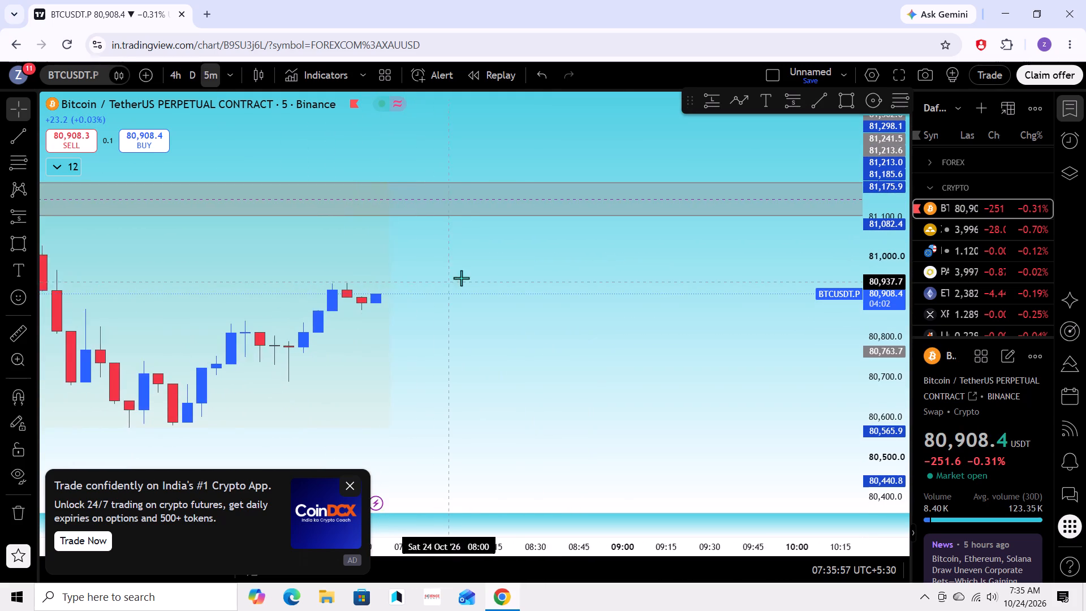
scroll(474, 263, down, 4)
drag(514, 326, 546, 373)
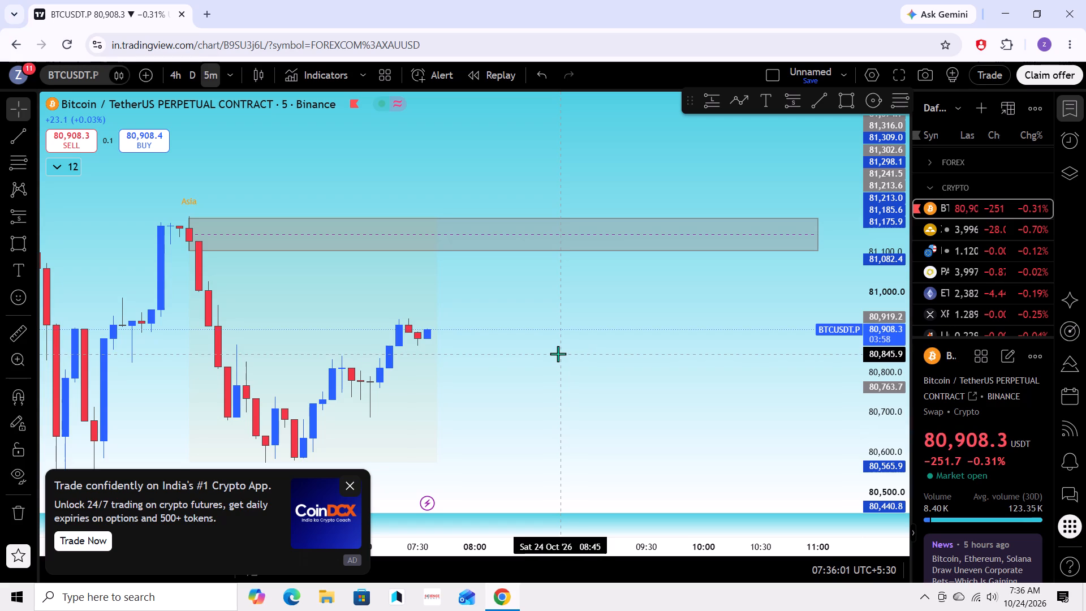
scroll(557, 354, down, 1)
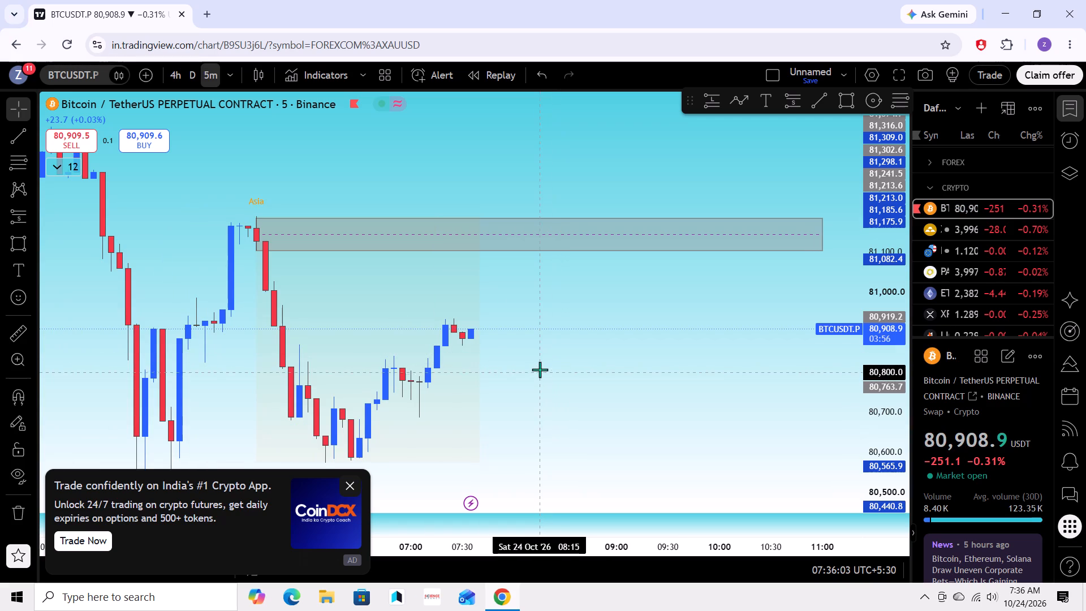
scroll(554, 295, up, 1)
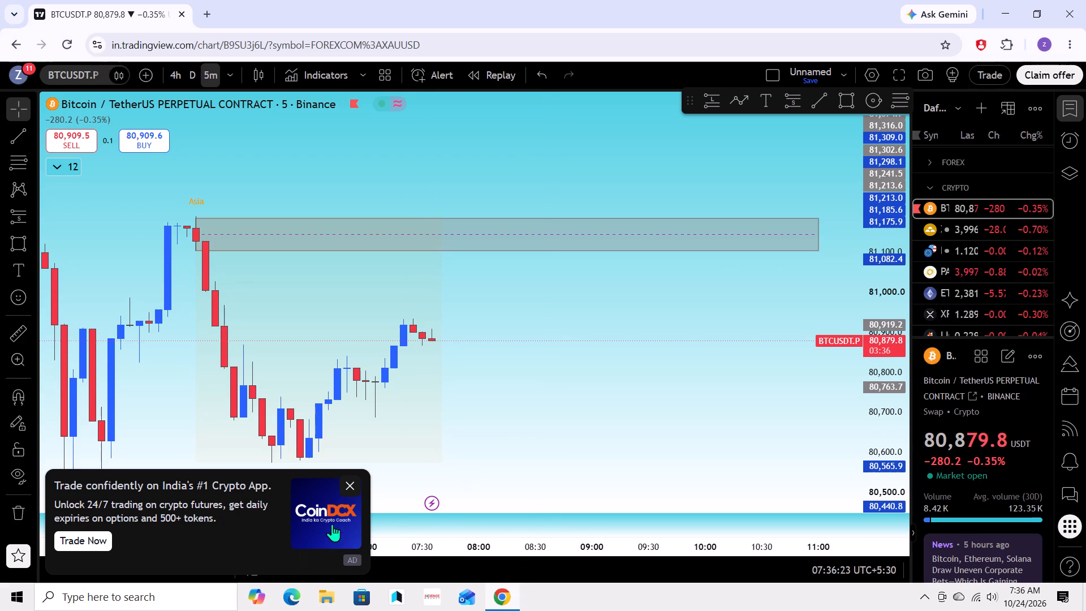
Dismiss the CoinDCX advertisement covering the chart.
click(351, 484)
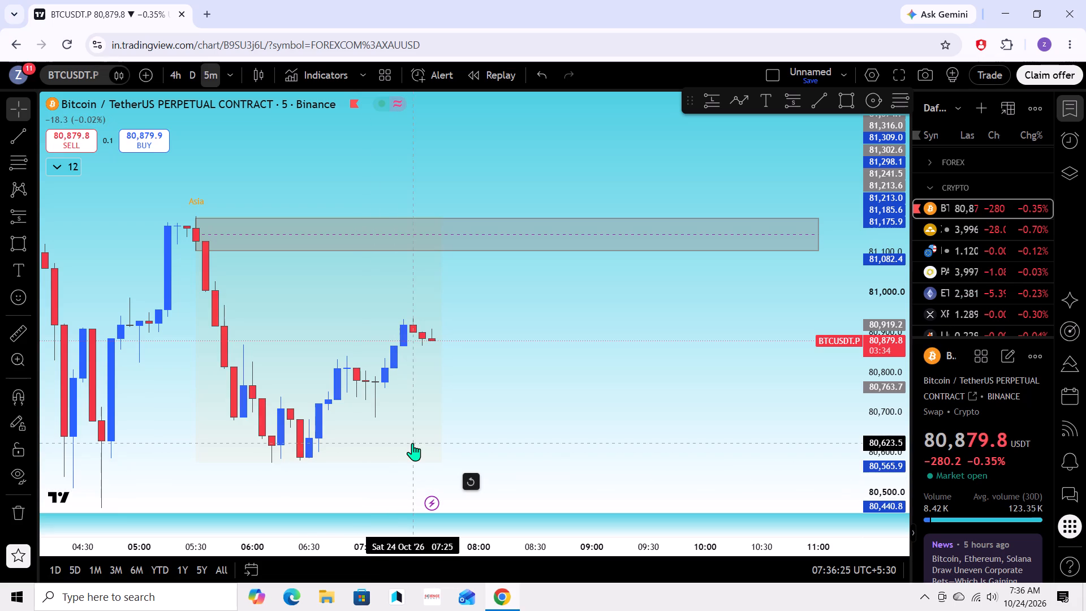
Examine the 5-minute price swings of 24 October below and before the grey Asia box.
scroll(489, 269, down, 5)
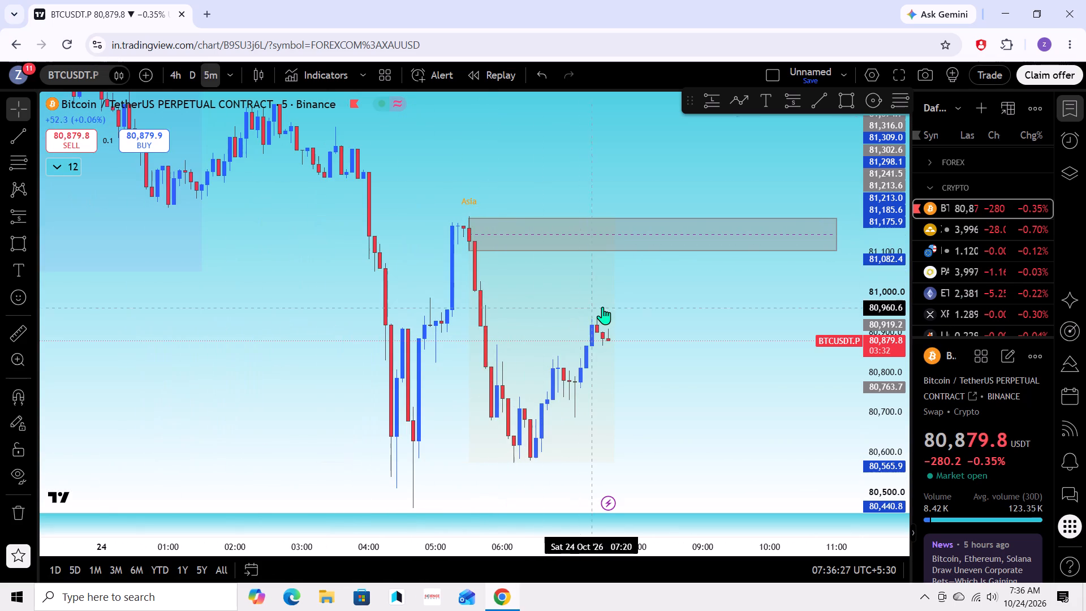
drag(605, 296, 481, 316)
scroll(555, 322, up, 5)
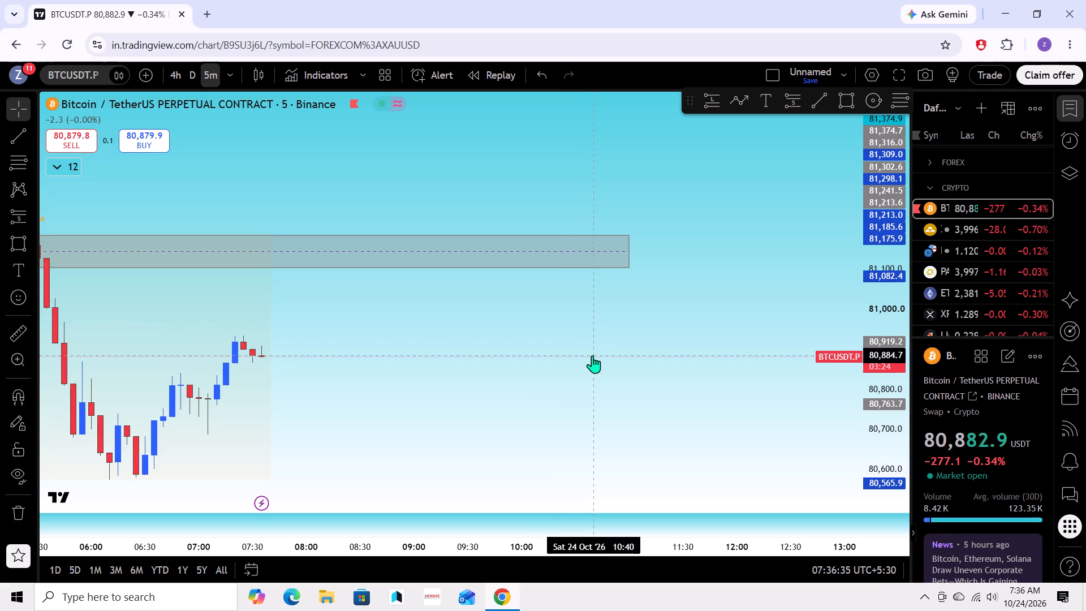
drag(559, 375, 601, 277)
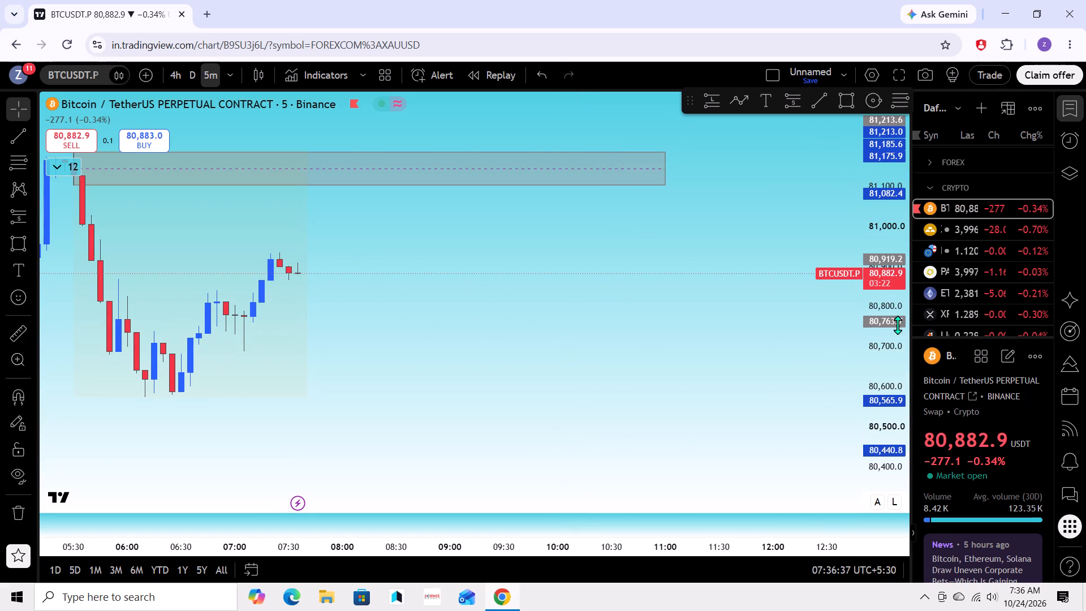
scroll(902, 337, up, 9)
scroll(742, 346, down, 5)
drag(607, 230, 655, 300)
drag(678, 307, 698, 373)
drag(688, 327, 703, 384)
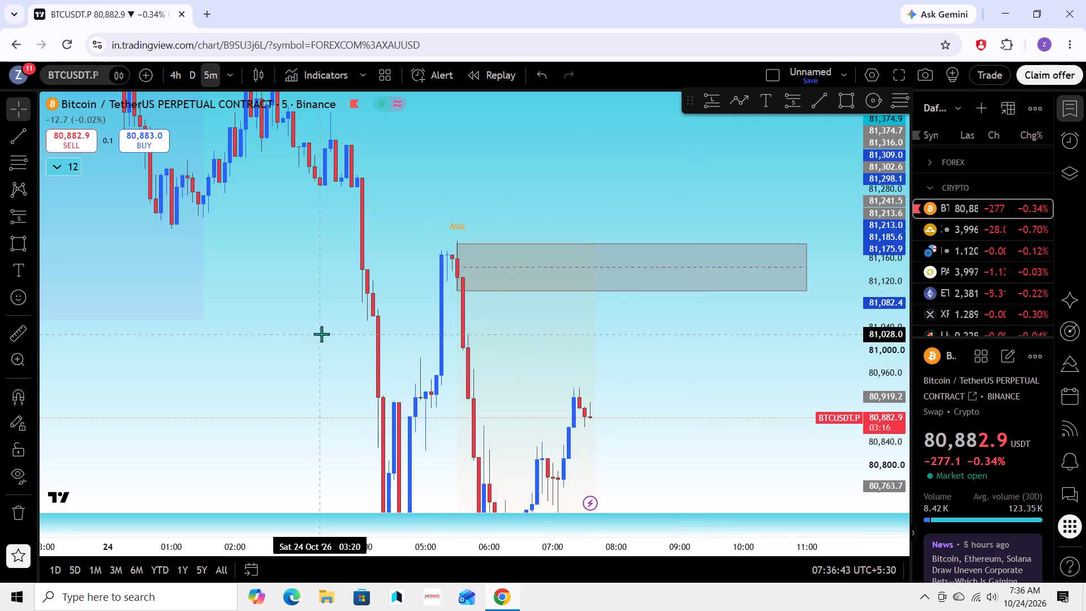
On the 5-minute BTCUSDT.P chart, draw a rectangle zone from about 80,834 down to 80,766, spanning 07:10 to 09:35 on 24 October.
drag(321, 334, 315, 361)
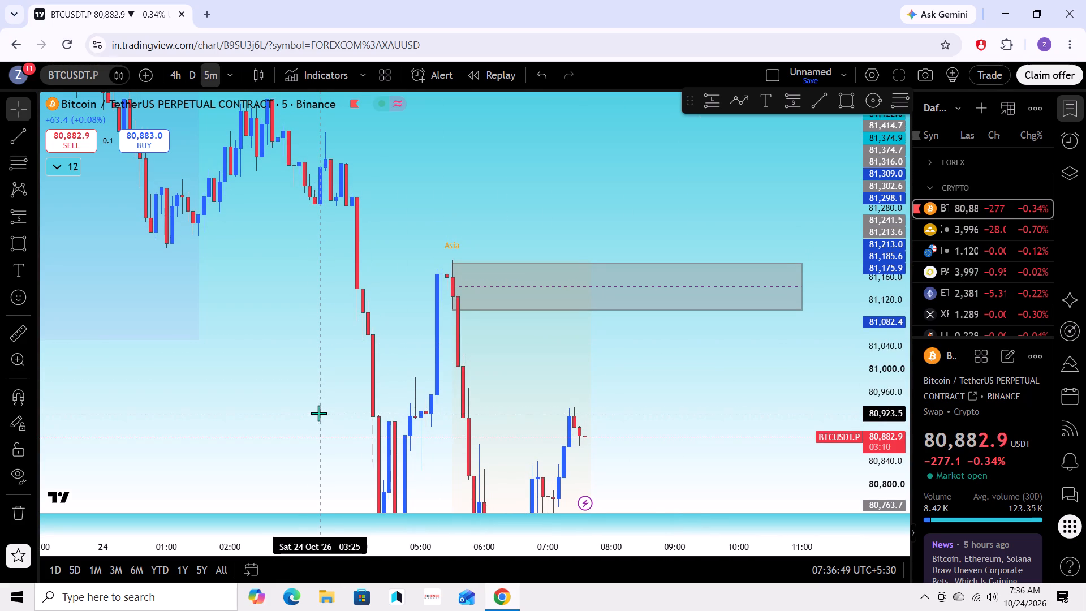
drag(318, 413, 296, 241)
drag(274, 304, 275, 320)
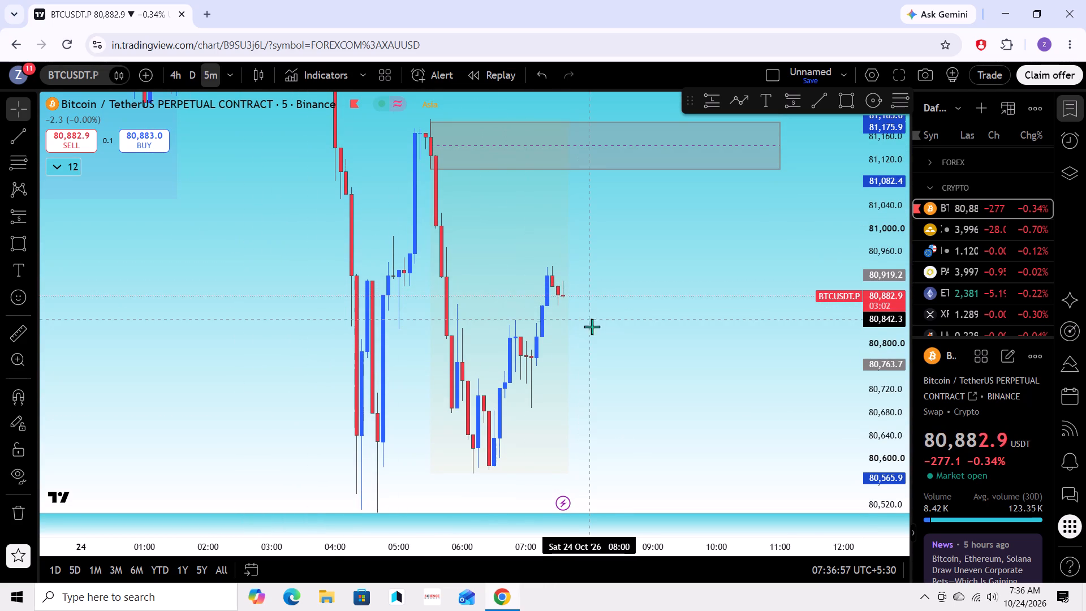
scroll(661, 390, up, 5)
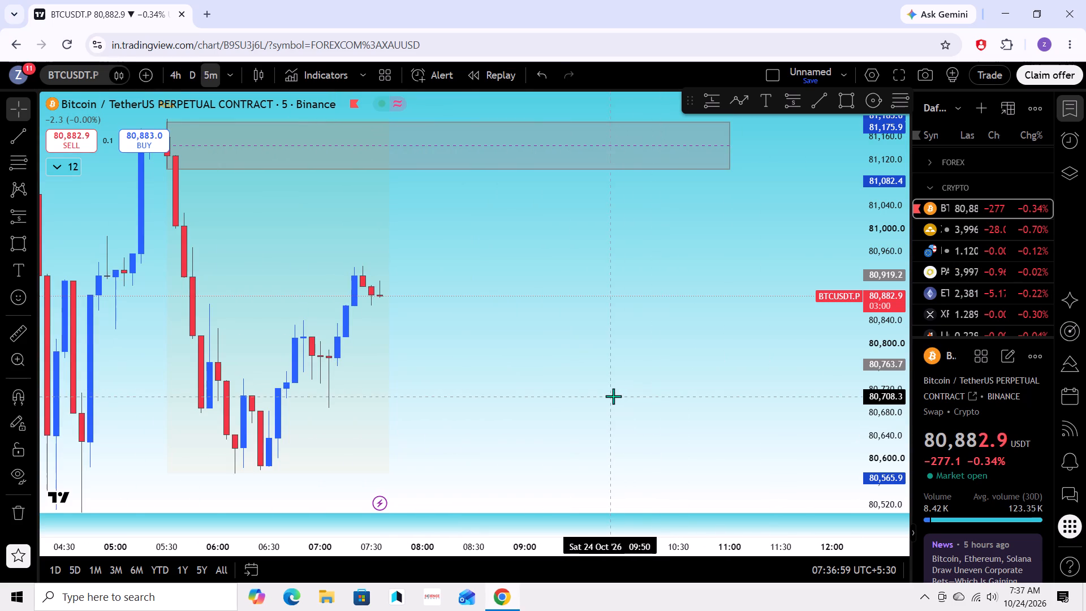
drag(613, 396, 678, 399)
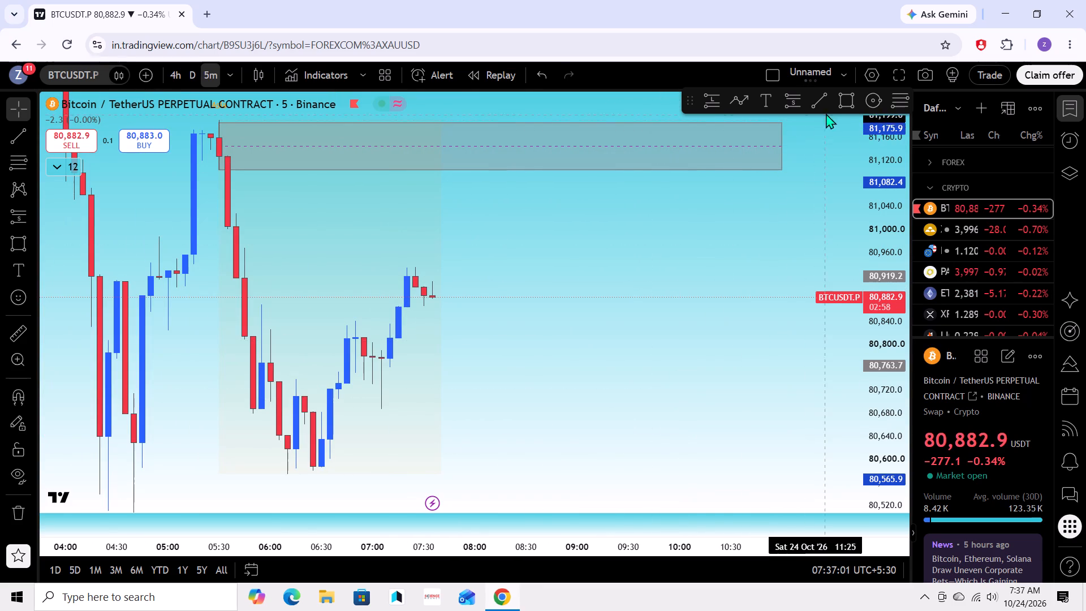
click(843, 102)
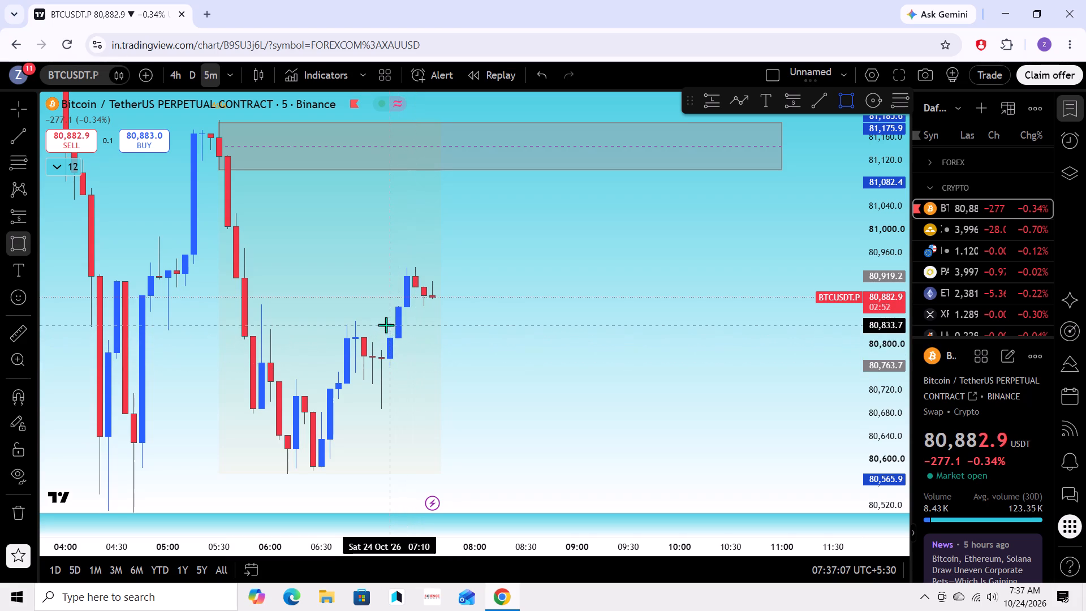
drag(386, 325, 660, 358)
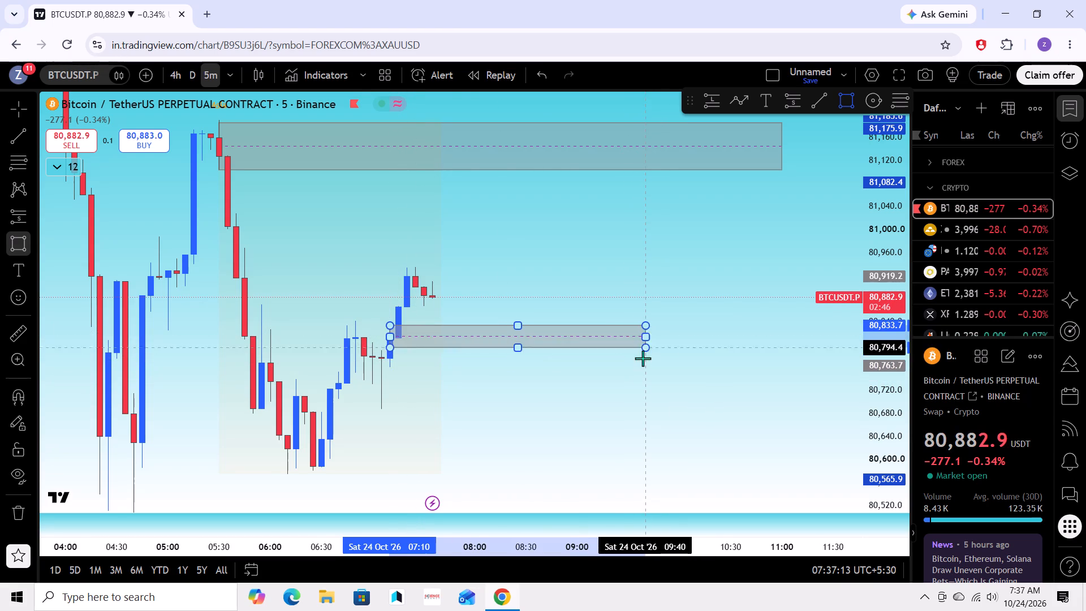
double_click(640, 364)
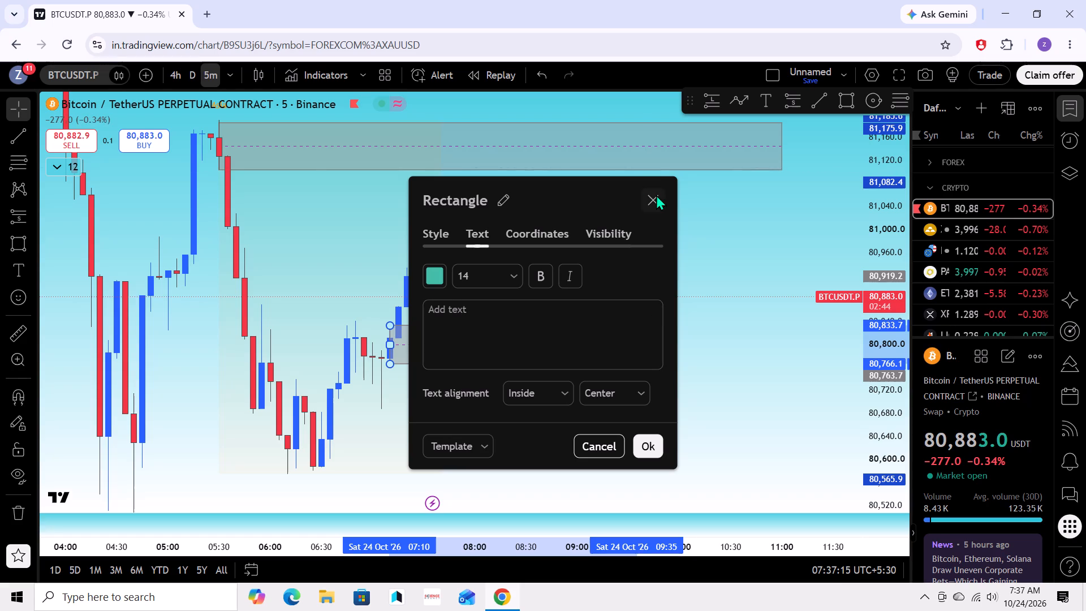
click(657, 195)
click(624, 277)
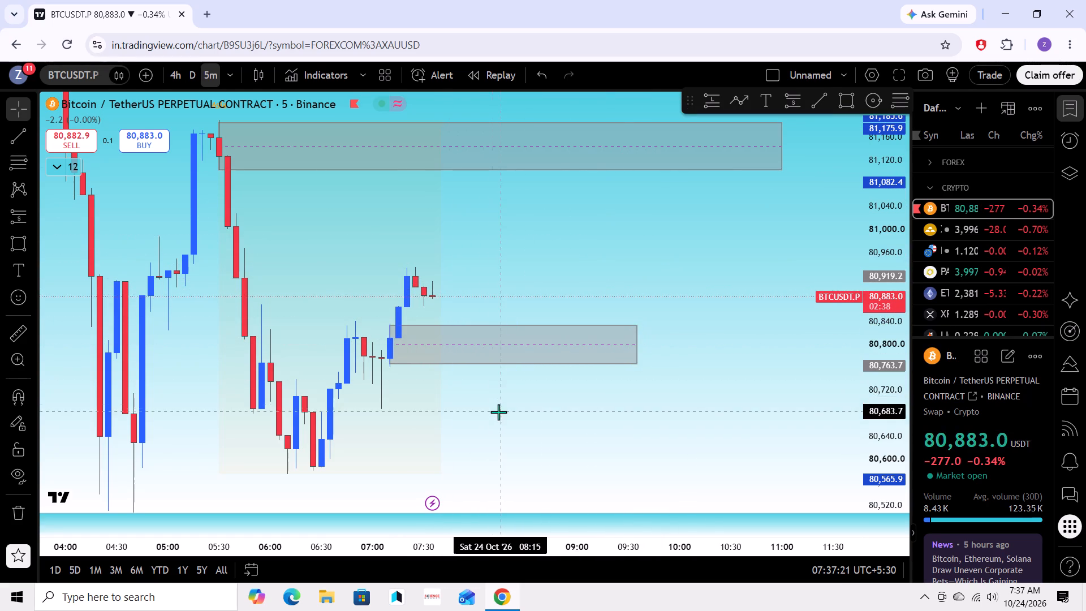
Examine the 5-minute BTCUSDT.P price action around the new lower zone and the grey Asia box.
drag(502, 415, 546, 363)
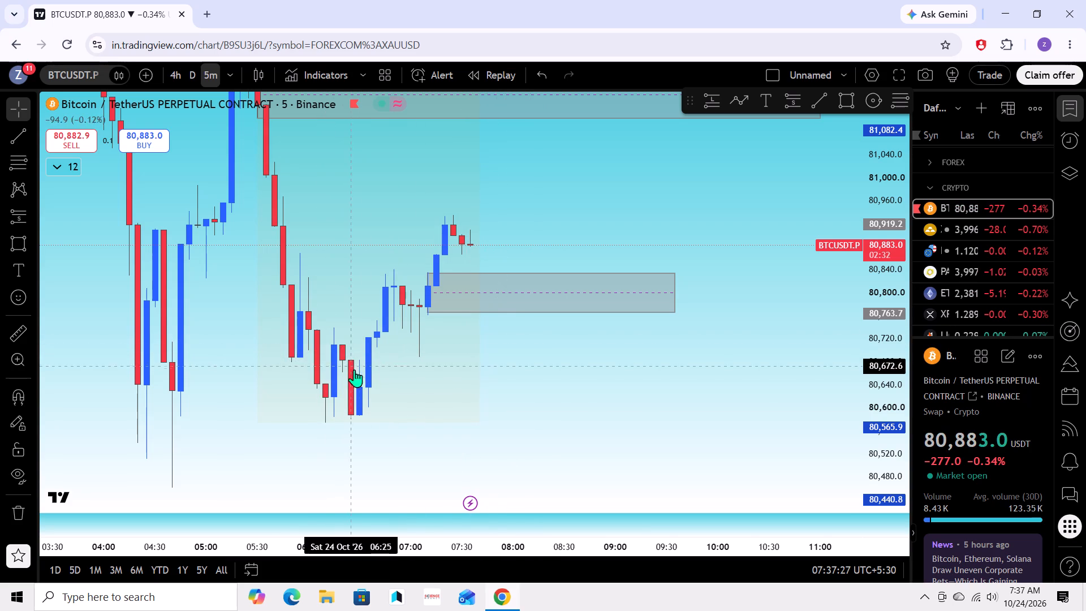
drag(634, 378, 624, 411)
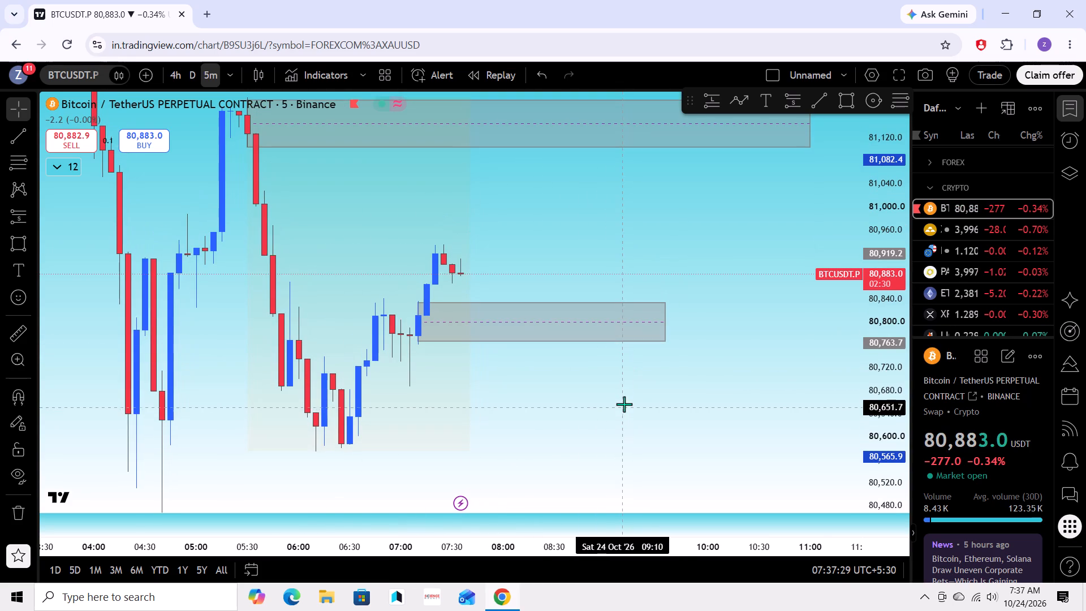
drag(631, 388, 632, 409)
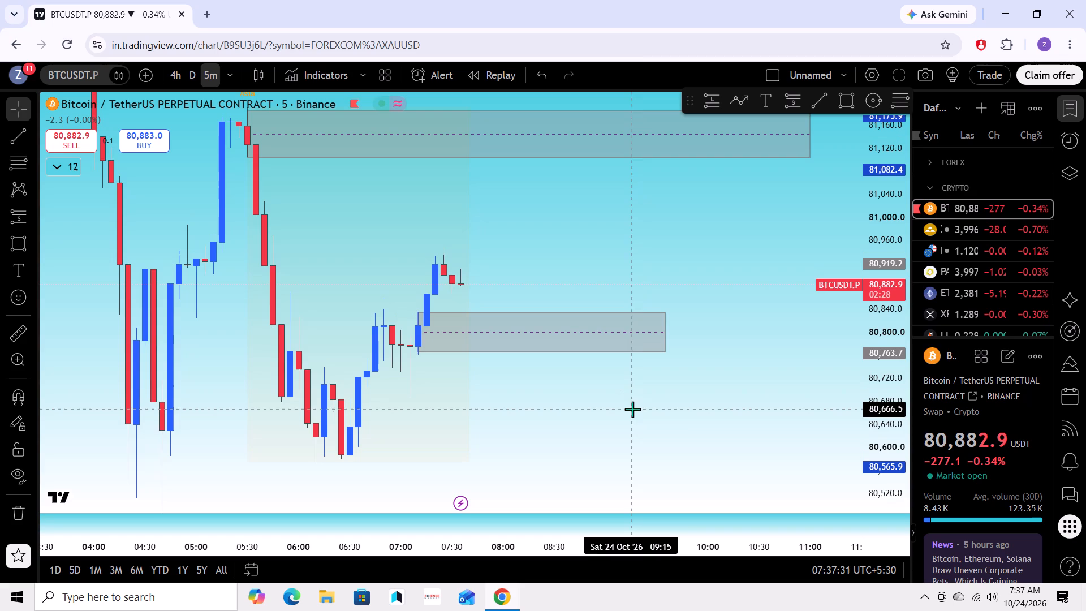
drag(622, 412, 567, 406)
scroll(560, 402, down, 4)
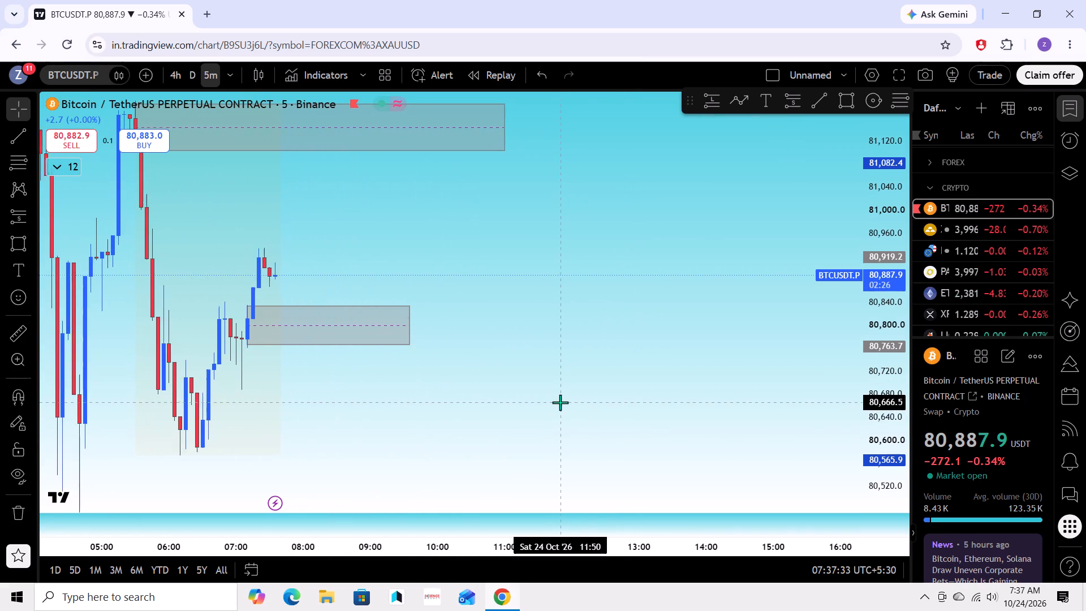
drag(466, 398, 537, 392)
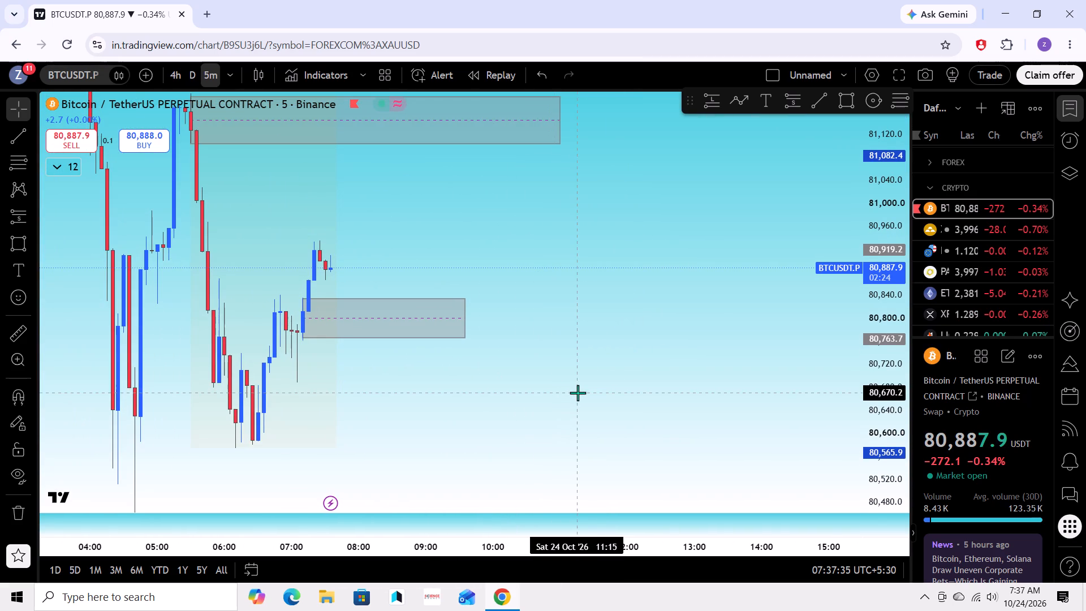
drag(412, 379, 465, 385)
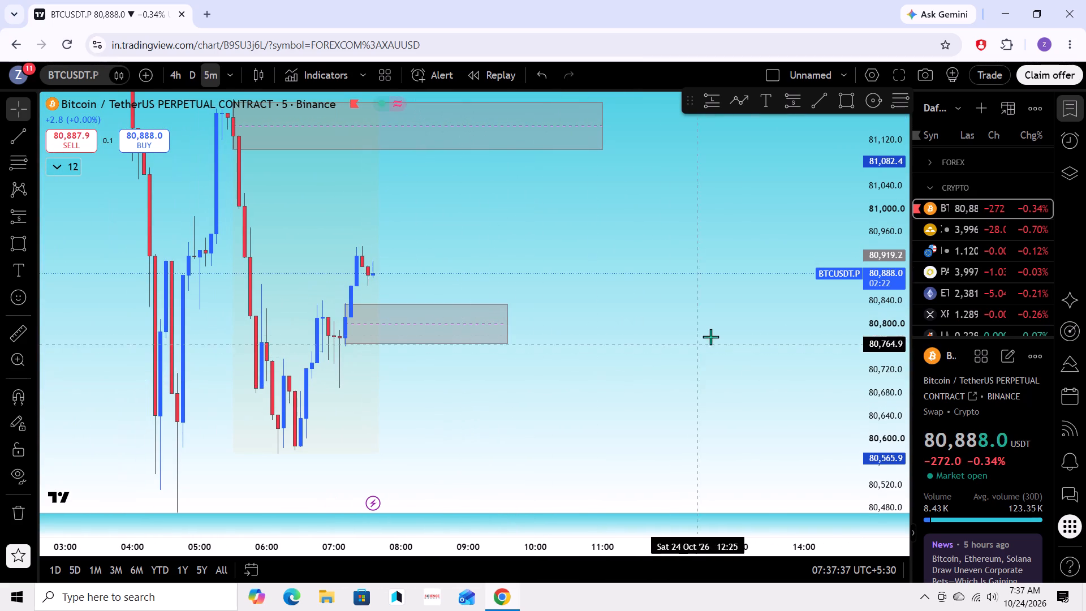
scroll(888, 287, down, 8)
scroll(839, 322, down, 3)
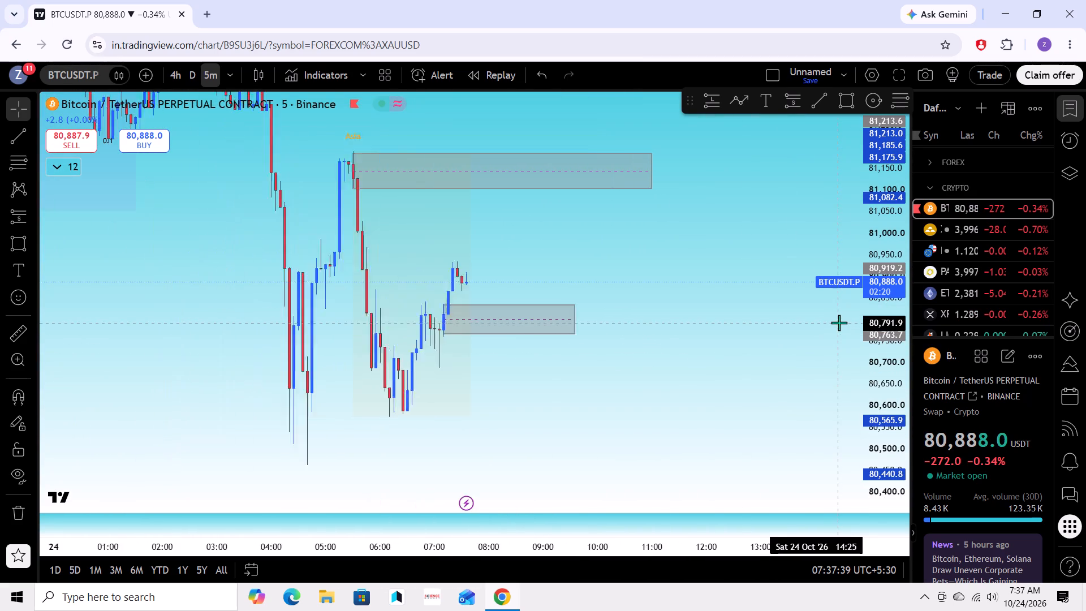
scroll(839, 322, down, 4)
scroll(752, 316, up, 4)
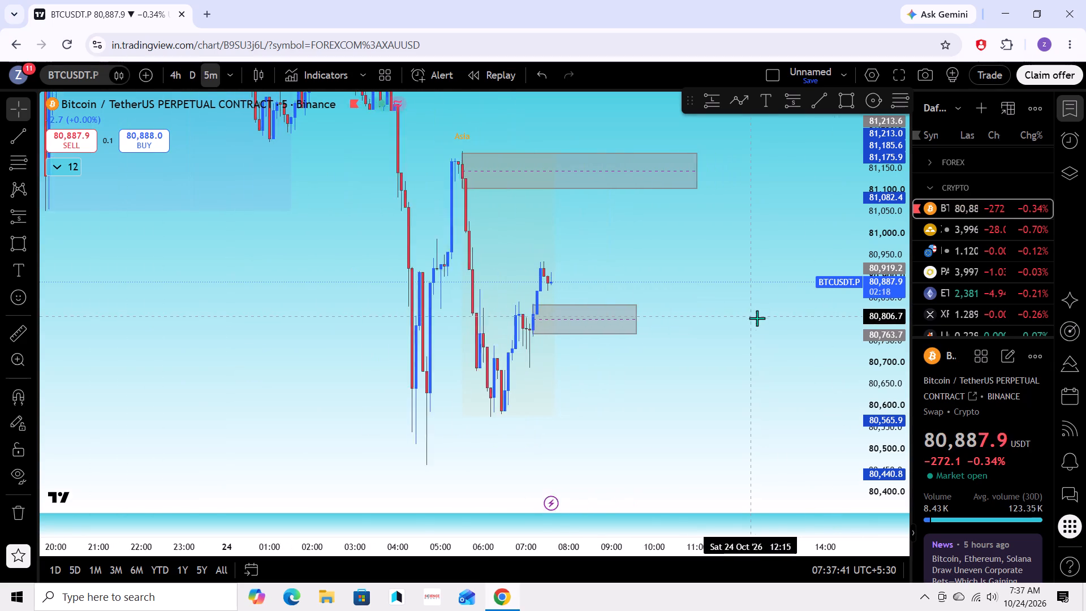
Switch to ETHUSDT.P and examine its 5-minute candles up close within the shaded Asia session.
click(958, 294)
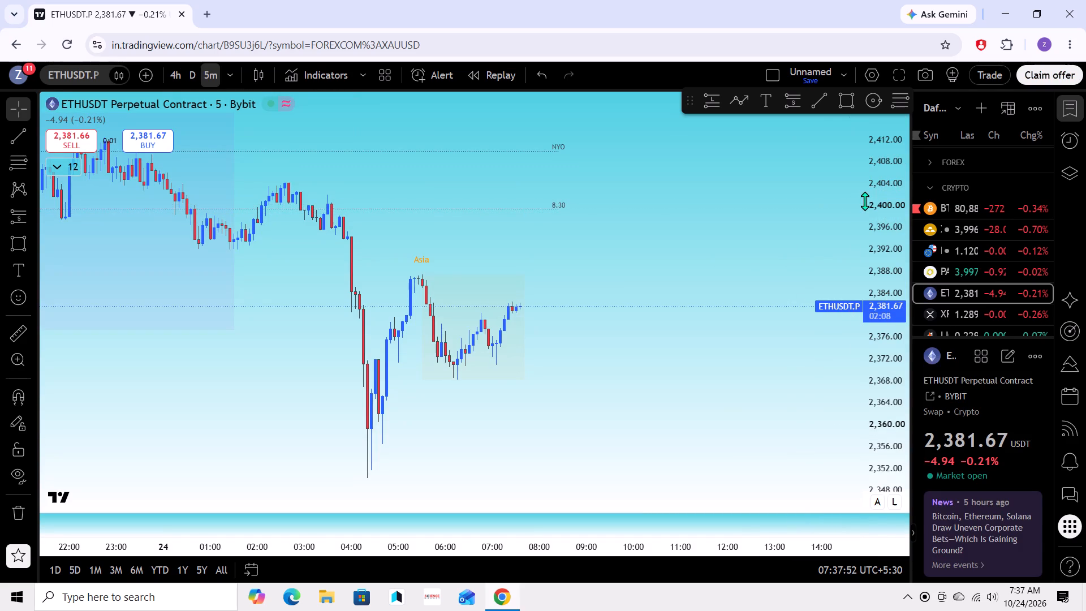
scroll(700, 257, up, 3)
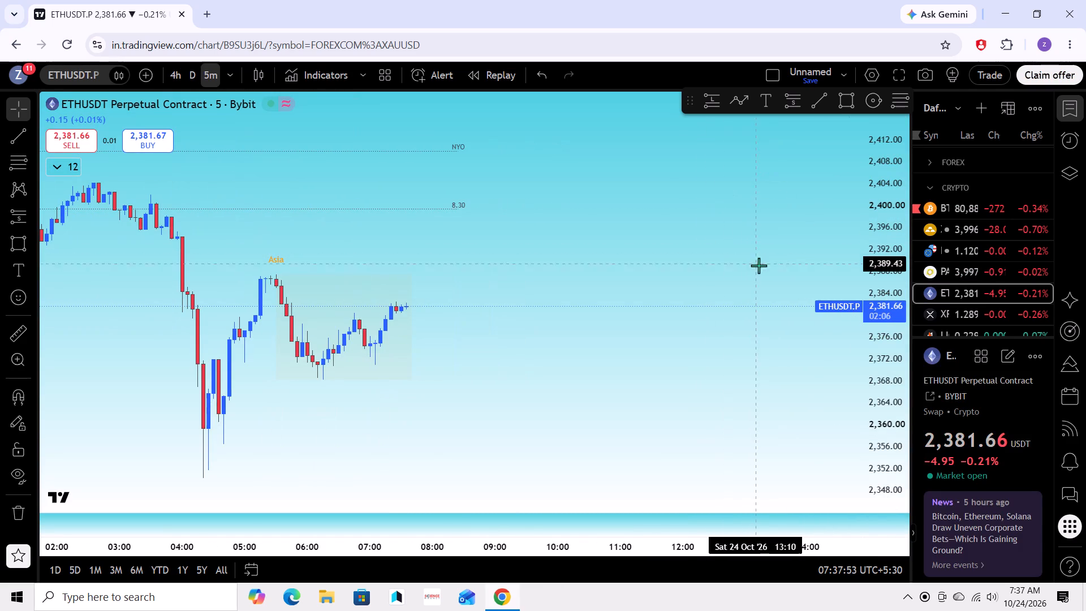
scroll(898, 264, up, 4)
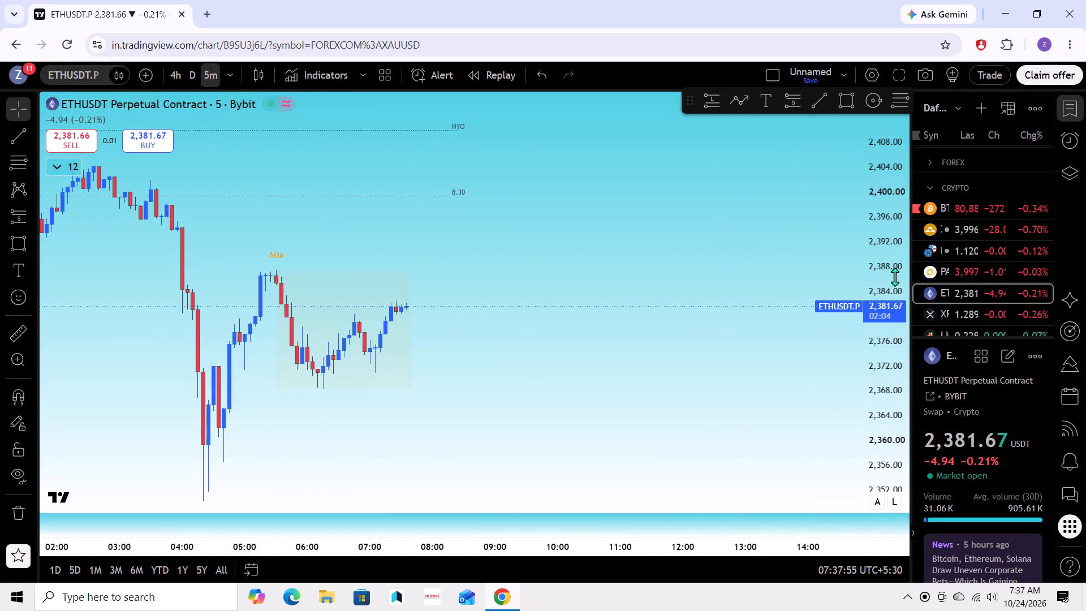
scroll(895, 277, up, 7)
scroll(863, 311, up, 3)
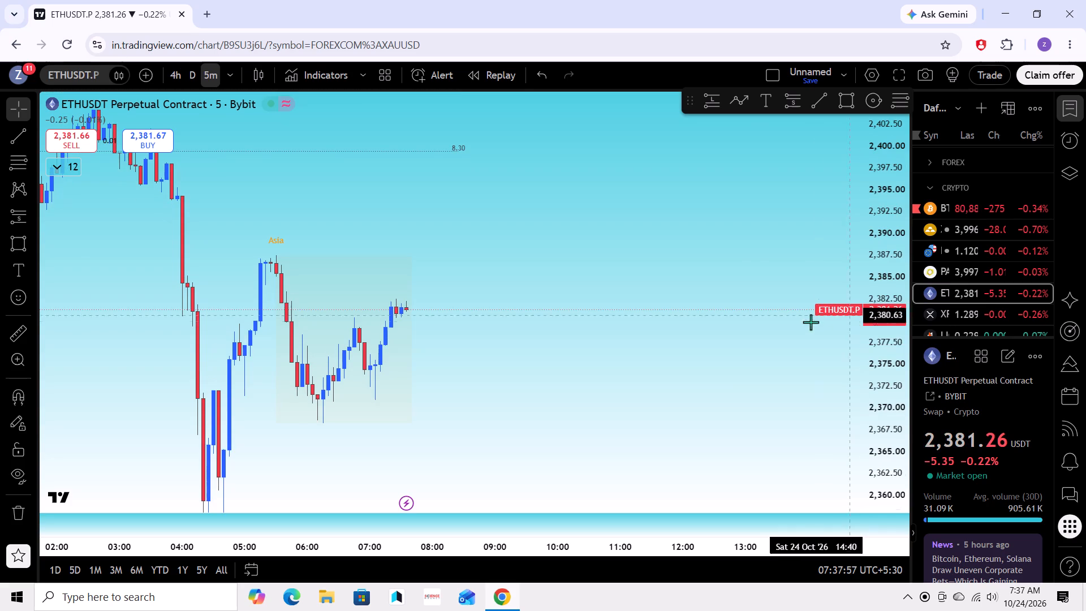
scroll(684, 336, up, 3)
drag(615, 347, 672, 351)
scroll(892, 309, up, 4)
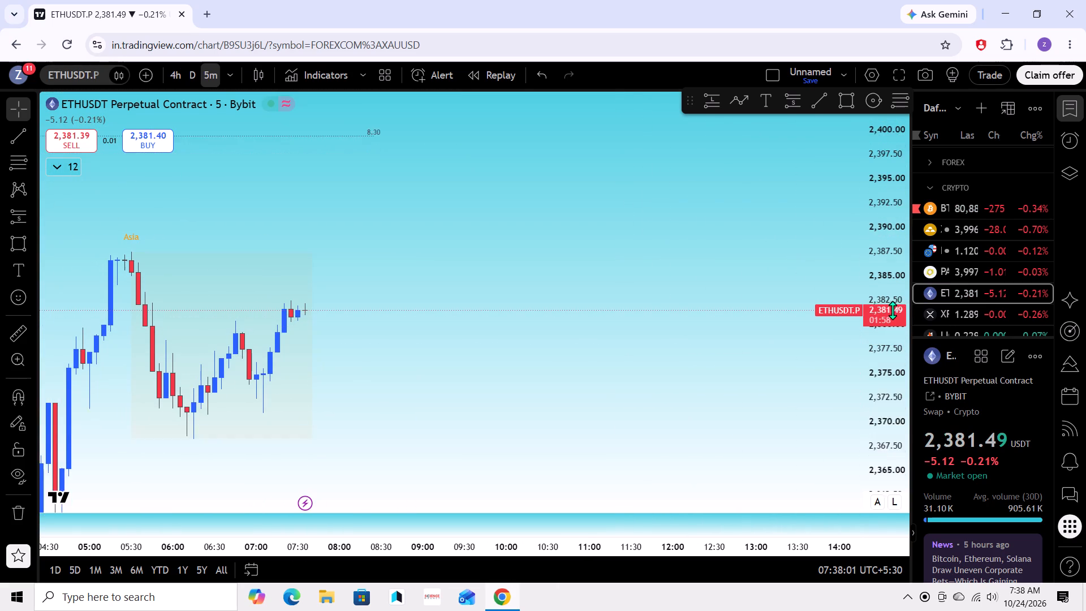
scroll(893, 312, up, 13)
drag(728, 381, 774, 282)
drag(704, 341, 726, 333)
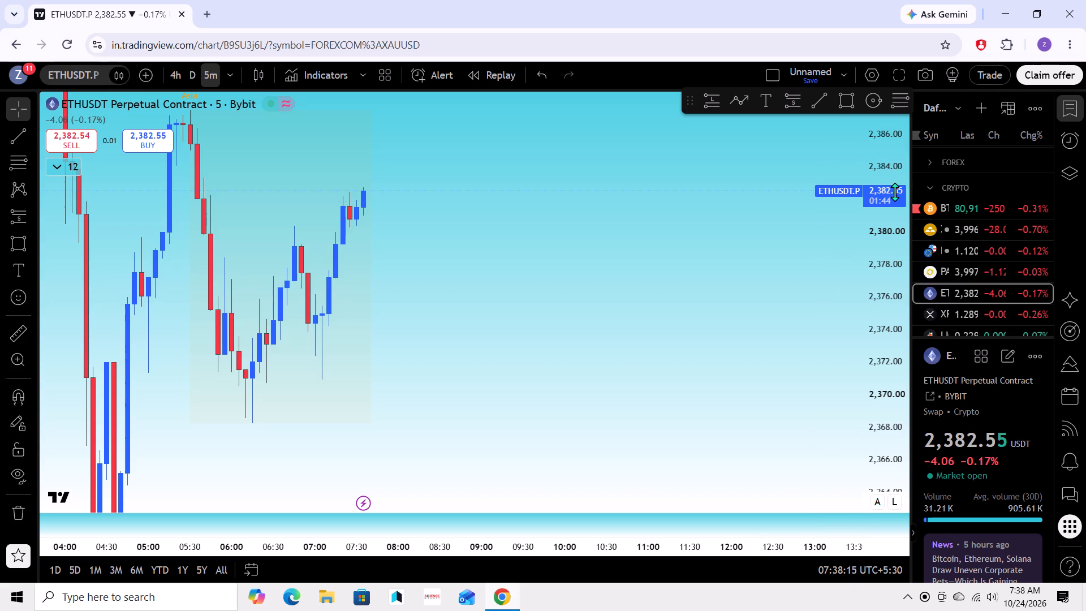
Examine the wider 5-minute ETHUSDT.P move, including the sell-off before the Asia session.
scroll(897, 192, down, 17)
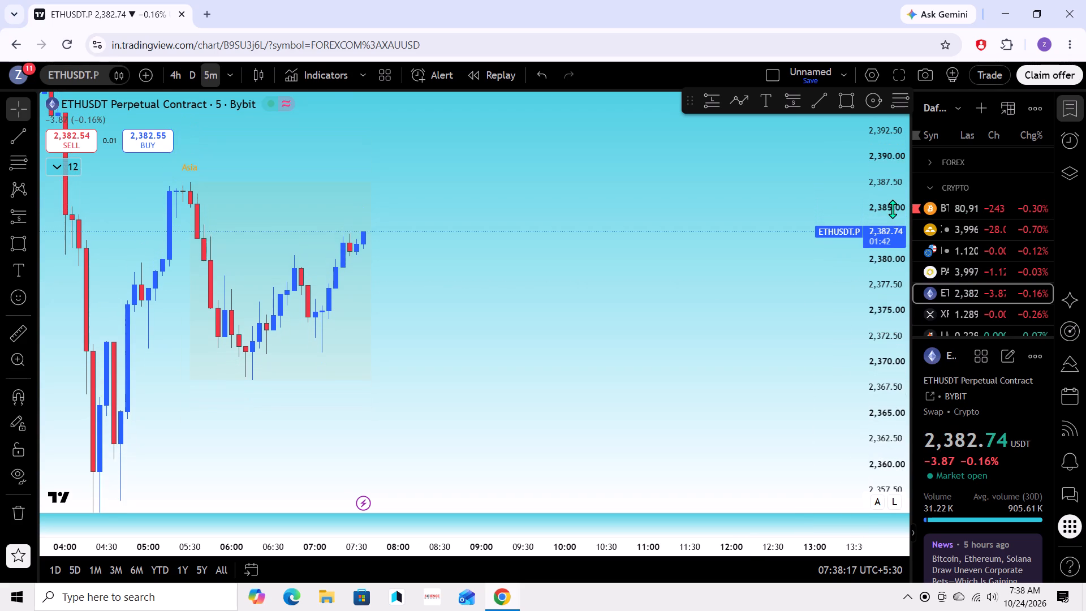
scroll(893, 209, down, 3)
scroll(785, 223, down, 5)
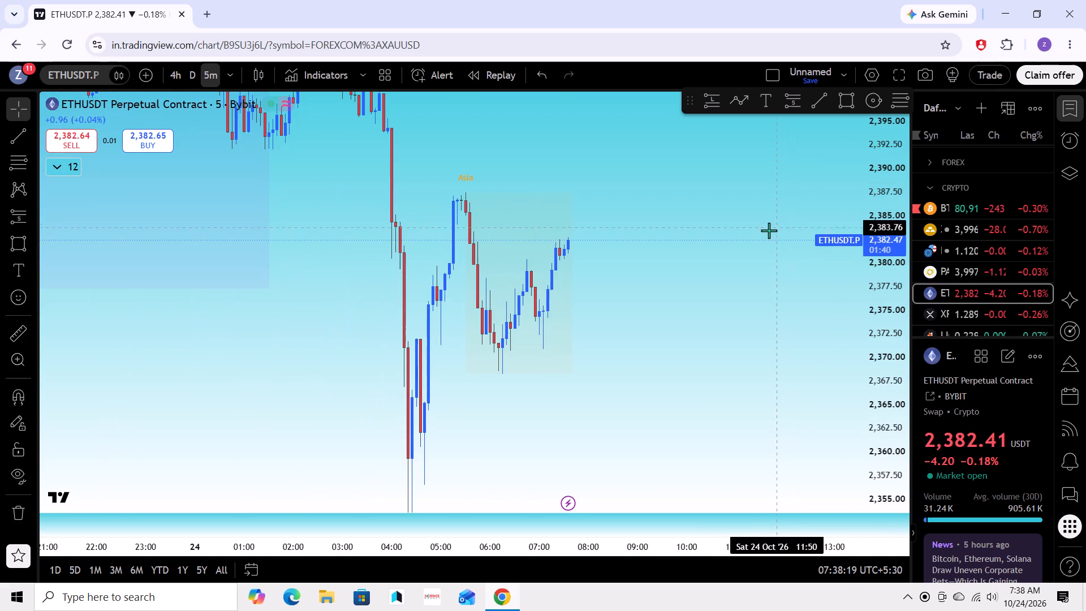
drag(768, 250, 774, 279)
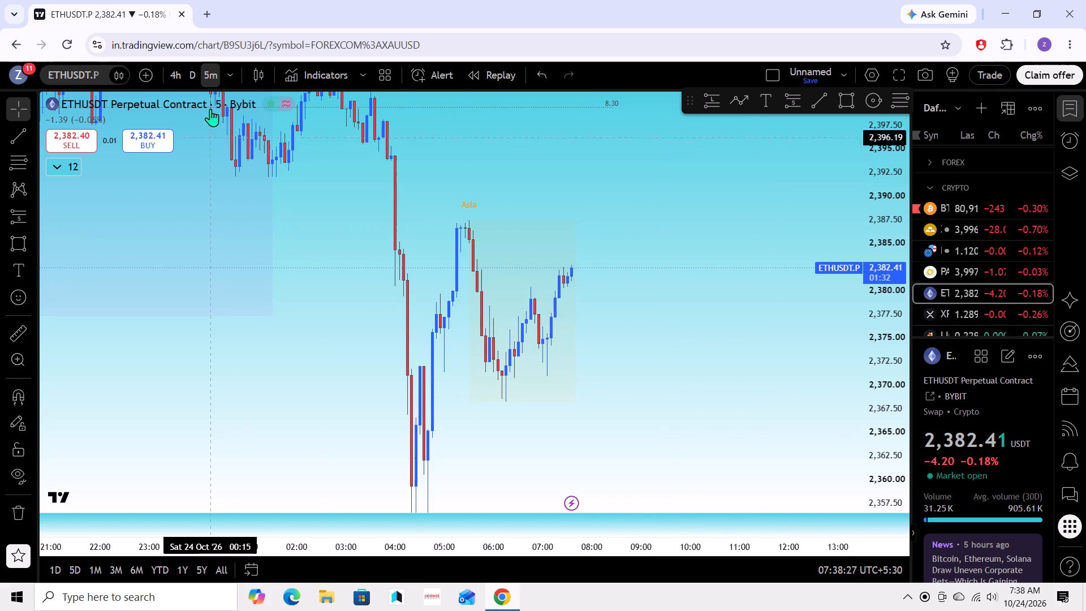
Change ETHUSDT.P to the 15-minute timeframe and examine the drop and rebound of 24 October.
click(226, 73)
click(291, 282)
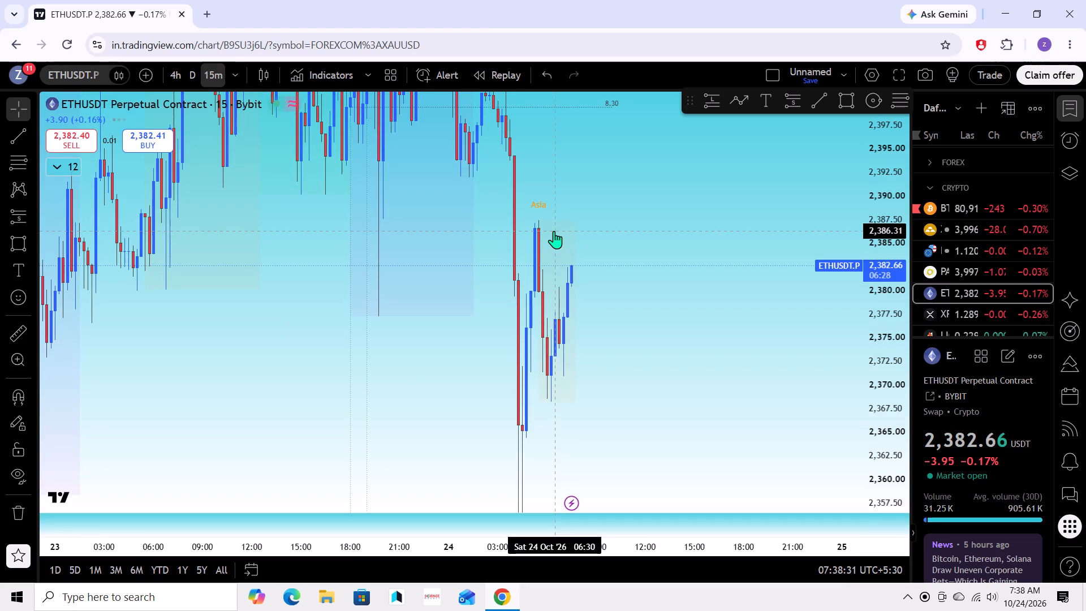
scroll(647, 285, up, 4)
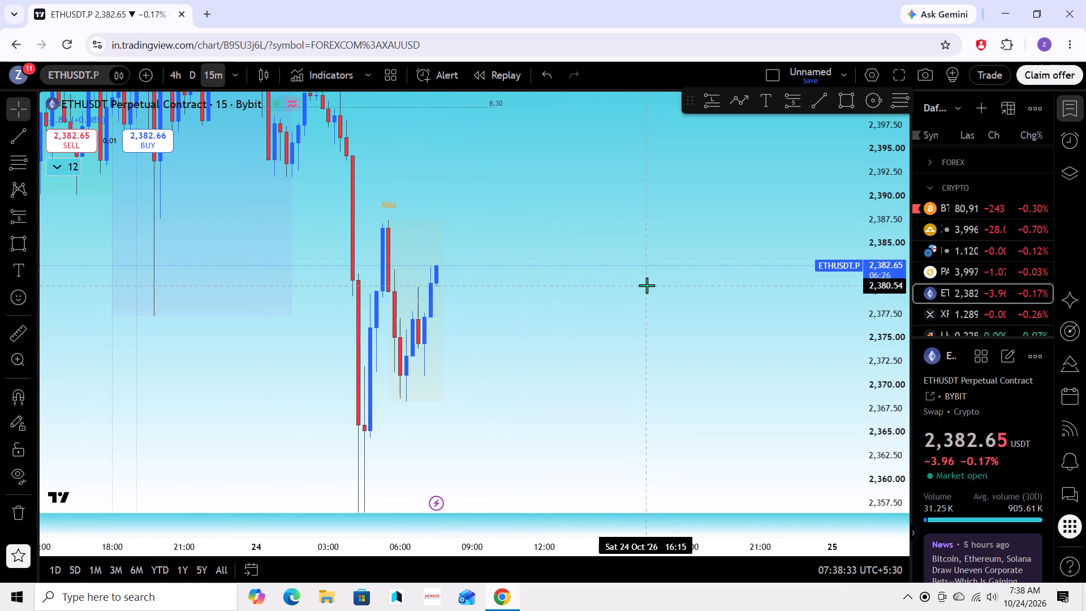
scroll(648, 285, up, 3)
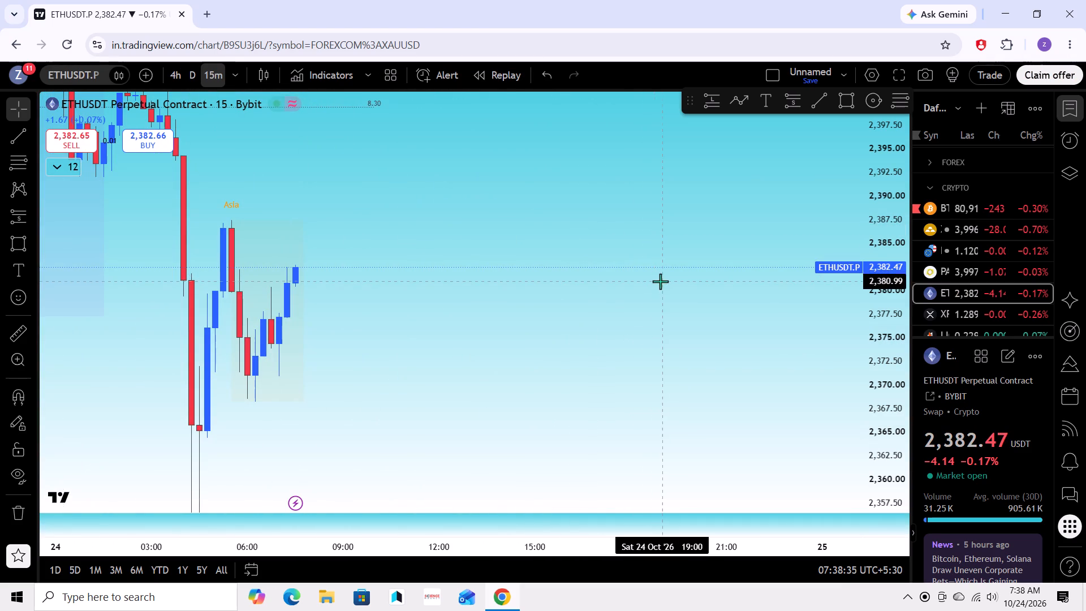
scroll(878, 235, down, 11)
Return to BTCUSDT.P and examine the 15-minute price action around the two grey zones.
click(972, 209)
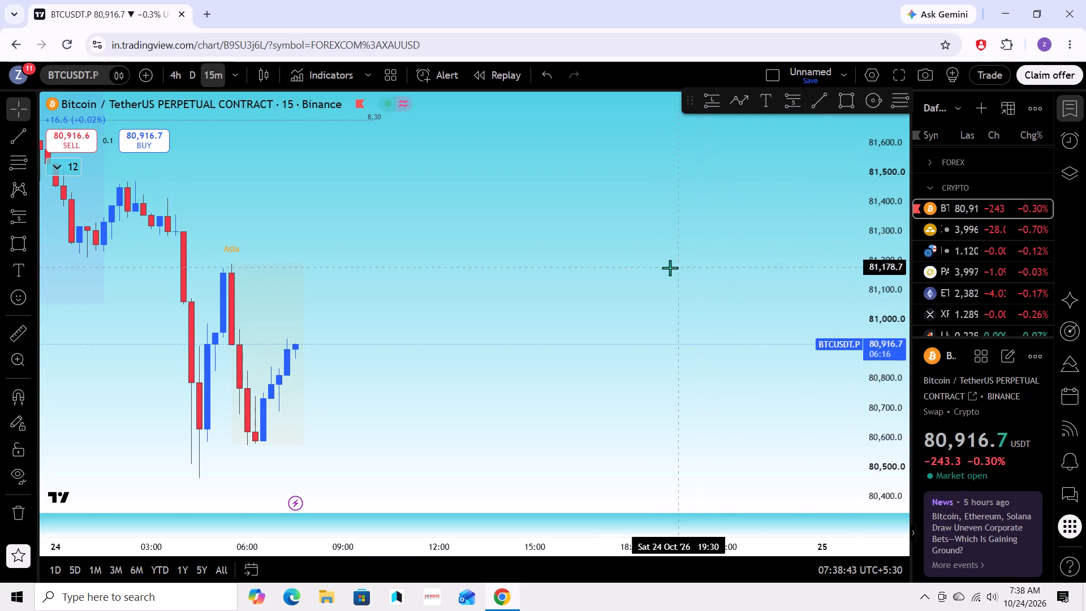
scroll(656, 268, up, 3)
scroll(887, 281, down, 4)
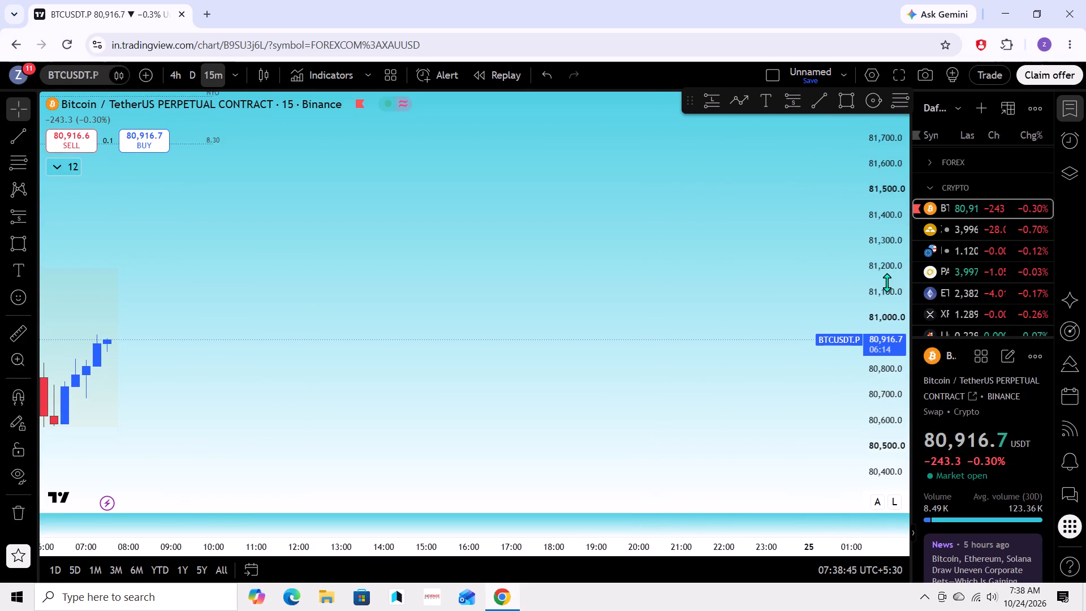
scroll(887, 282, down, 4)
scroll(616, 266, down, 4)
drag(619, 286, 693, 330)
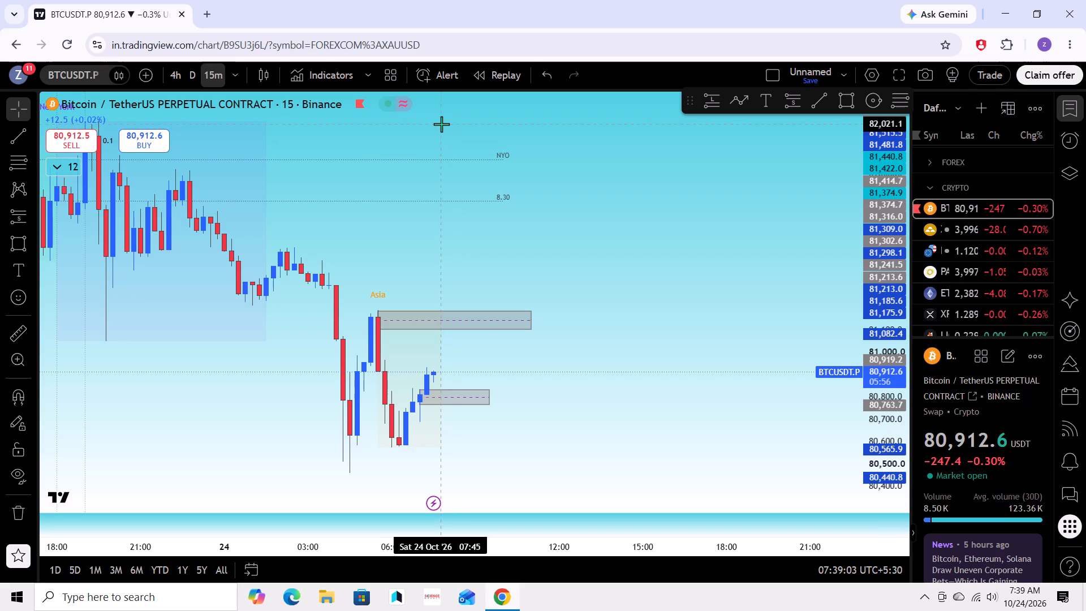
drag(590, 305, 597, 302)
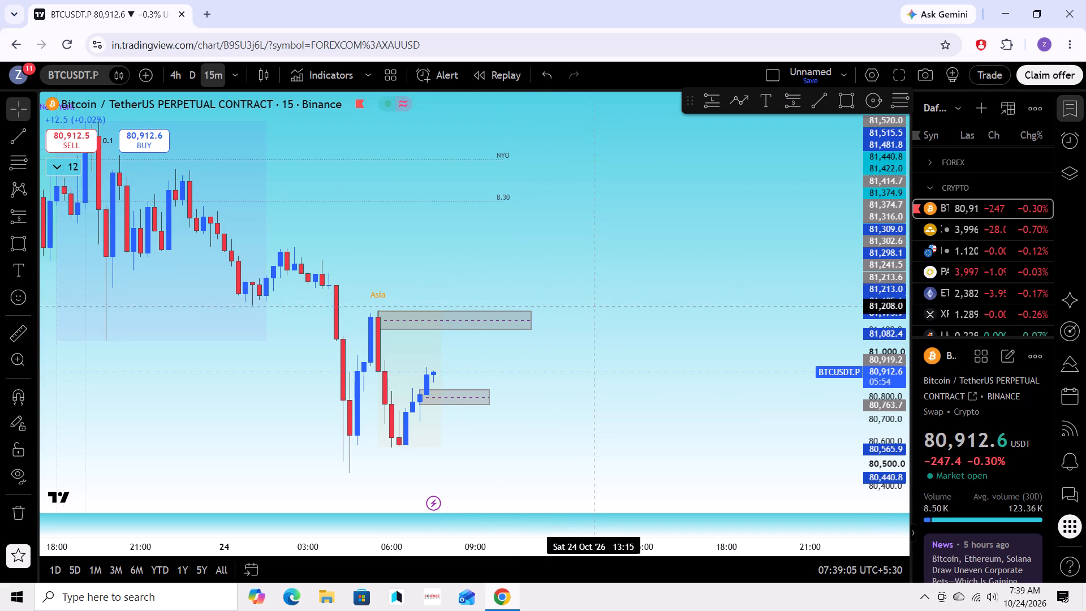
drag(597, 302, 620, 249)
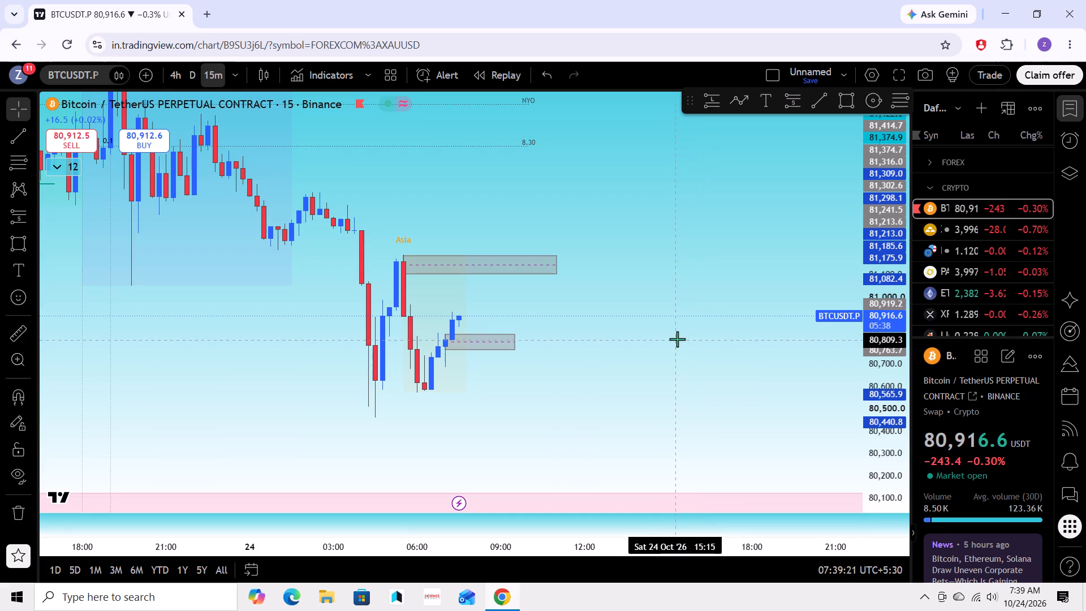
scroll(667, 367, down, 1)
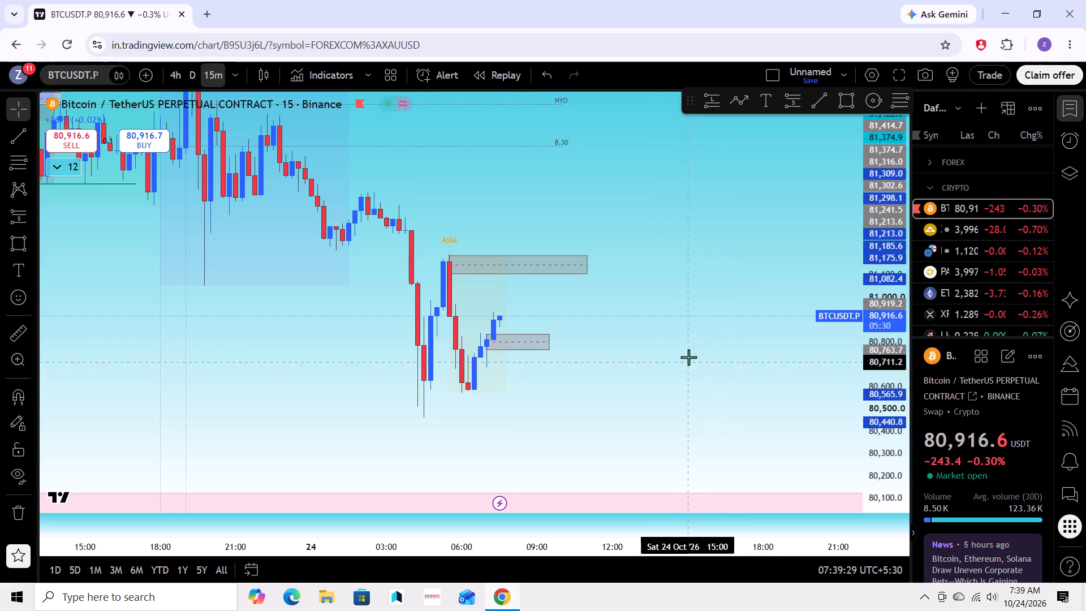
scroll(648, 346, up, 3)
drag(654, 351, 665, 390)
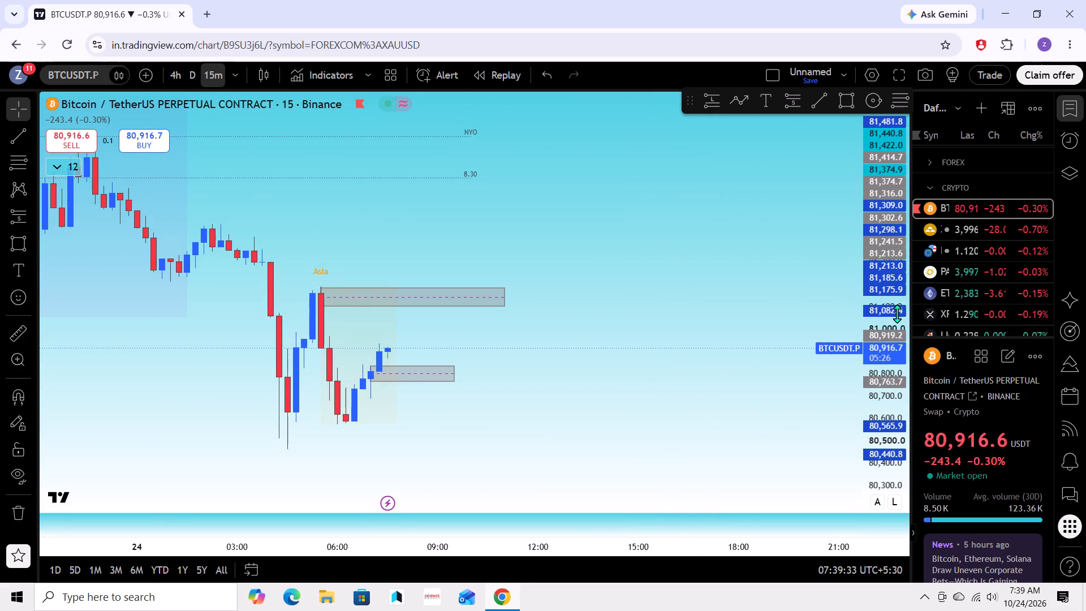
Extend the lower grey zone's end to about 10:45 and its bottom edge down to about 80,681.
scroll(897, 353, up, 7)
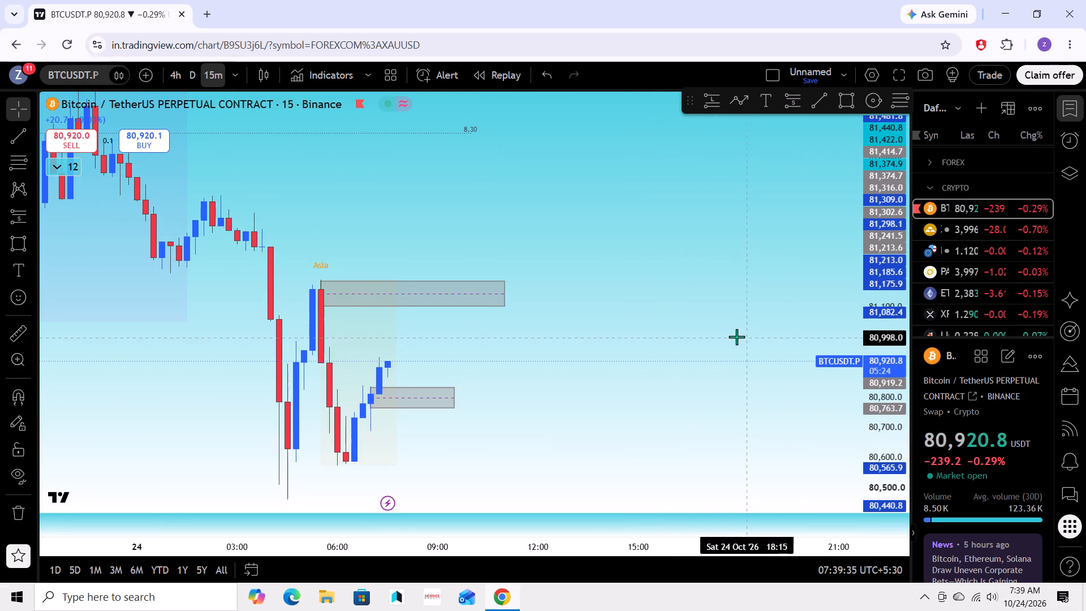
drag(732, 337, 738, 283)
drag(735, 352, 697, 336)
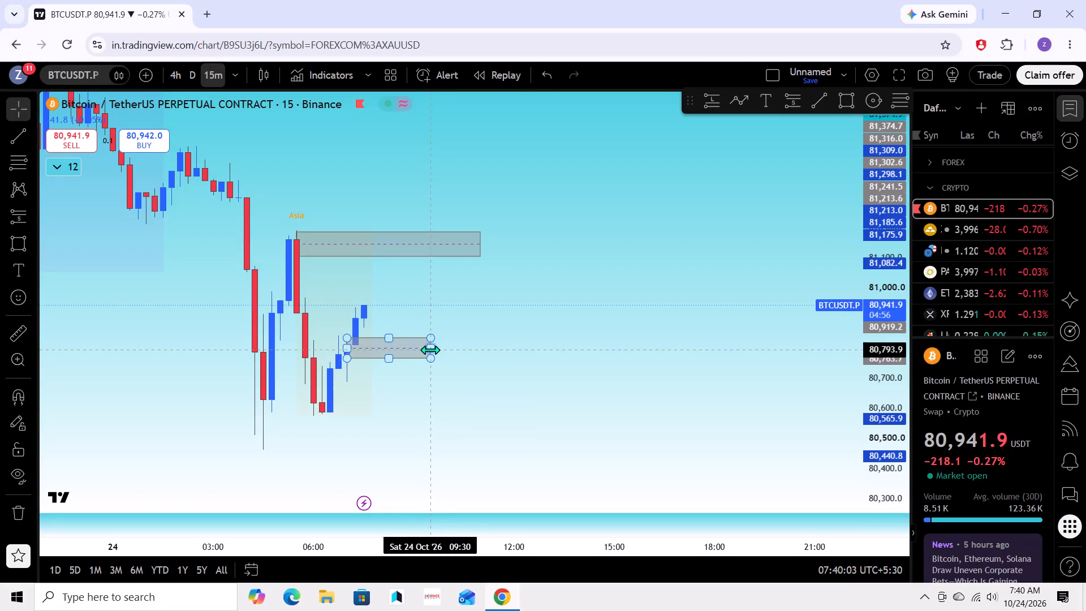
drag(430, 350, 454, 354)
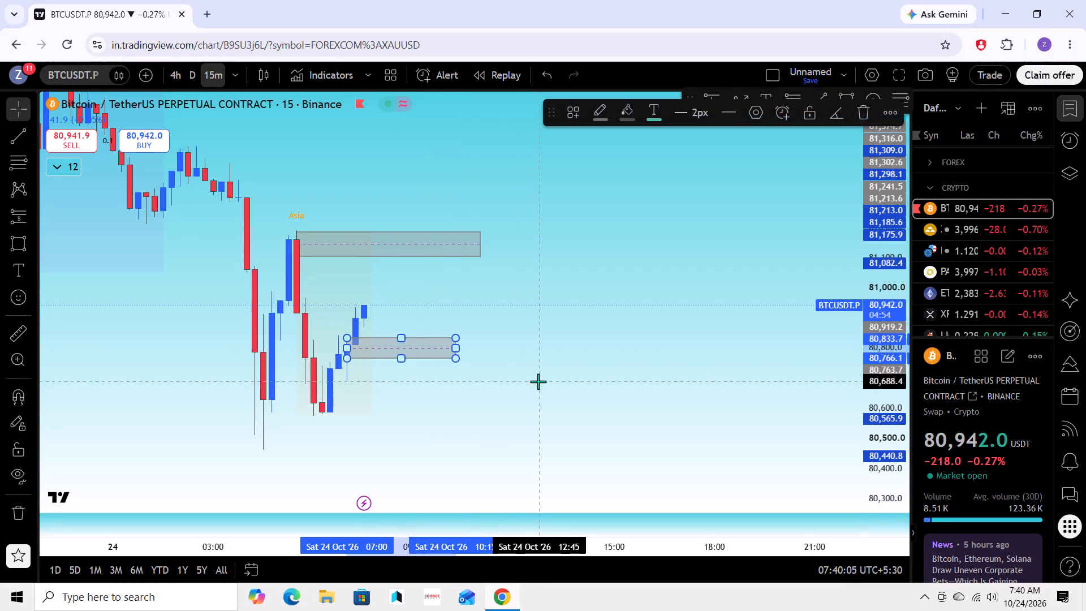
click(538, 381)
drag(458, 359, 465, 372)
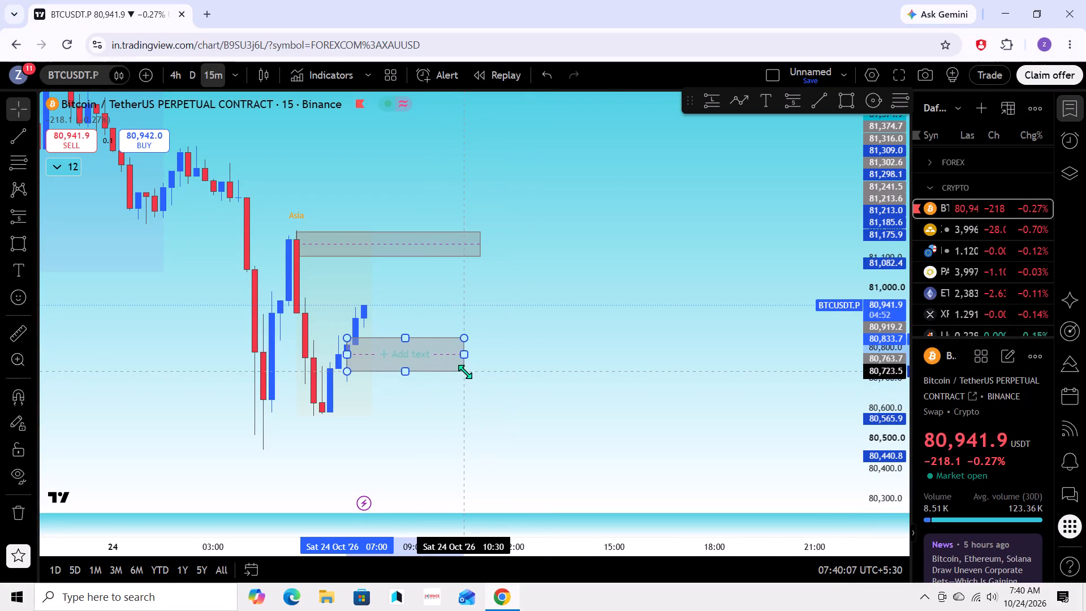
drag(465, 372, 468, 384)
click(524, 398)
Place a long position over the lower grey zone with entry about 80,835, stop about 80,669 and target about 81,103.
scroll(536, 397, up, 2)
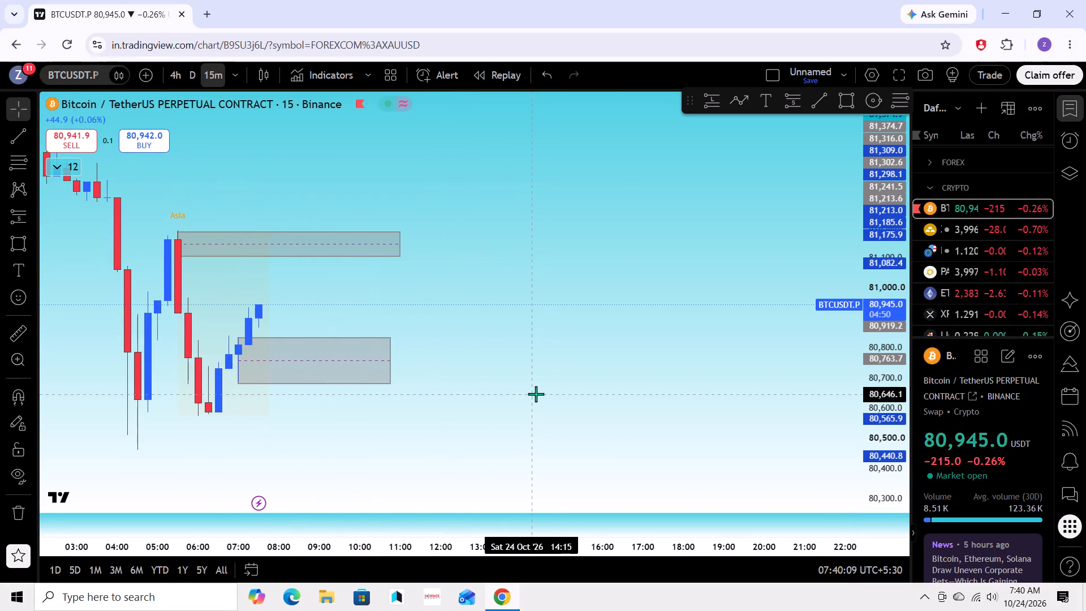
drag(437, 381, 494, 391)
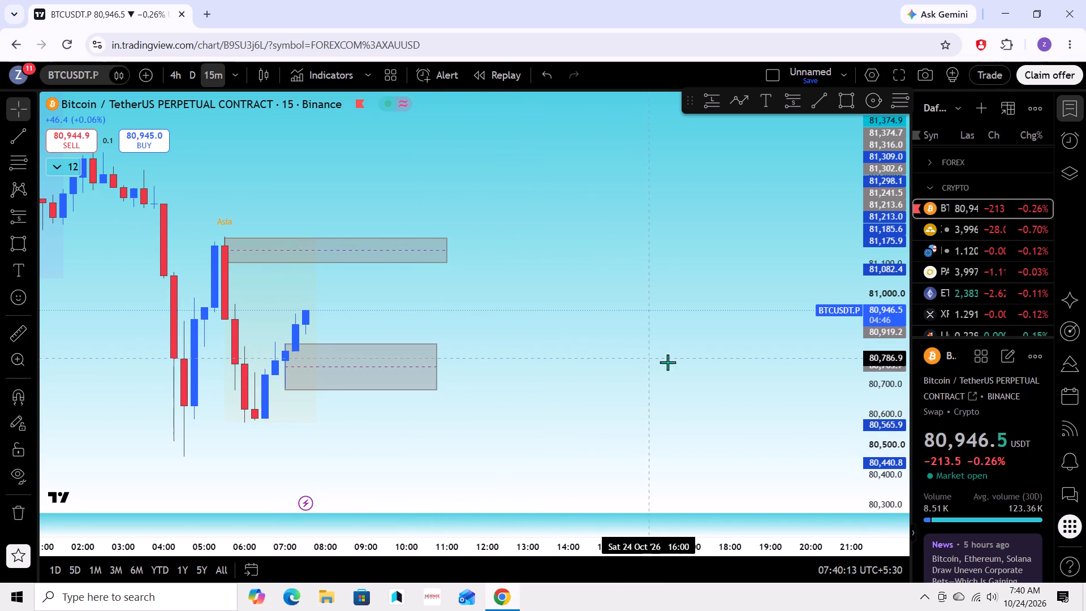
scroll(905, 347, up, 2)
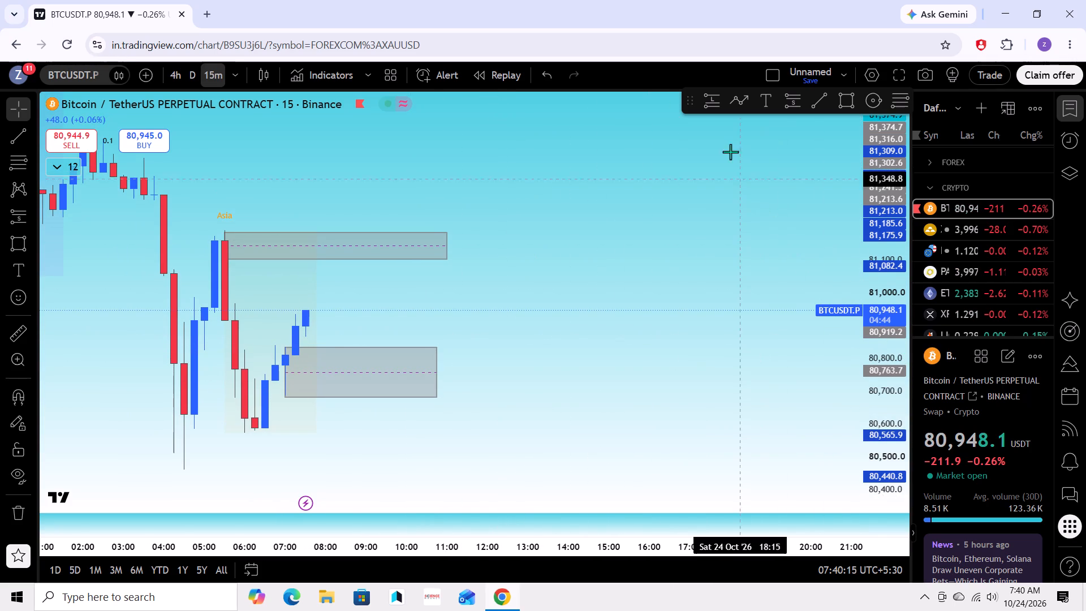
click(712, 109)
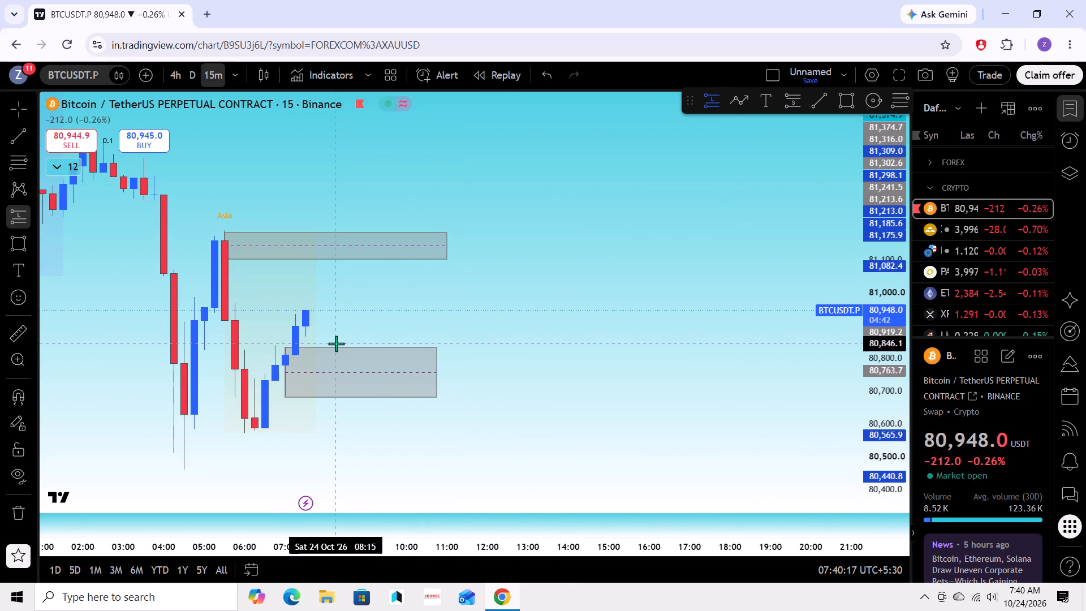
click(335, 347)
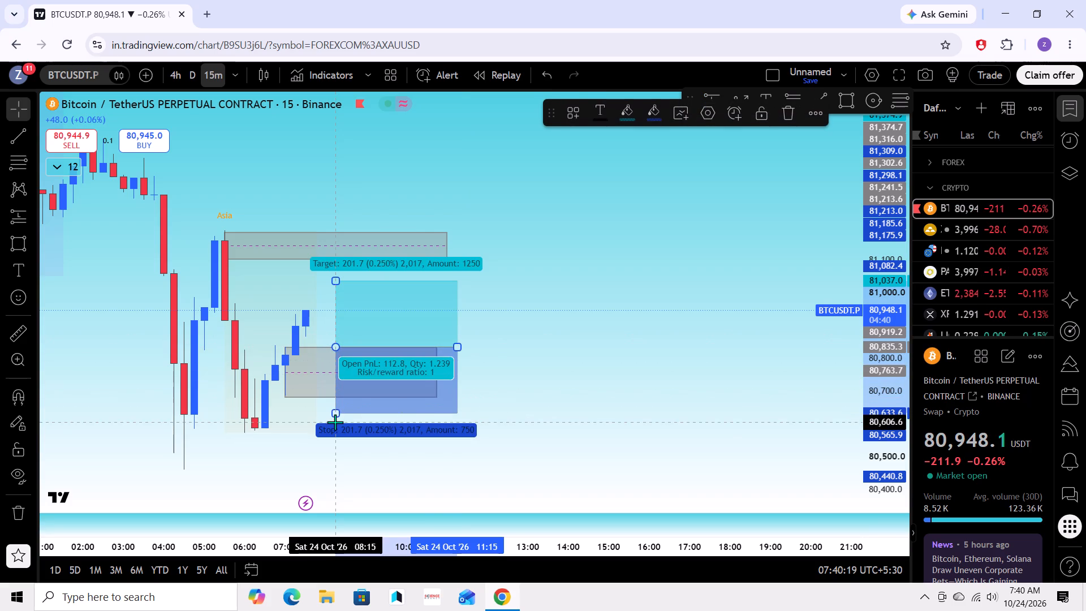
drag(339, 415, 400, 399)
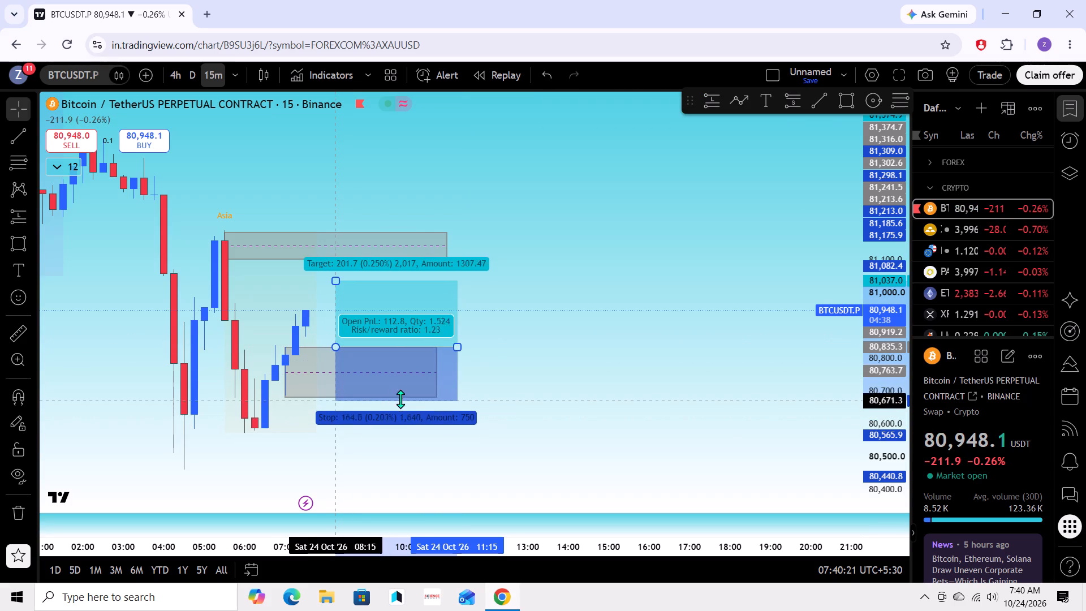
drag(400, 399, 426, 401)
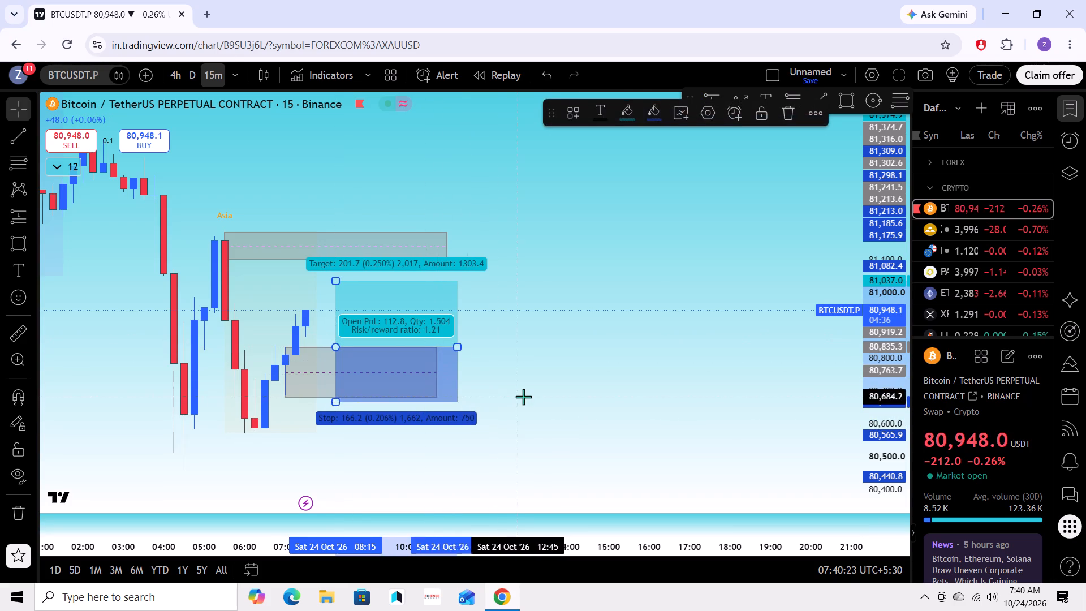
click(523, 396)
drag(532, 403, 550, 425)
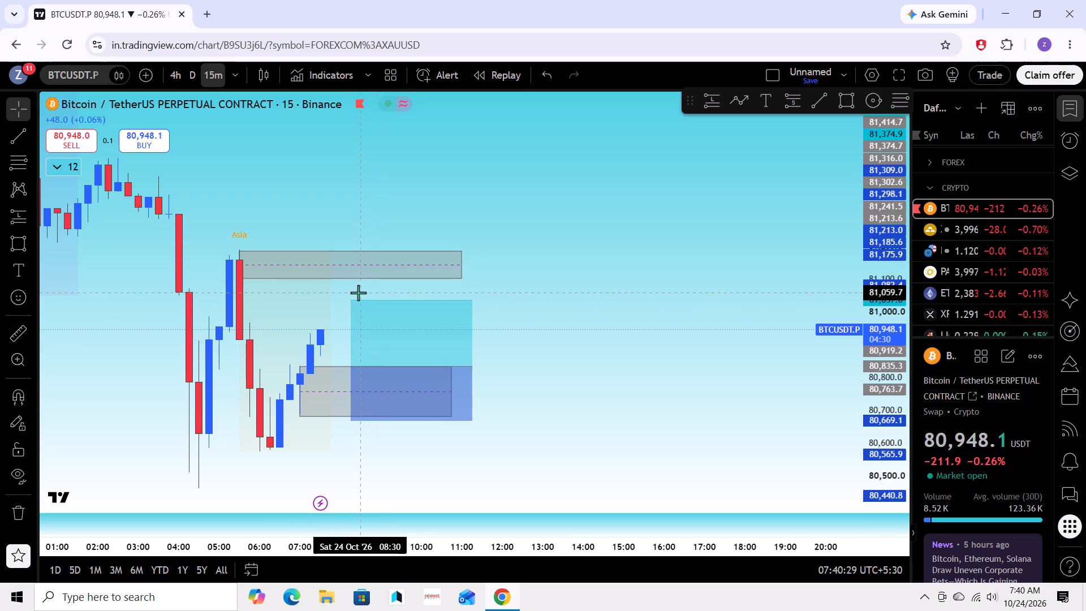
drag(351, 298, 383, 278)
click(579, 344)
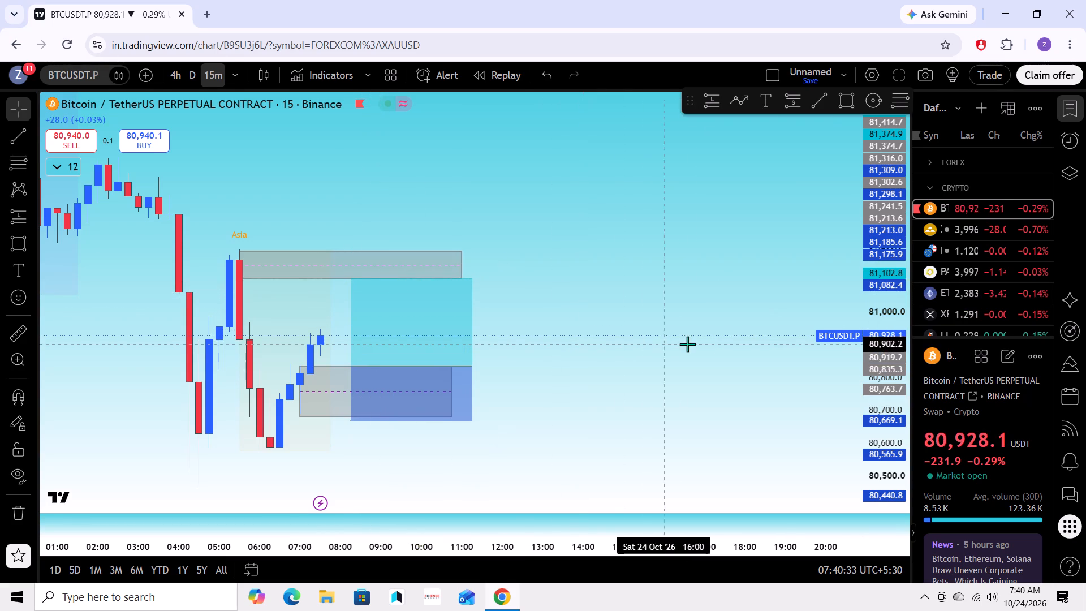
Lower the long position's entry to about 80,792 and shift its start back to the latest 15-minute candles.
scroll(886, 357, up, 4)
scroll(843, 382, up, 2)
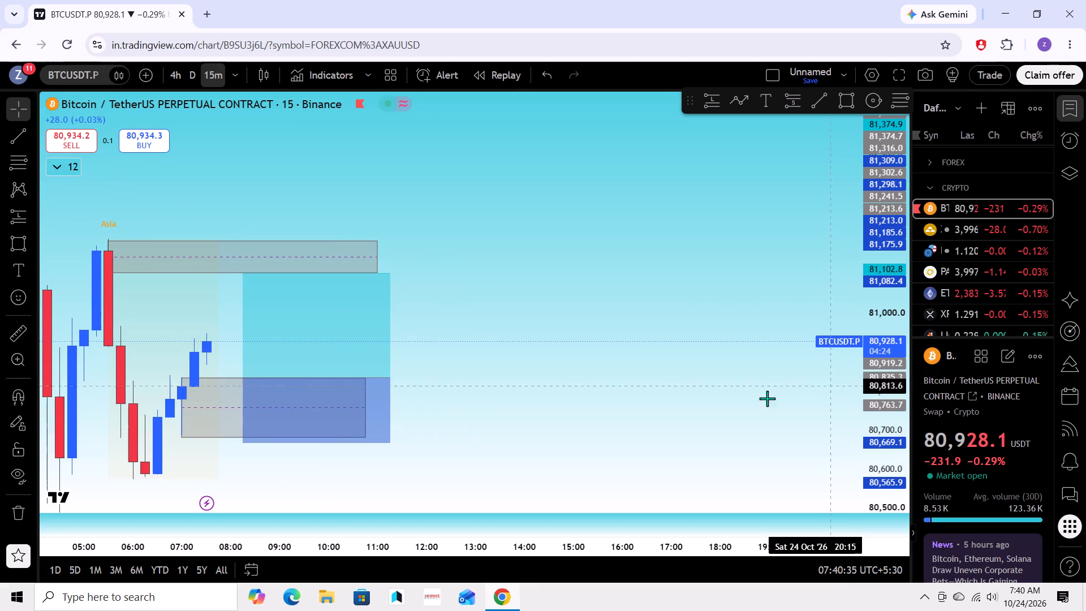
drag(723, 403, 774, 346)
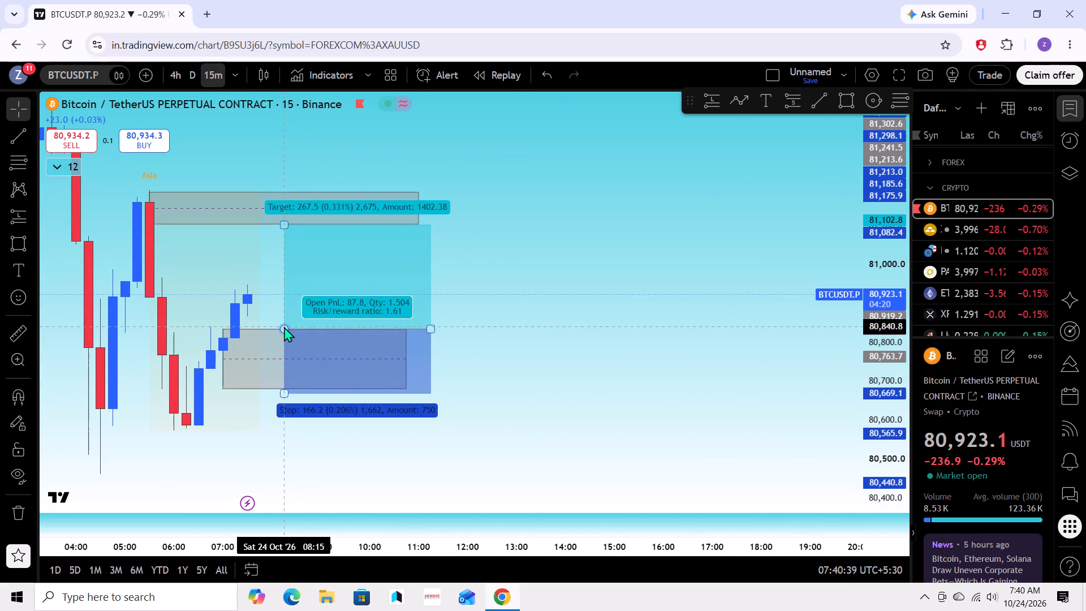
drag(284, 326, 262, 346)
click(558, 362)
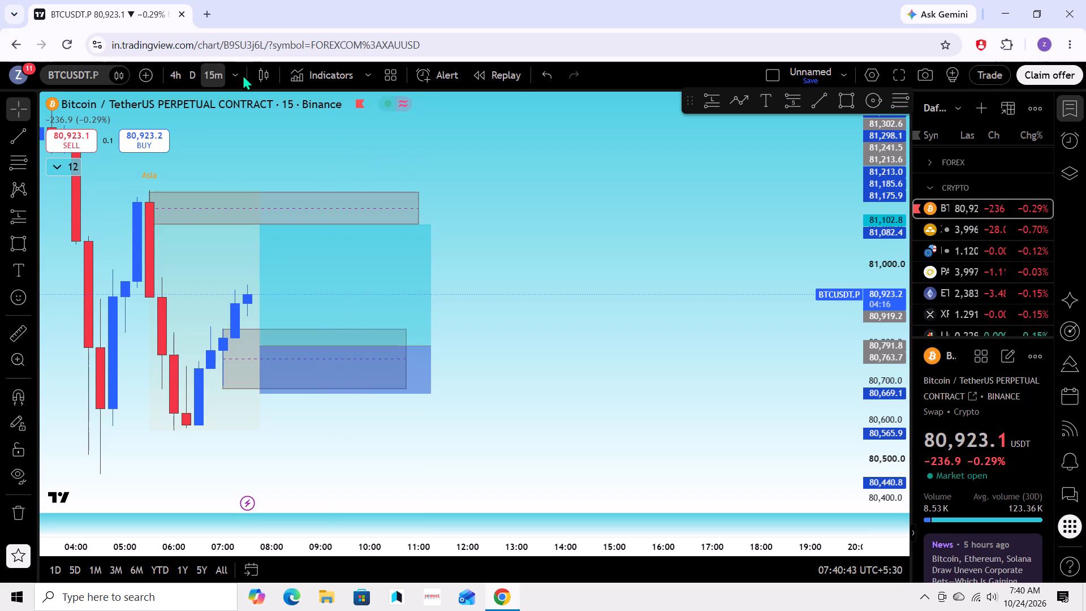
Change BTCUSDT.P to the 5-minute timeframe.
click(242, 75)
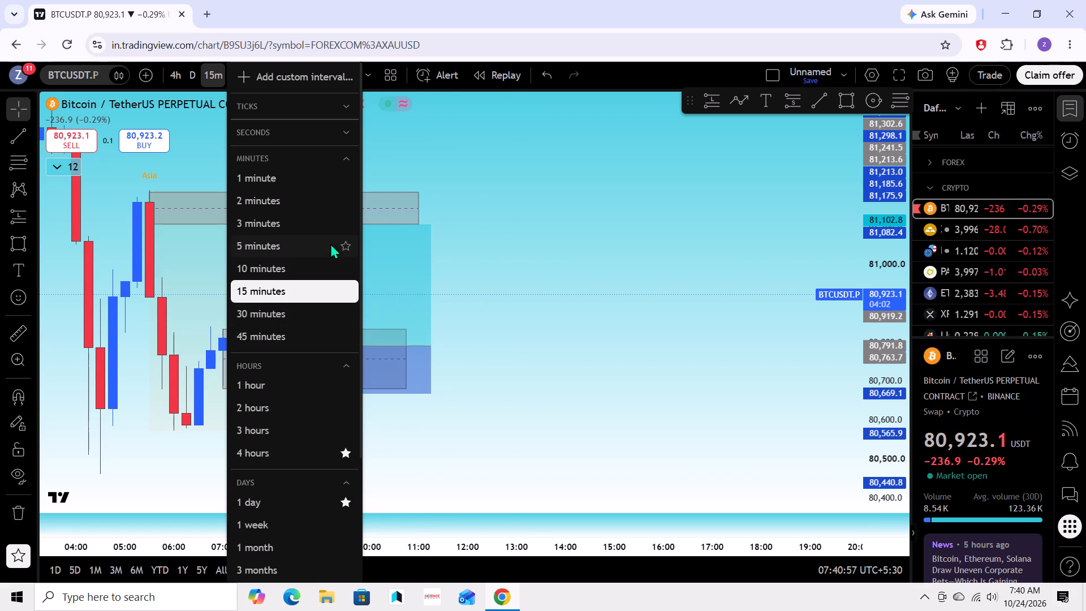
click(321, 231)
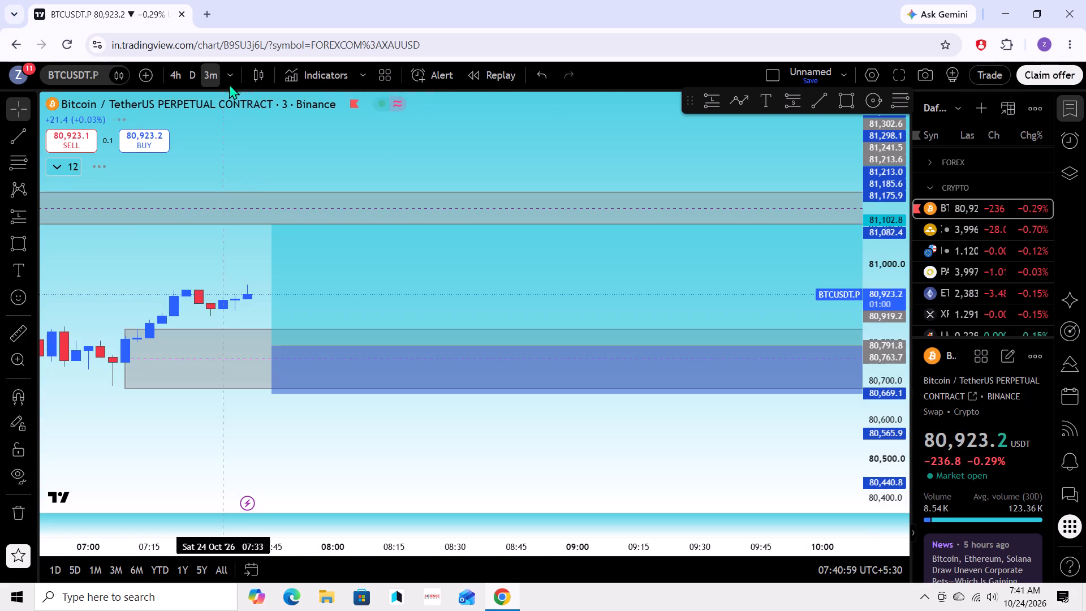
click(240, 62)
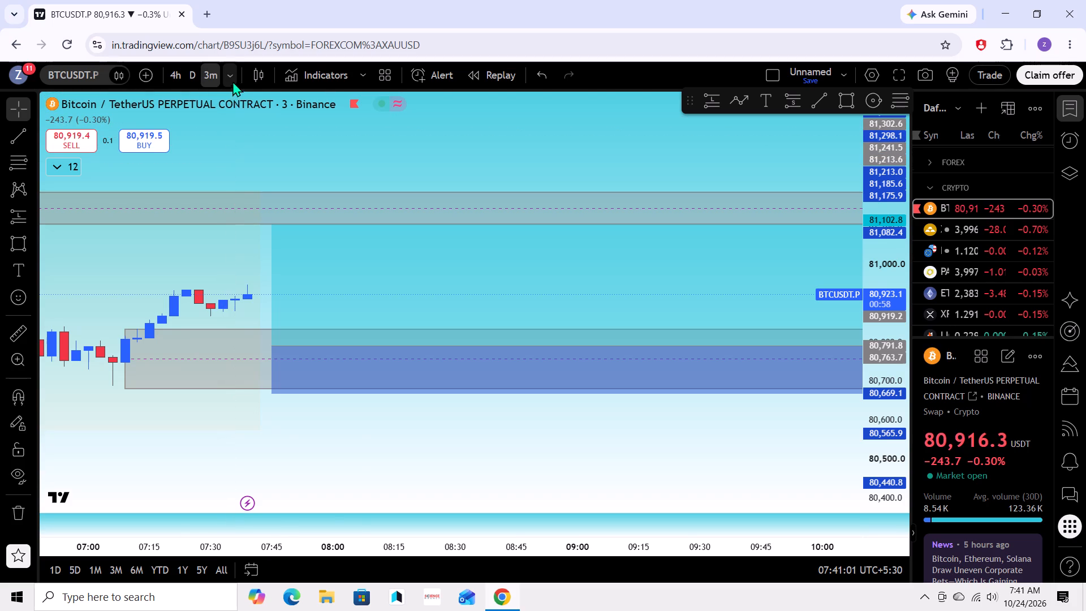
click(232, 73)
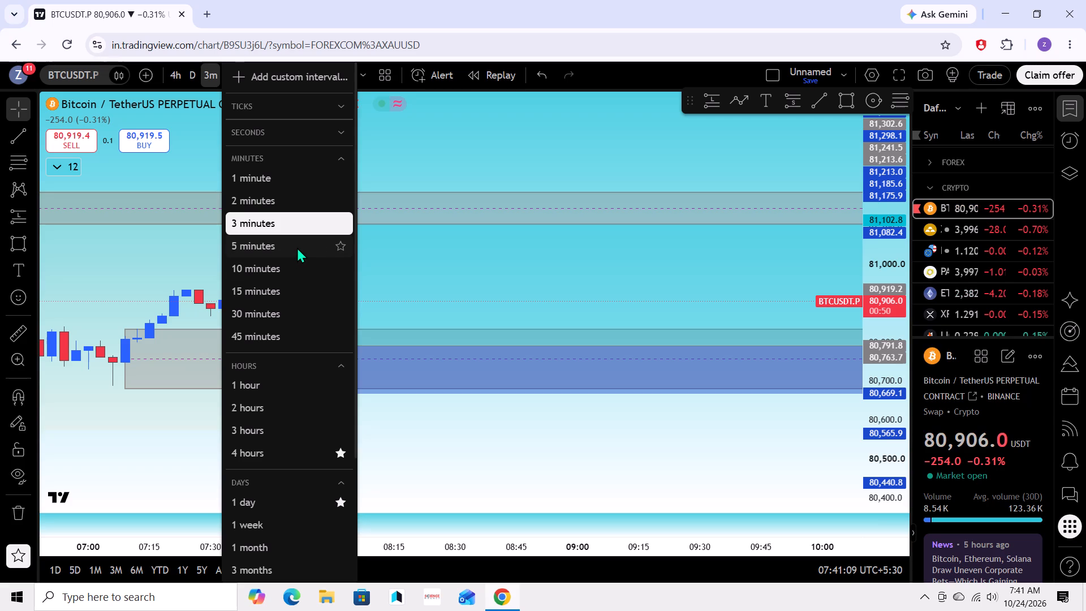
click(294, 243)
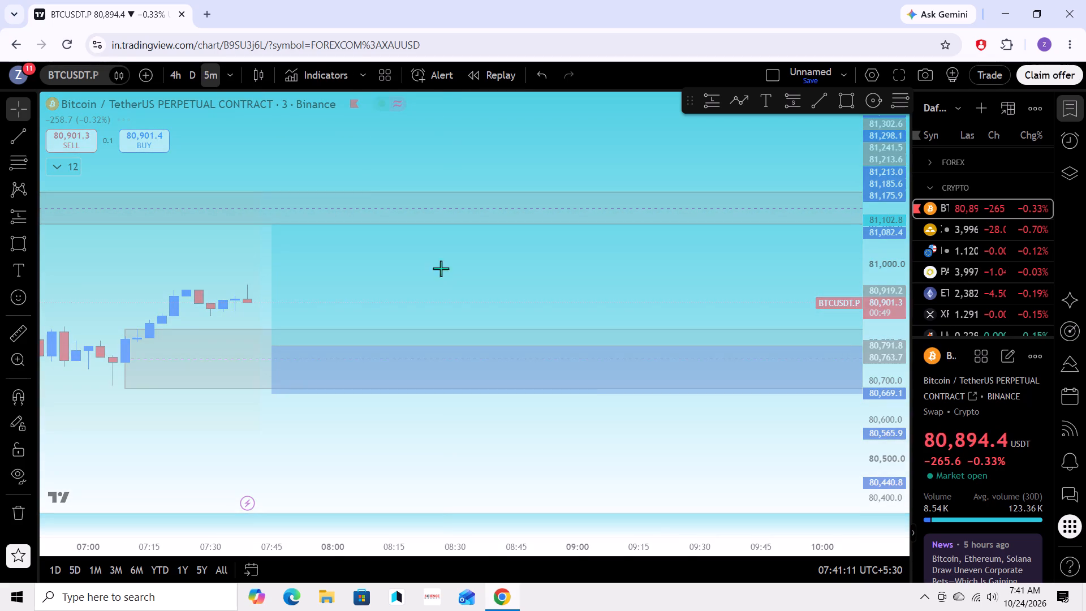
Lower the top edge of the lower grey zone to about 80,789 and start the zone slightly earlier.
scroll(441, 268, down, 1)
scroll(604, 424, down, 8)
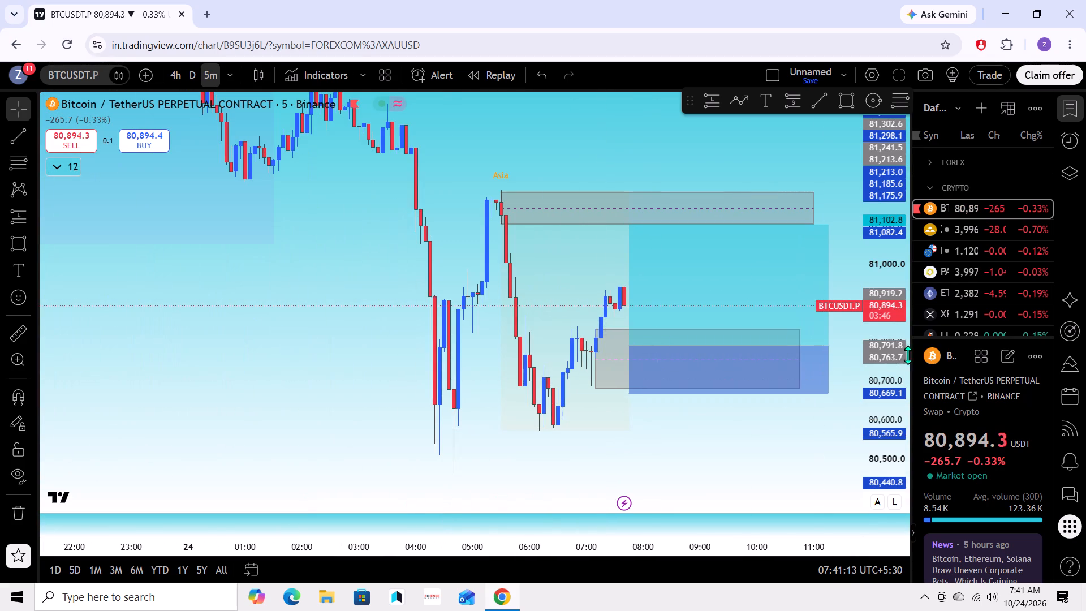
scroll(881, 357, up, 11)
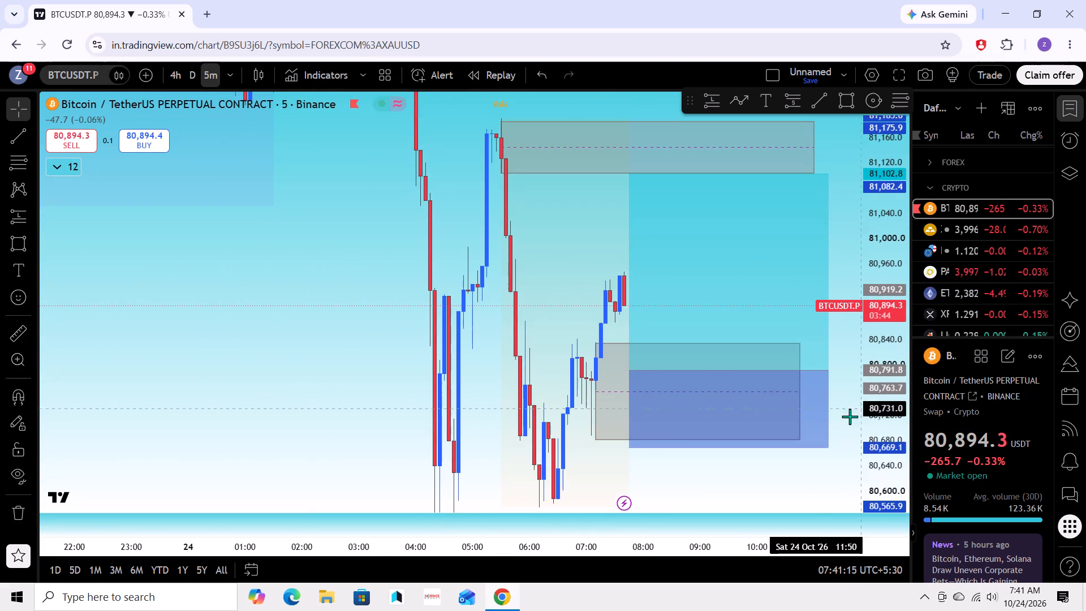
drag(766, 467, 773, 430)
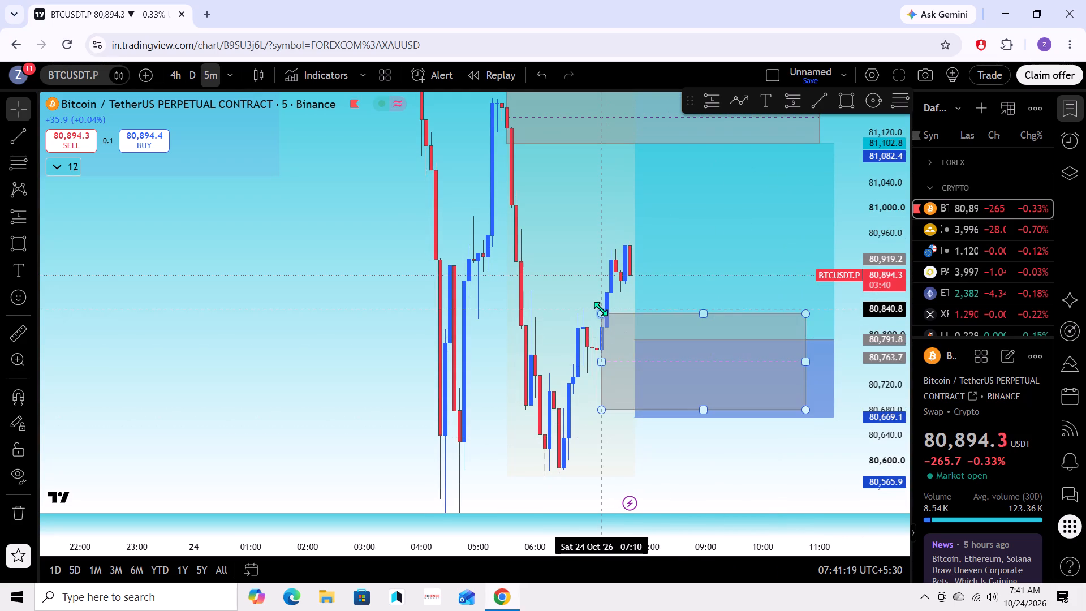
drag(601, 315, 538, 393)
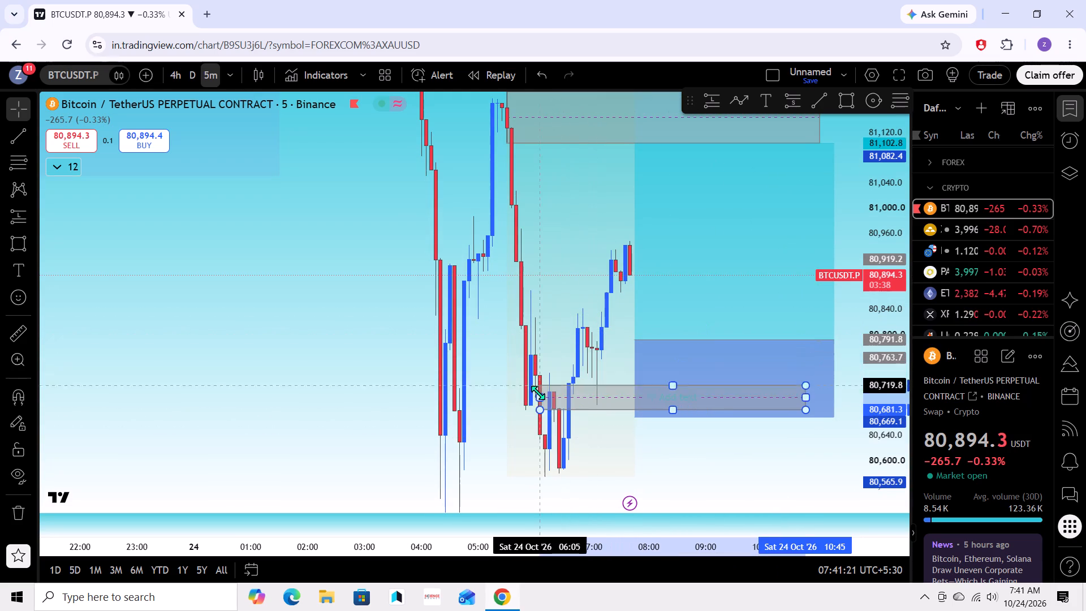
drag(538, 393, 594, 341)
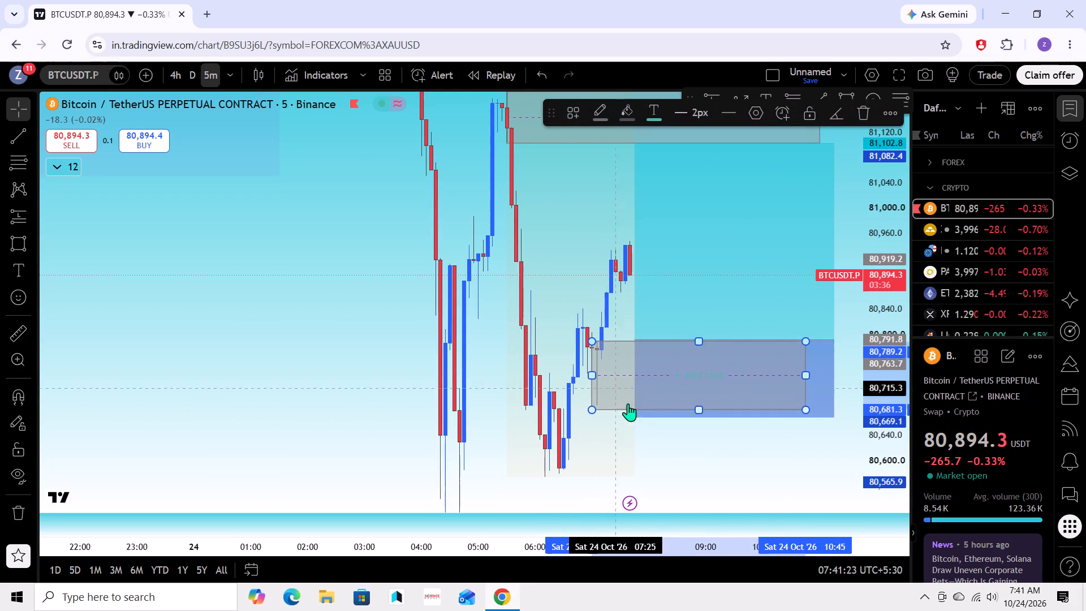
click(635, 414)
drag(643, 420, 629, 429)
drag(652, 440, 629, 445)
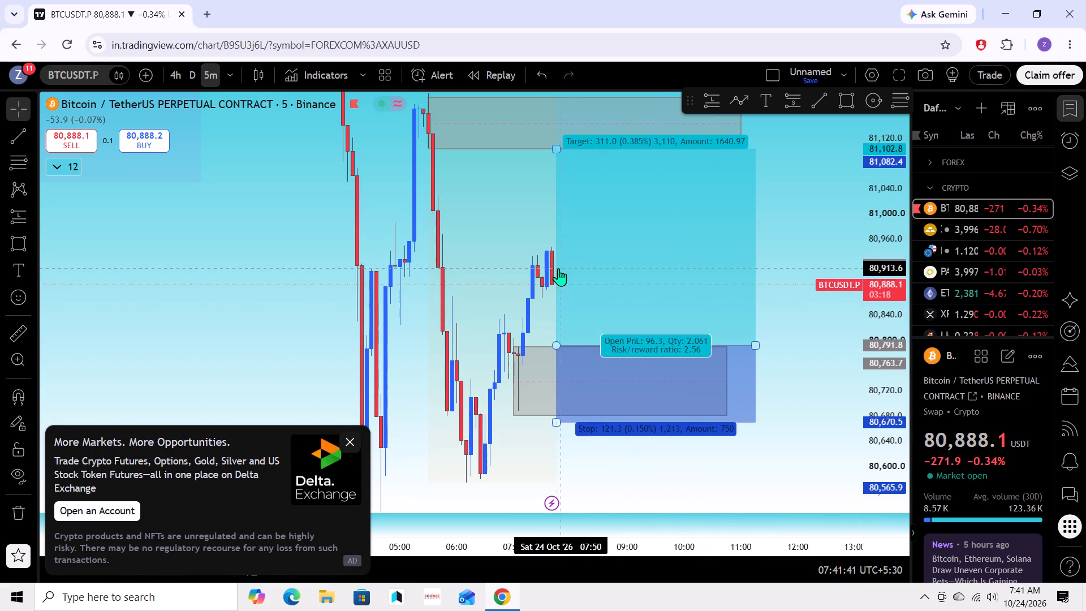
Hide the ICT Sessions & Killzones indicator and show the Auto Range Detector indicator on the chart.
click(54, 155)
click(53, 163)
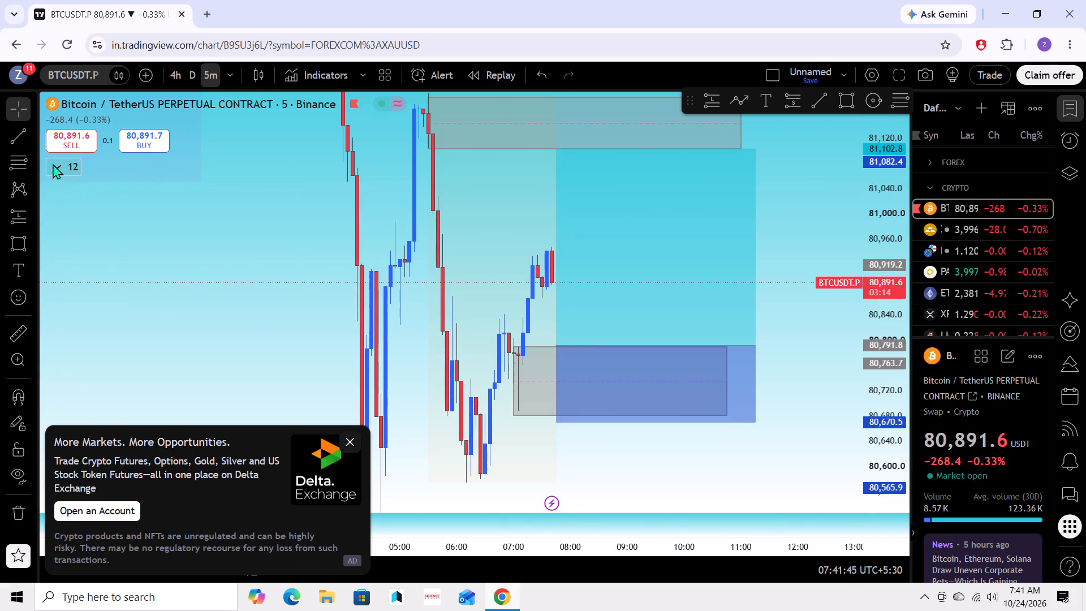
click(800, 277)
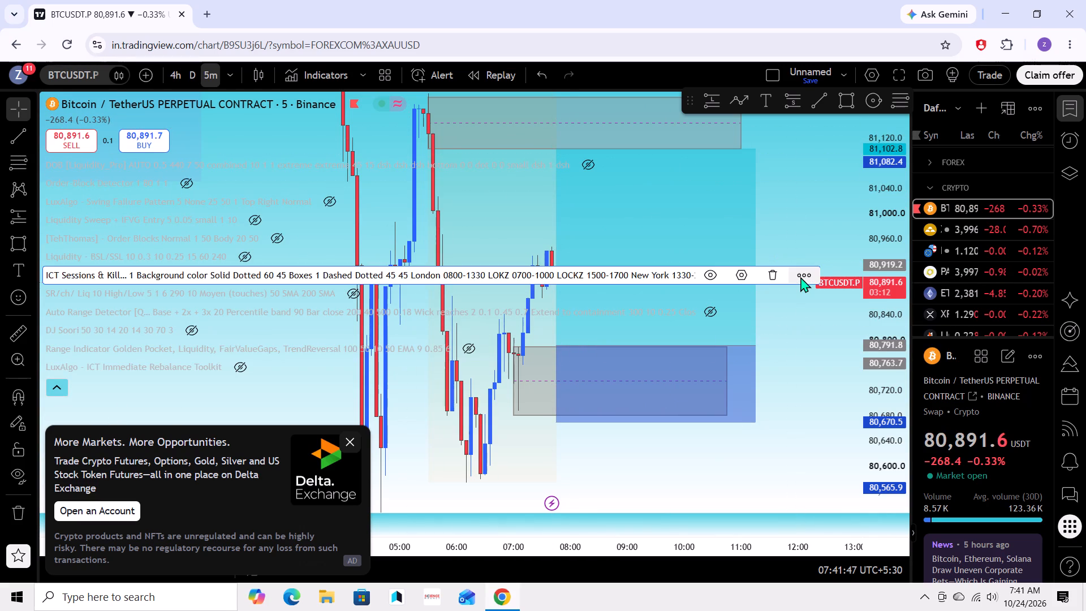
click(708, 278)
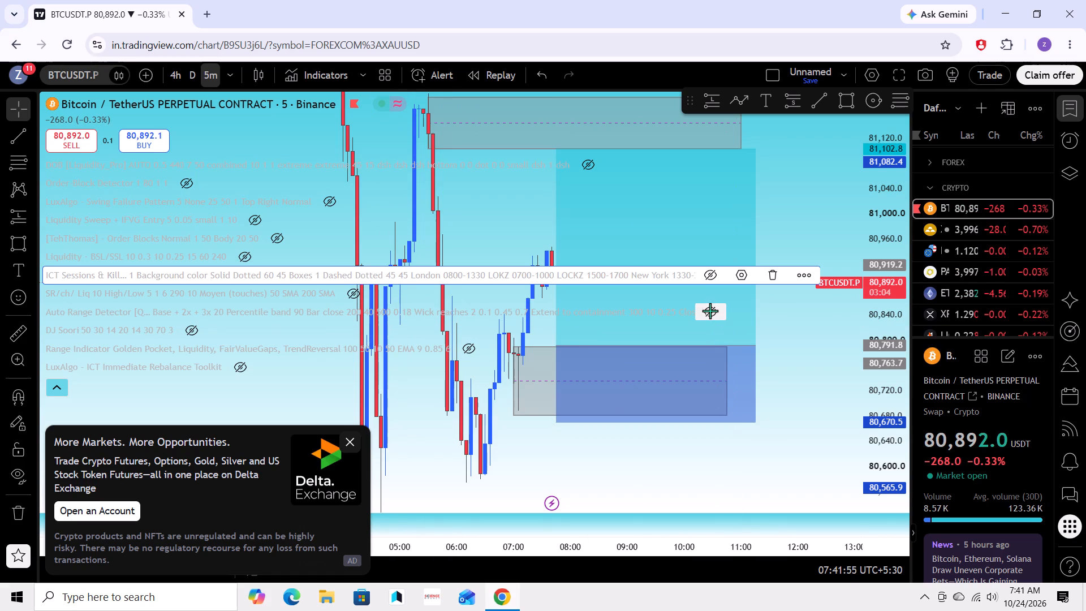
click(704, 325)
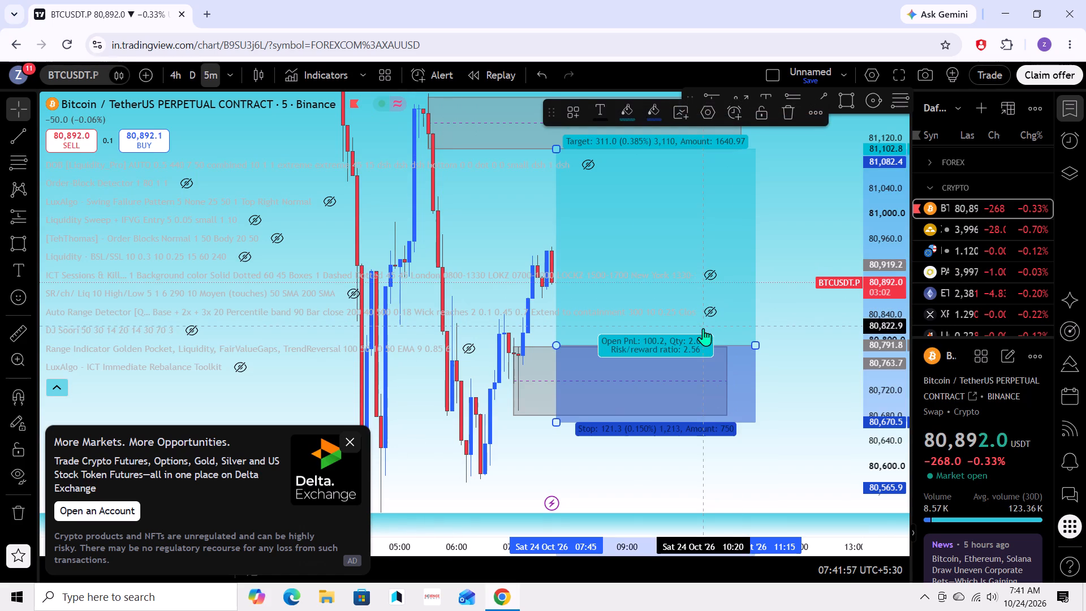
click(707, 315)
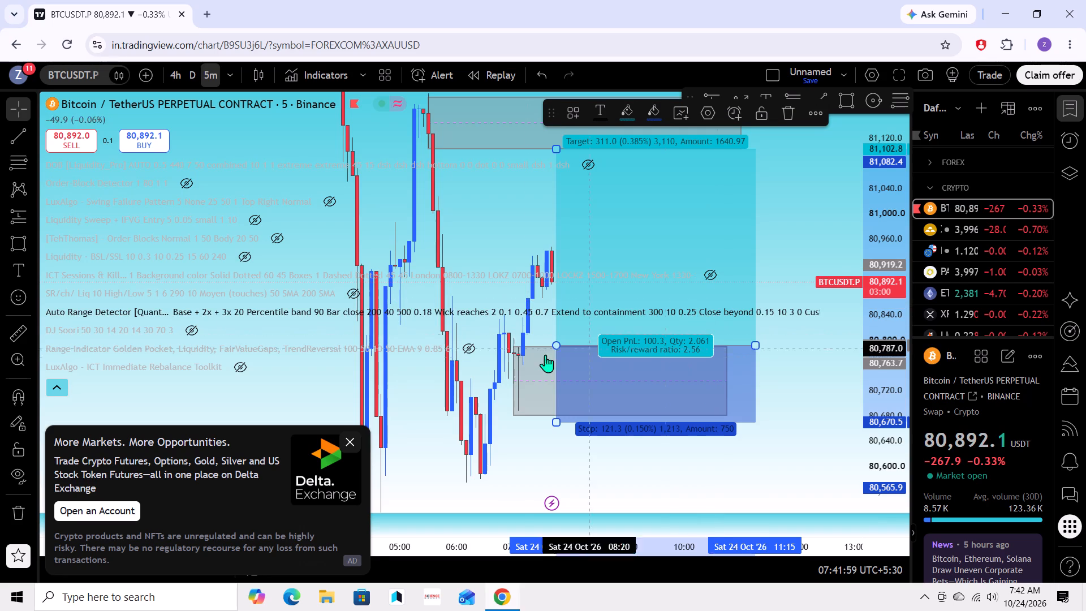
click(58, 391)
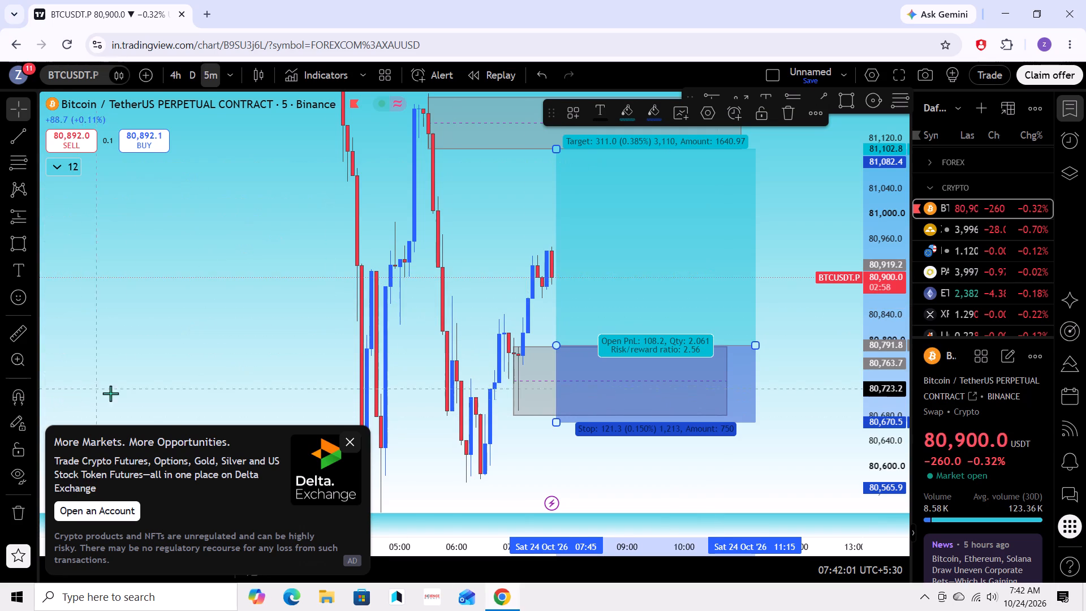
click(350, 435)
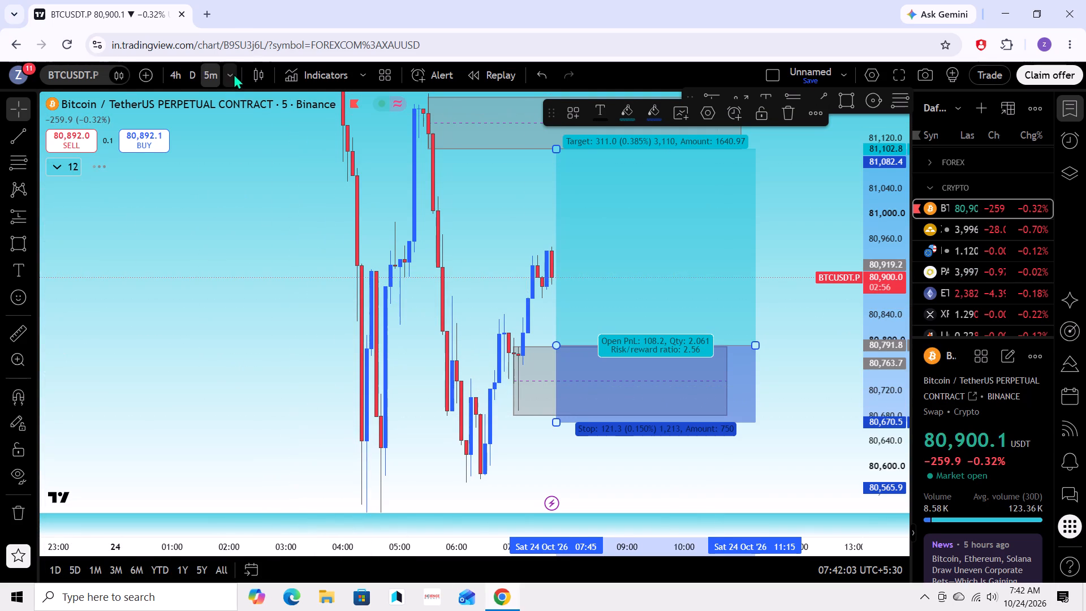
Change BTCUSDT.P to the 1-minute timeframe.
click(233, 74)
drag(314, 153, 314, 167)
click(316, 185)
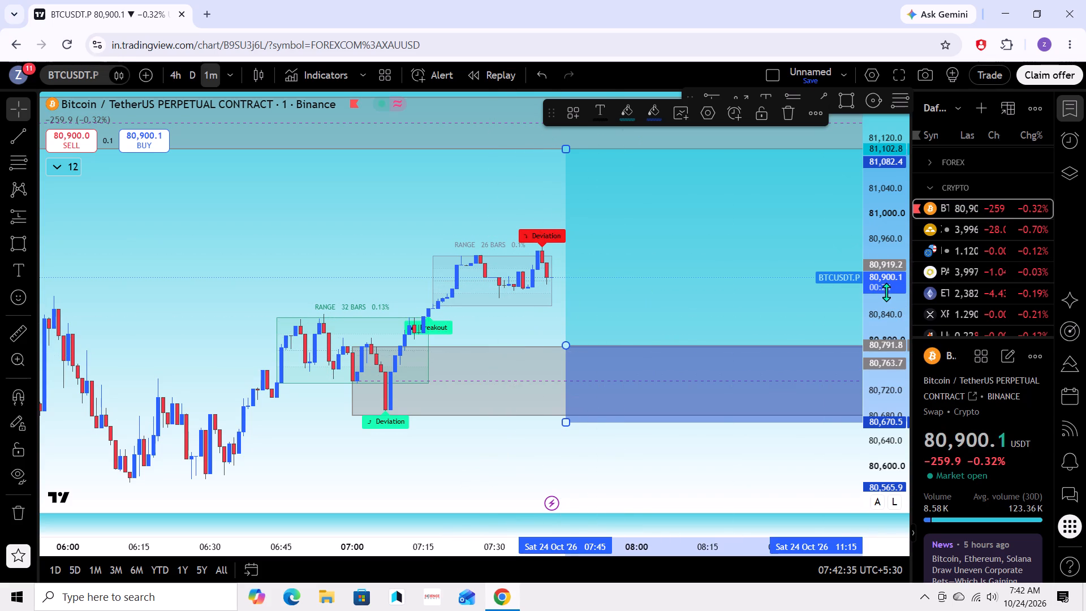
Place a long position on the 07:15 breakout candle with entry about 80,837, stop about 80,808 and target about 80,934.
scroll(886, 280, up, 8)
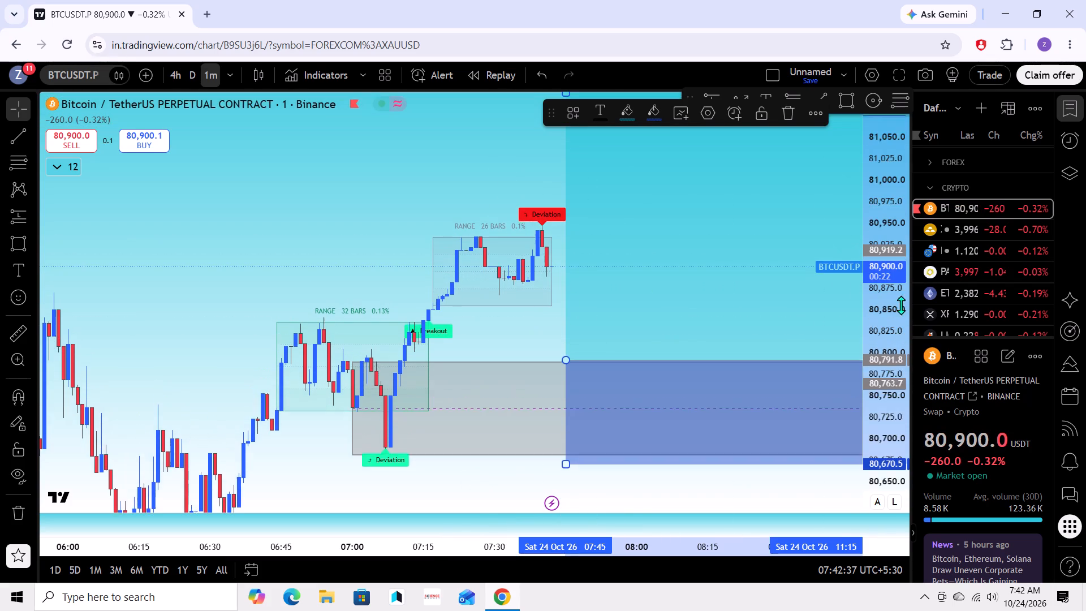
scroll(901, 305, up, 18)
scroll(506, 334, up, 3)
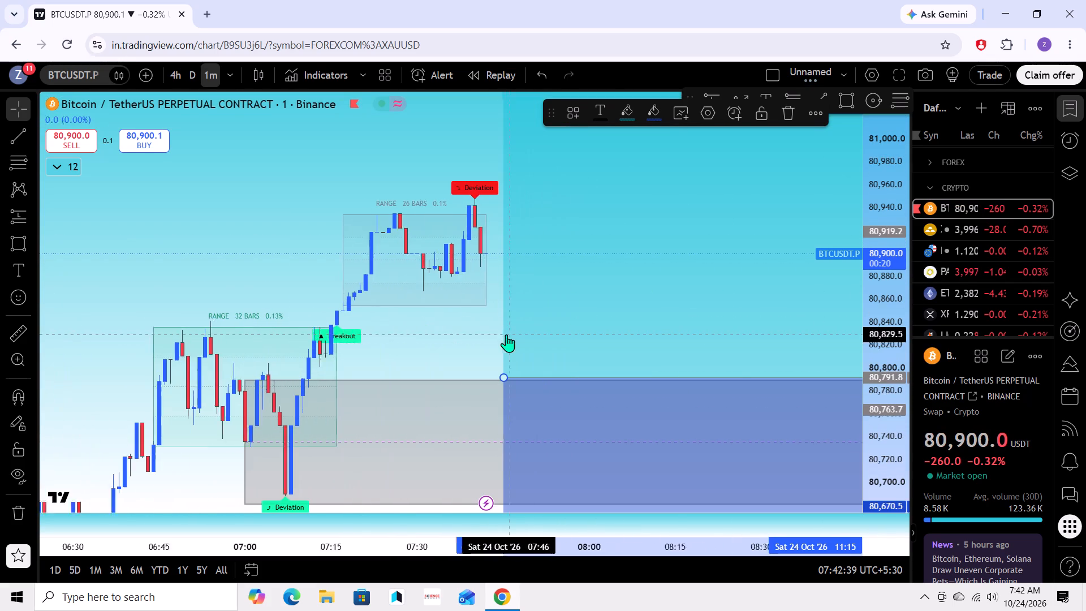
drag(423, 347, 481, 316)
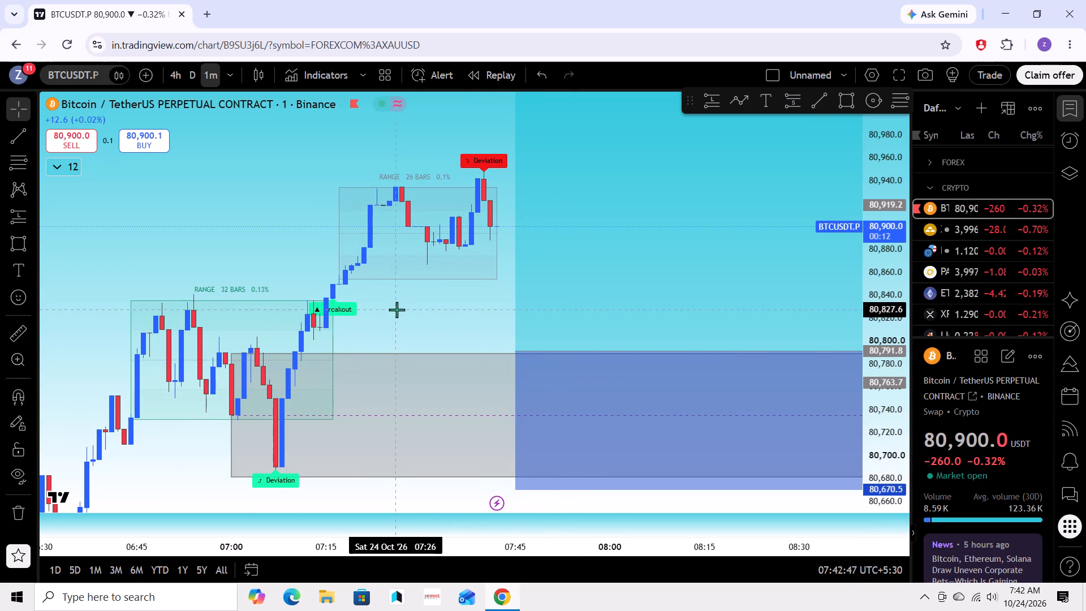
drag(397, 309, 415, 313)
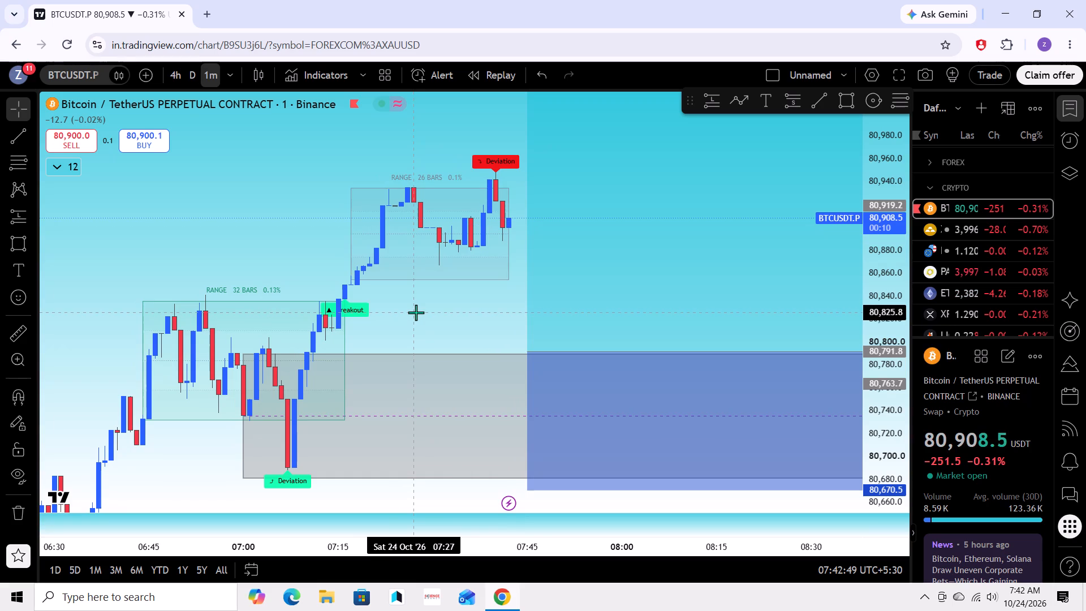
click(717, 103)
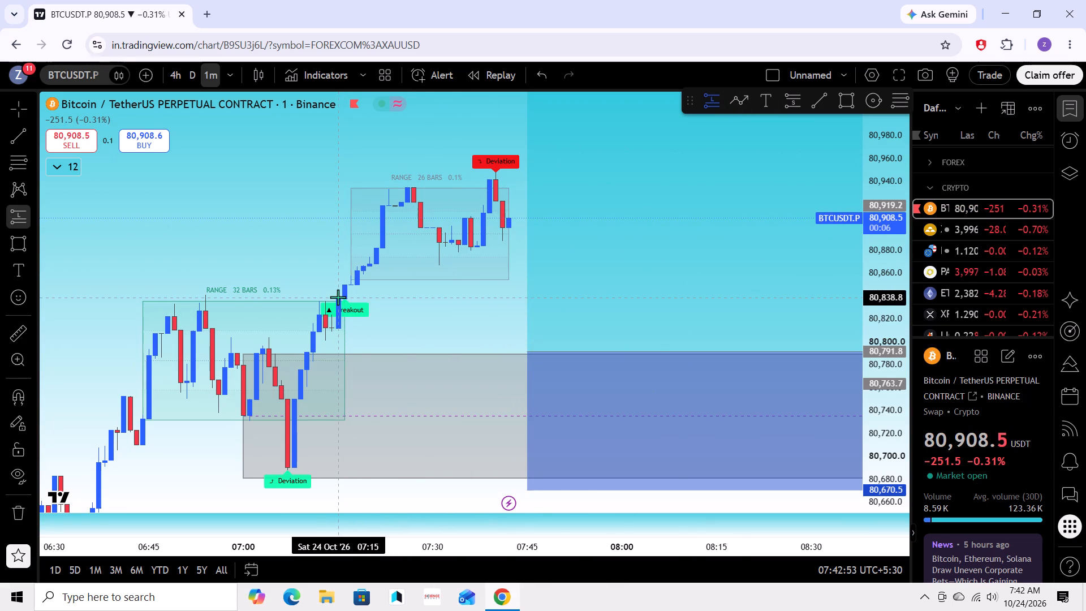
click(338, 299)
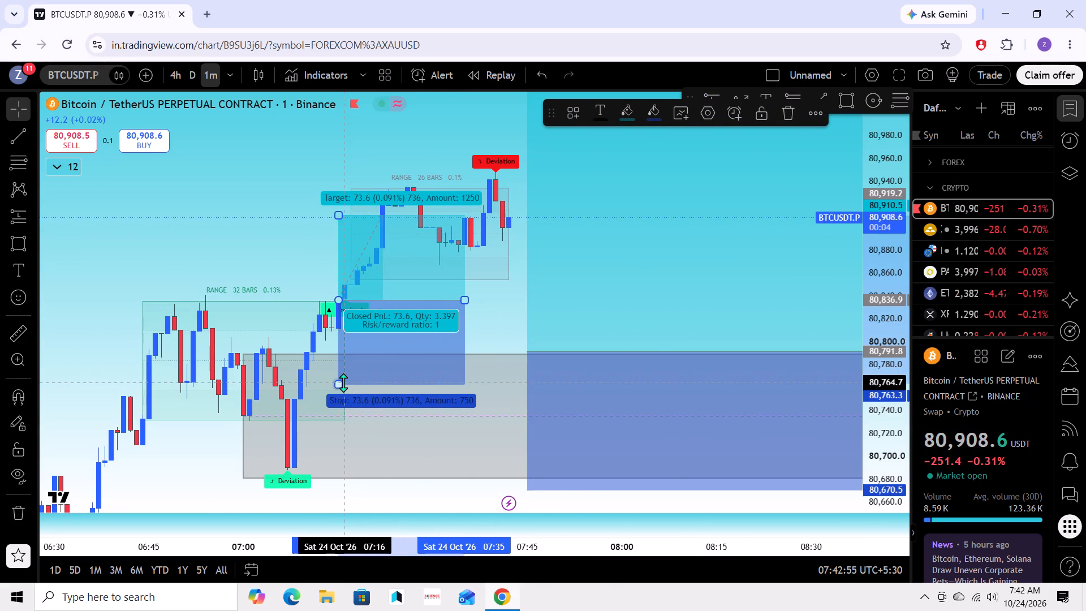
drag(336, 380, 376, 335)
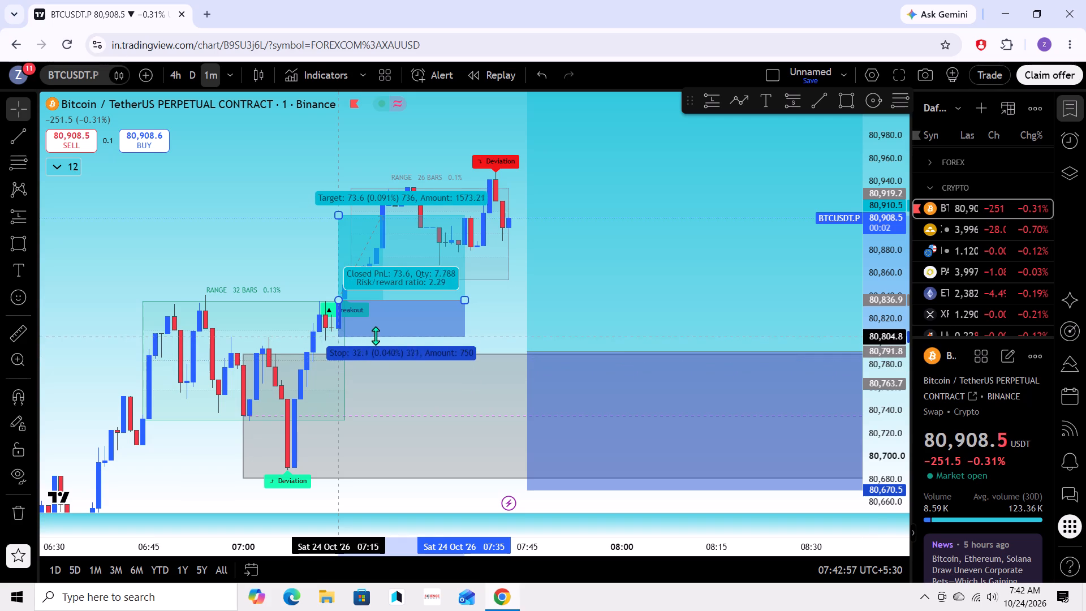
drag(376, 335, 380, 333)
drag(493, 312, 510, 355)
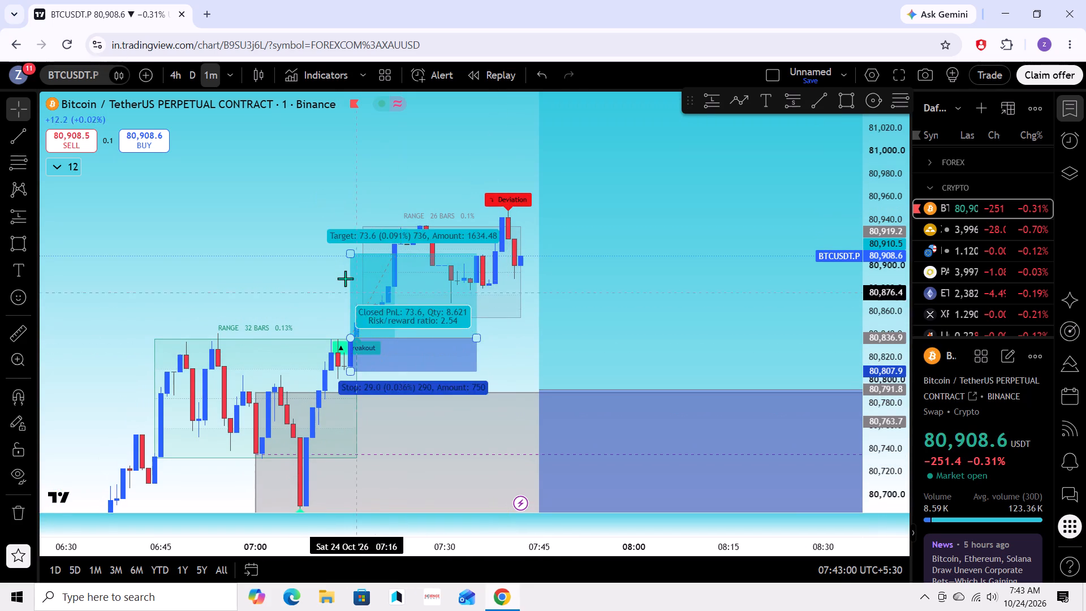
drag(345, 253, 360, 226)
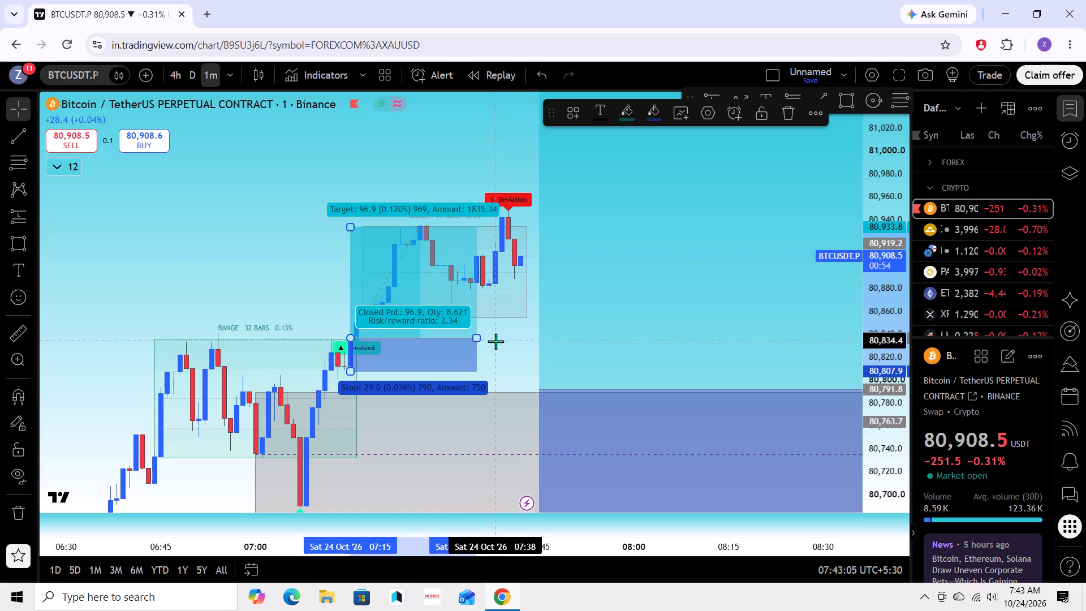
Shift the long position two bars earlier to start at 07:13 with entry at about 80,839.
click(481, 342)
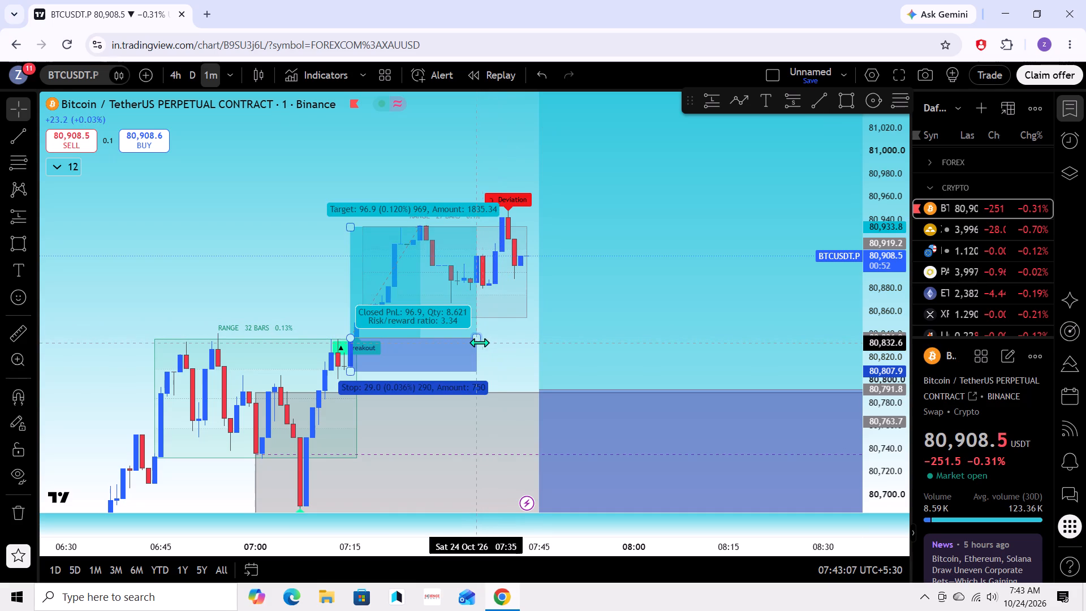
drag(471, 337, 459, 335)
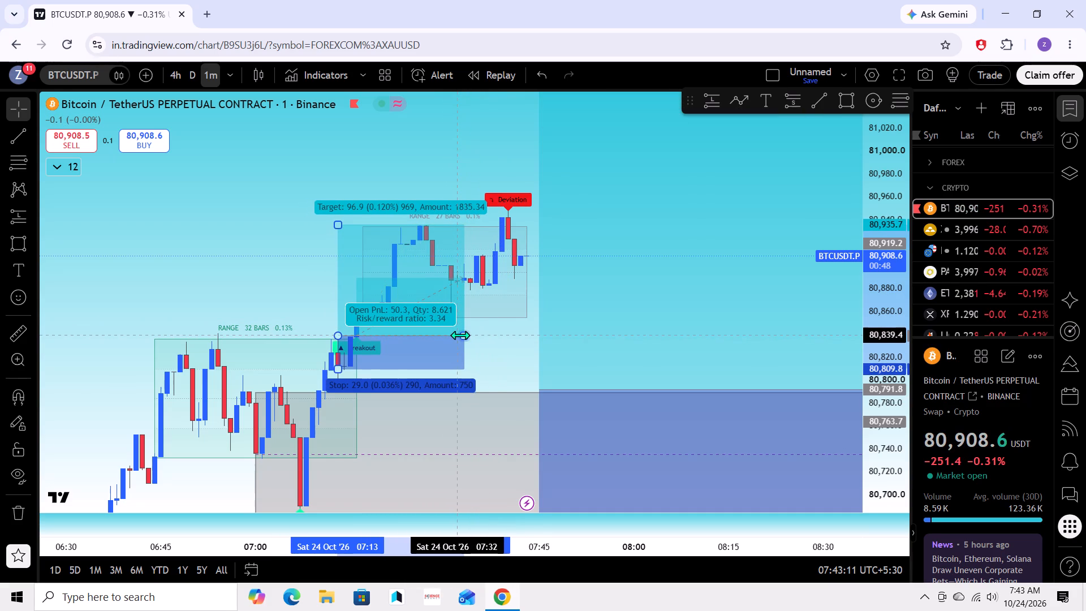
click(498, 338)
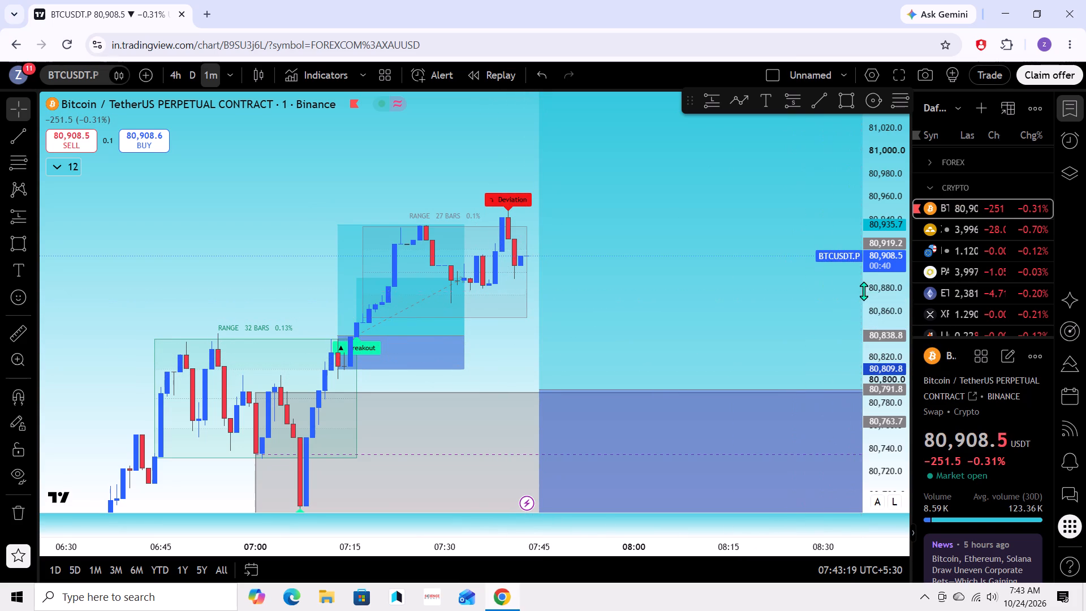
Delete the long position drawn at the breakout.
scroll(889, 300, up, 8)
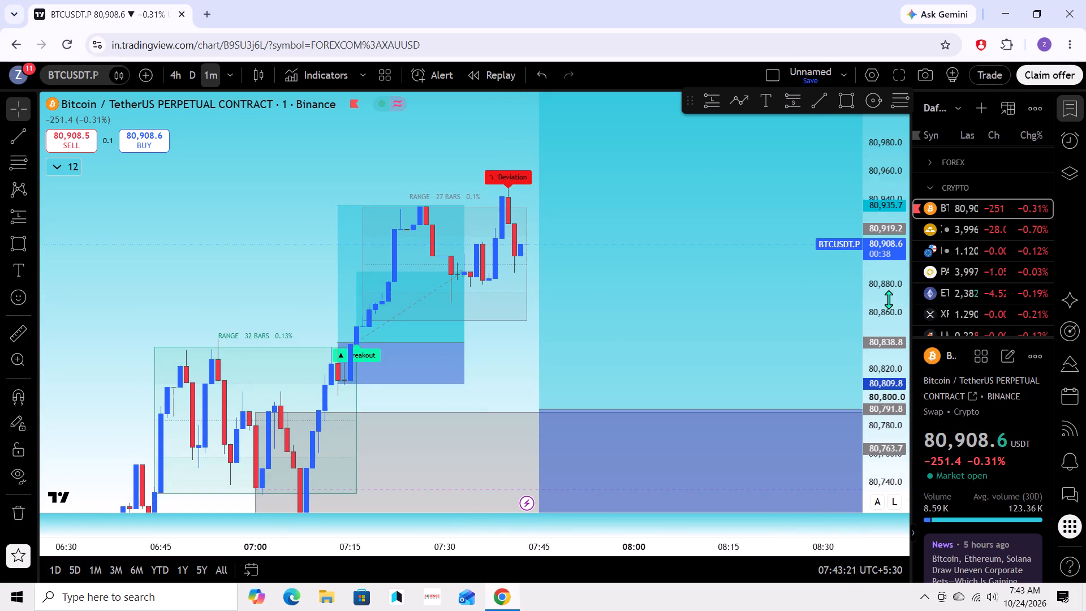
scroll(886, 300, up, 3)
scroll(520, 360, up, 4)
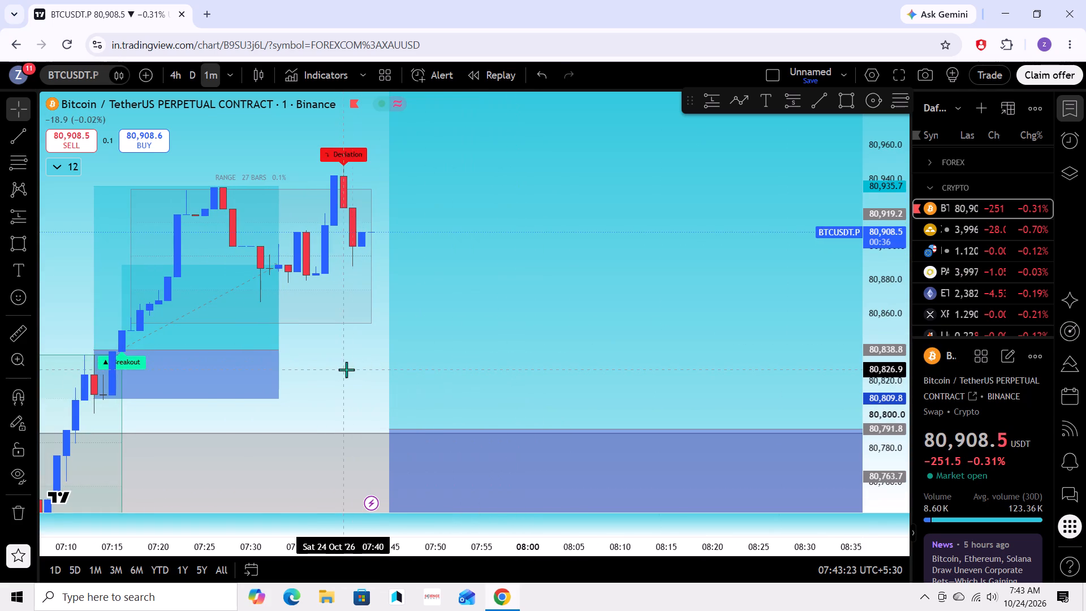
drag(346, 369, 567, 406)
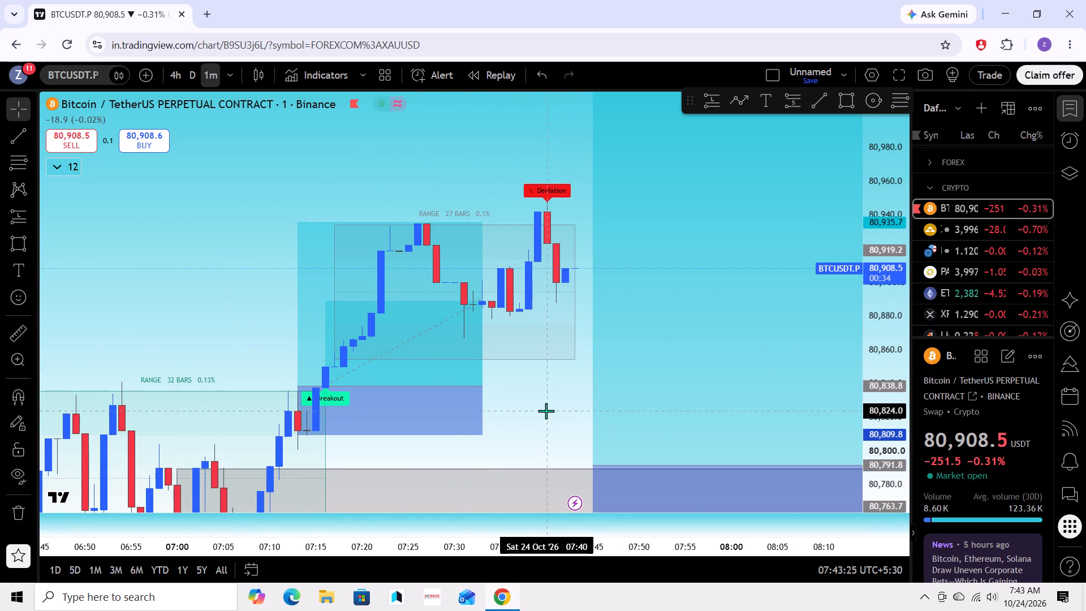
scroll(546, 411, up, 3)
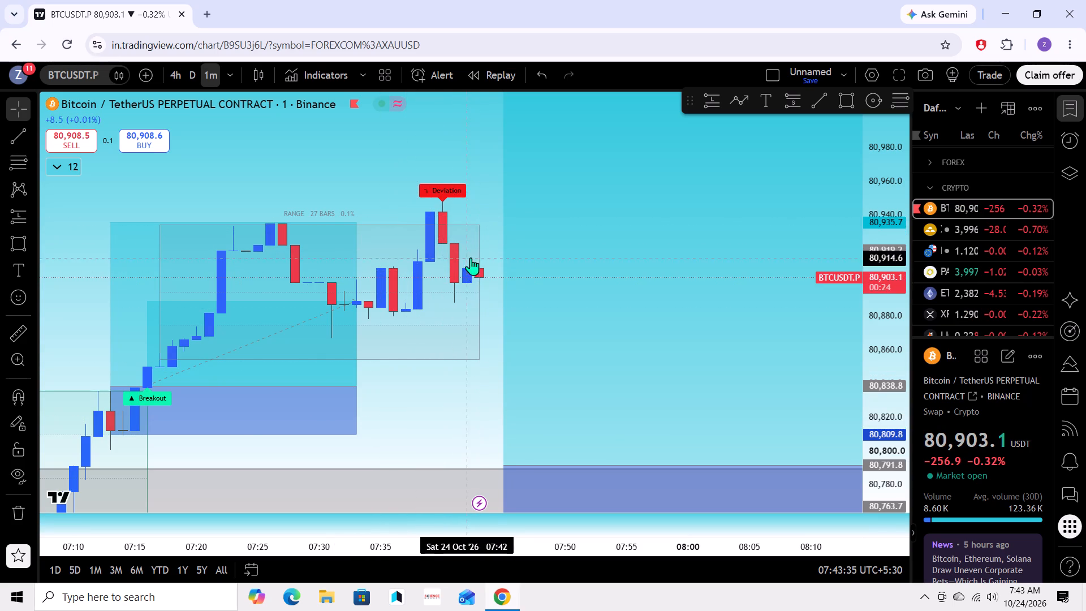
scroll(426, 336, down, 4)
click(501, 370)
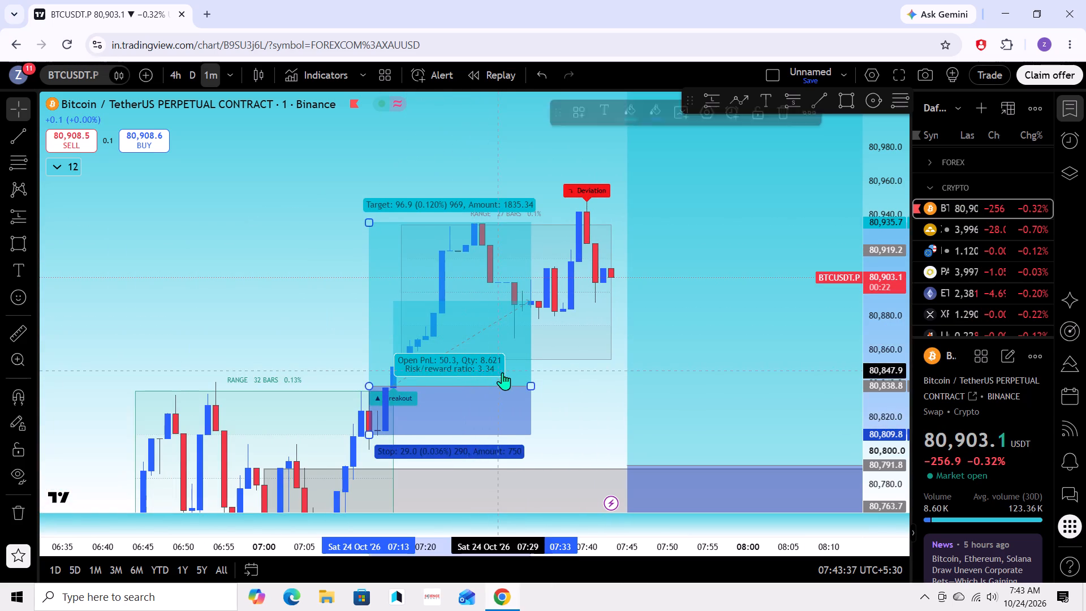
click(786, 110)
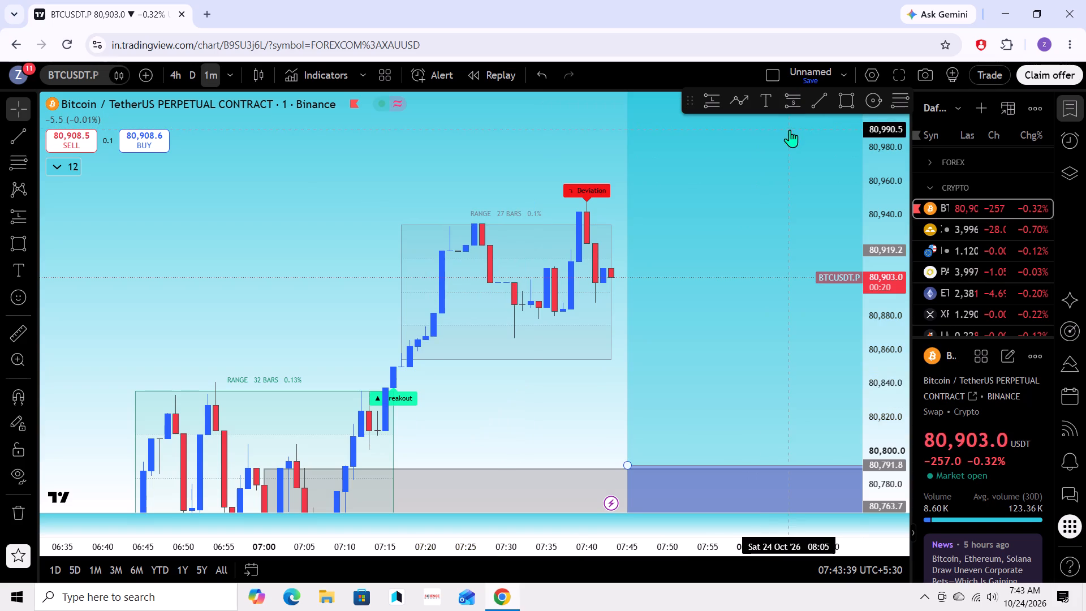
Examine the 1-minute price action around the two latest detected ranges and their breakout and deviation signals.
scroll(531, 355, down, 4)
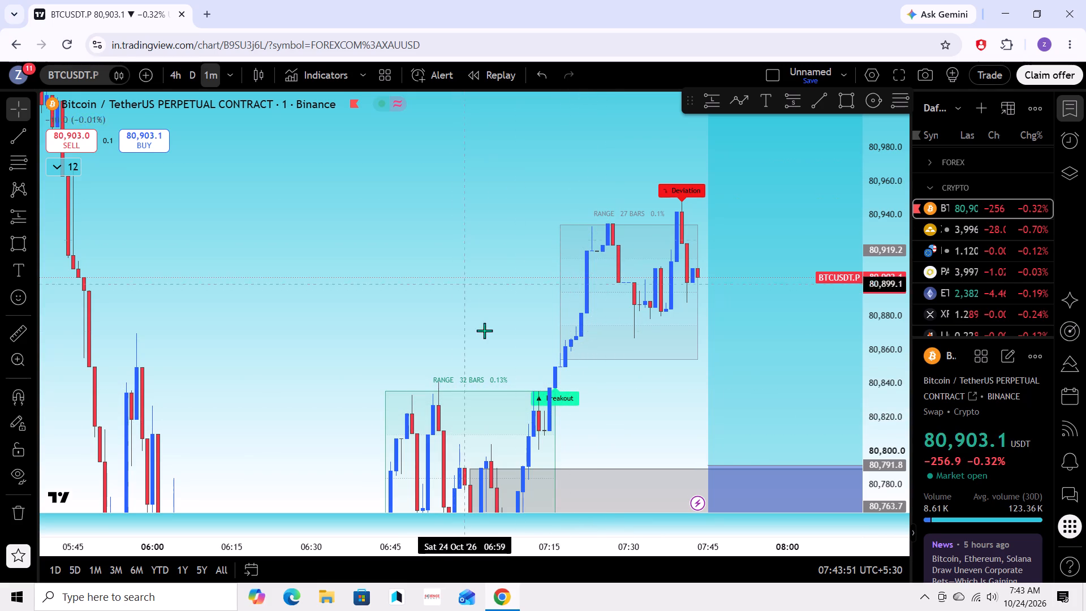
scroll(546, 362, down, 4)
drag(566, 363, 524, 270)
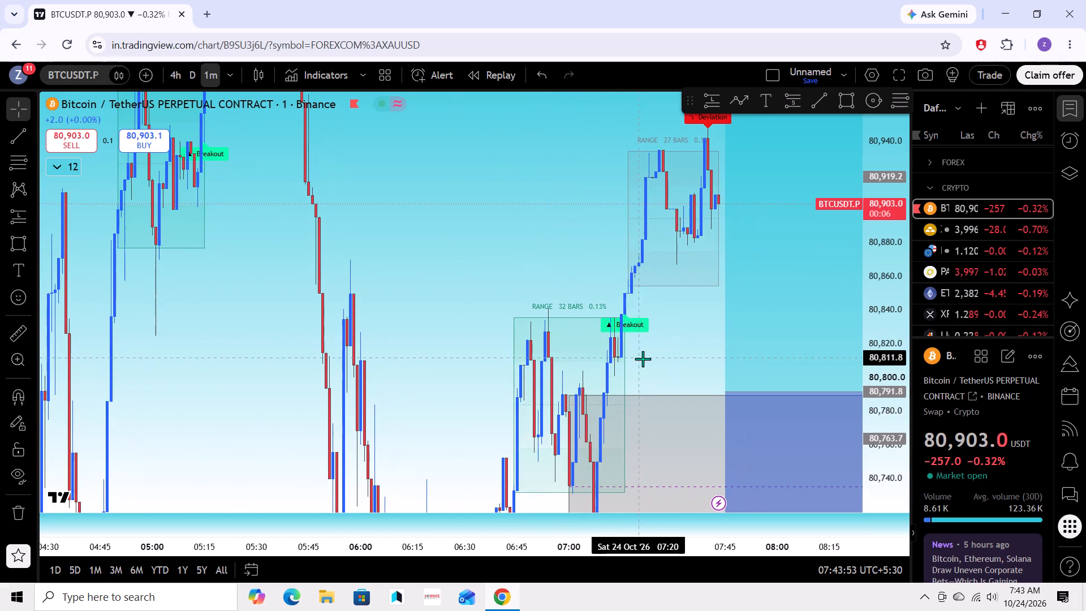
scroll(644, 359, up, 4)
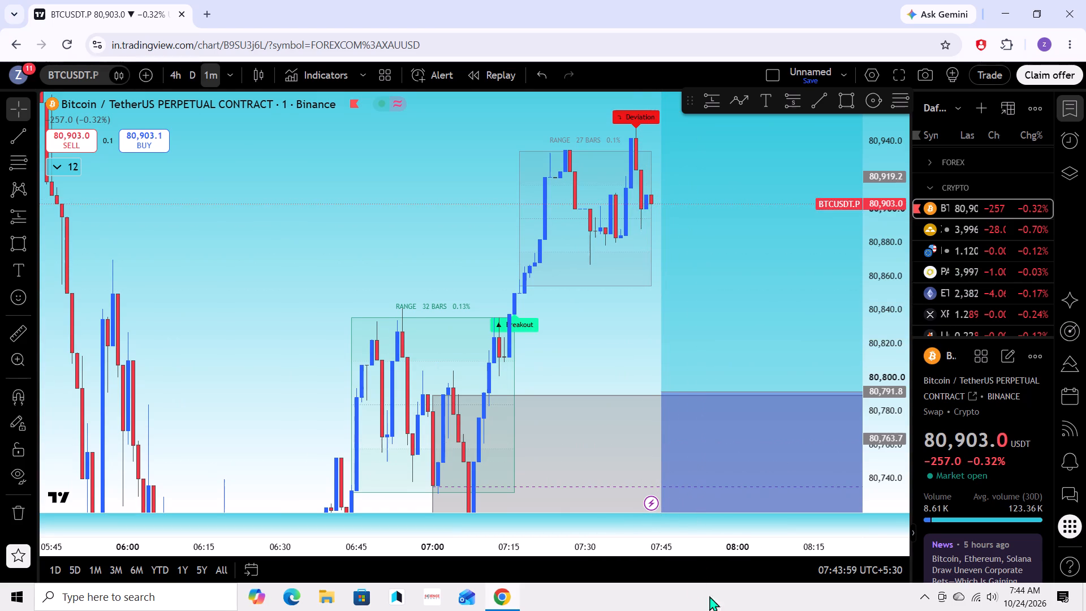
drag(601, 334, 531, 324)
scroll(550, 327, up, 1)
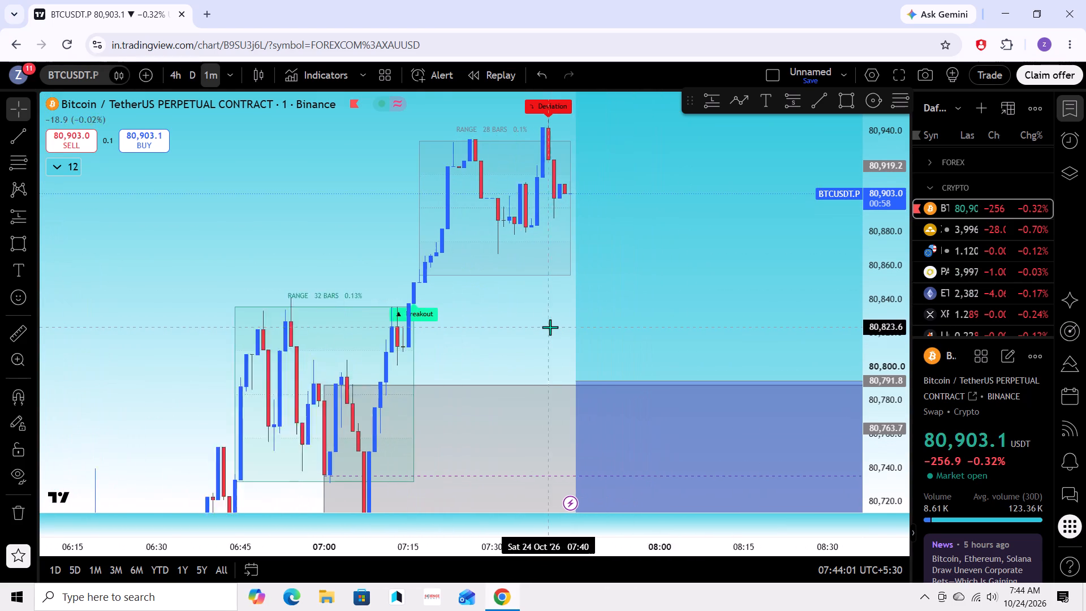
scroll(550, 327, up, 2)
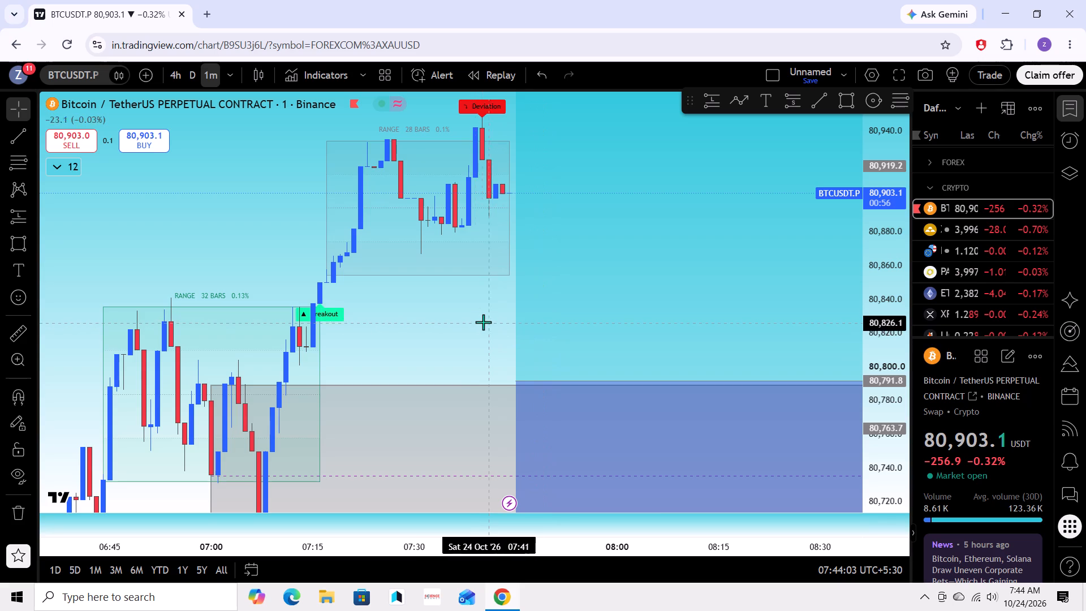
drag(473, 357, 478, 411)
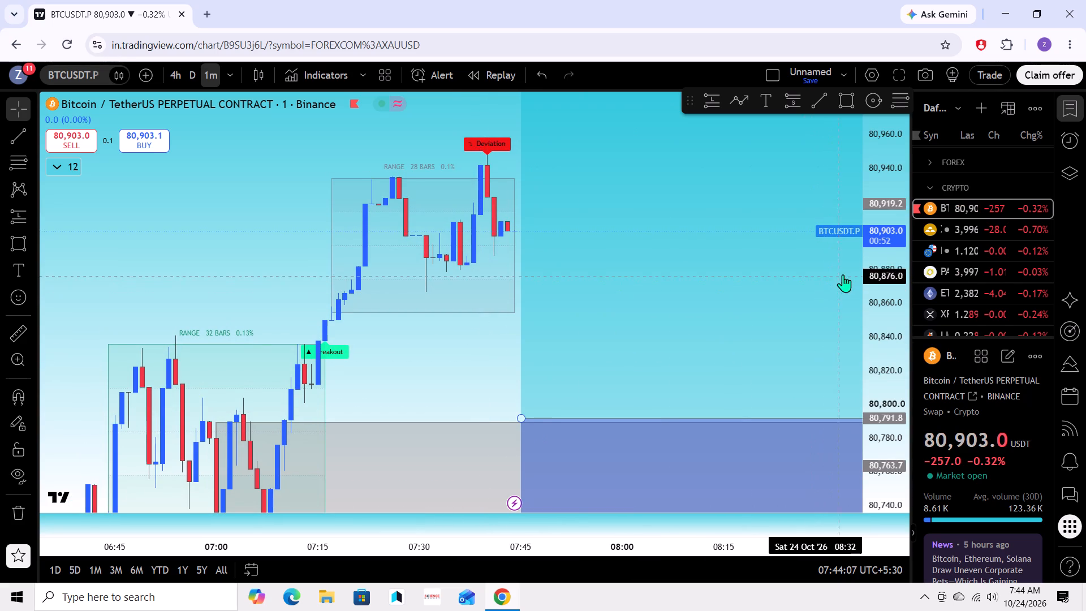
Draw a rectangle zone at the red deviation high from about 80,923 to 80,944, spanning 07:39 to 08:07.
scroll(856, 272, up, 3)
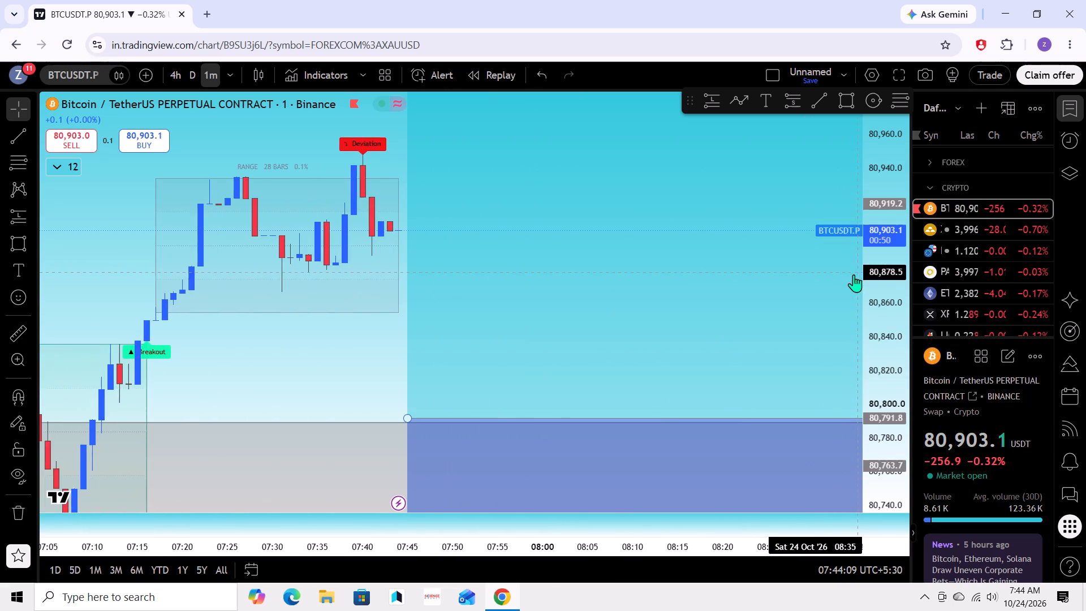
scroll(854, 274, up, 2)
drag(252, 294, 257, 300)
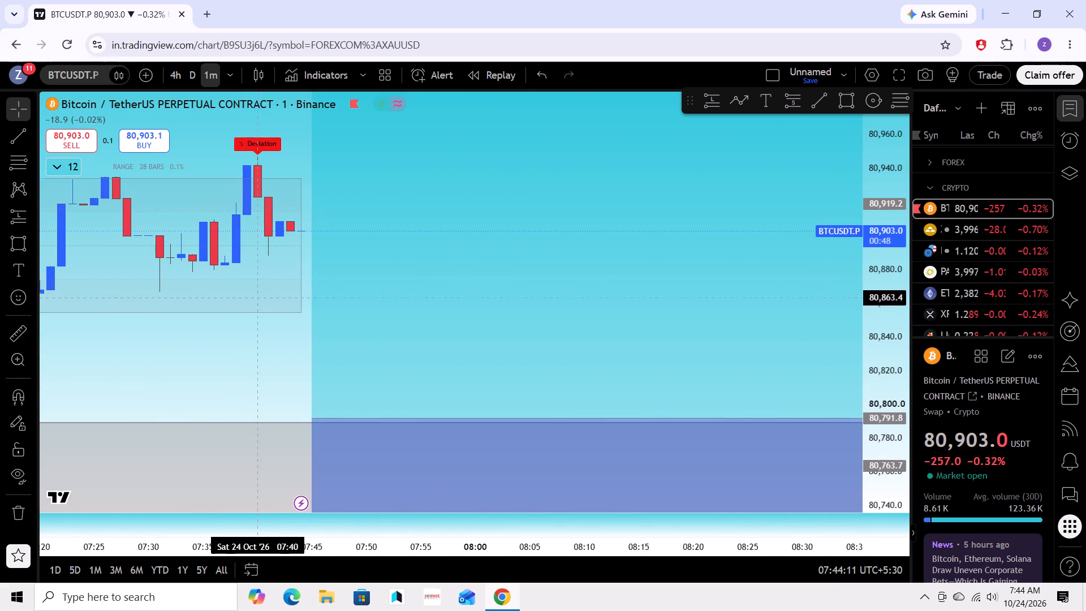
drag(257, 300, 258, 302)
click(848, 98)
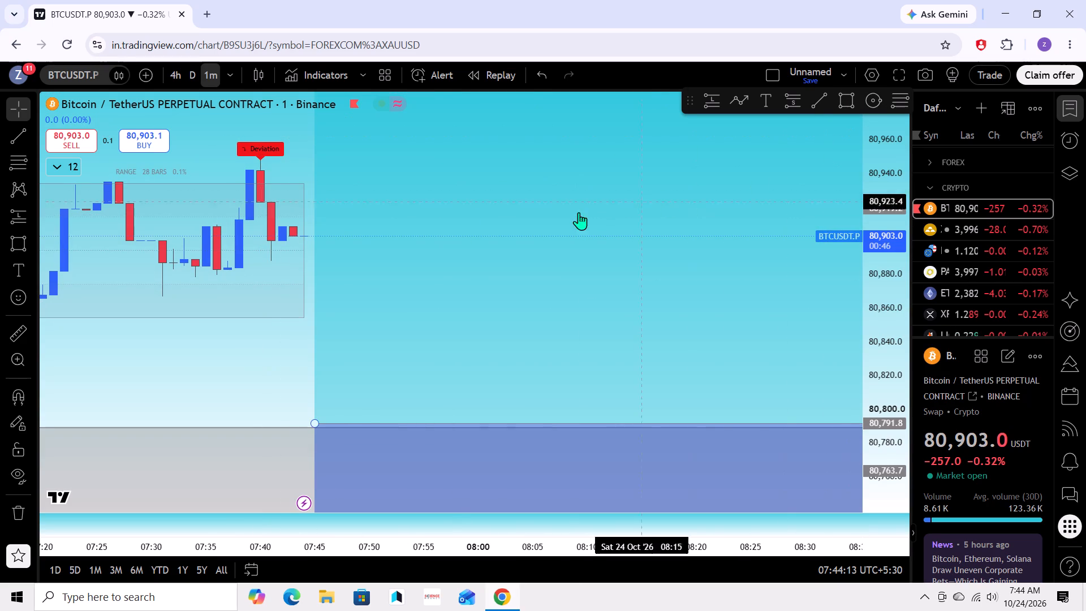
double_click(840, 99)
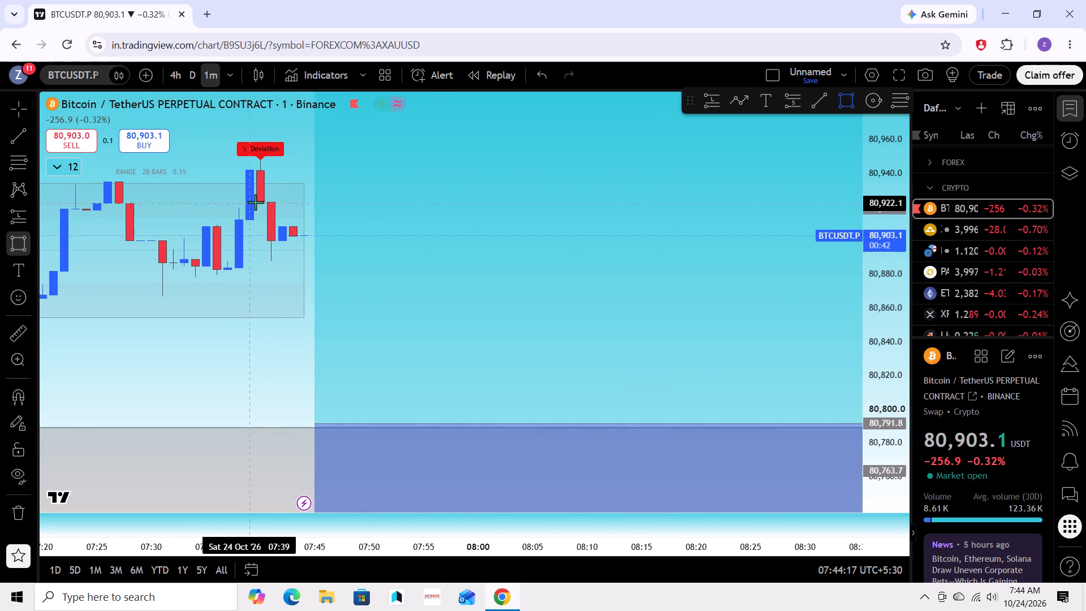
drag(255, 202, 554, 166)
click(557, 166)
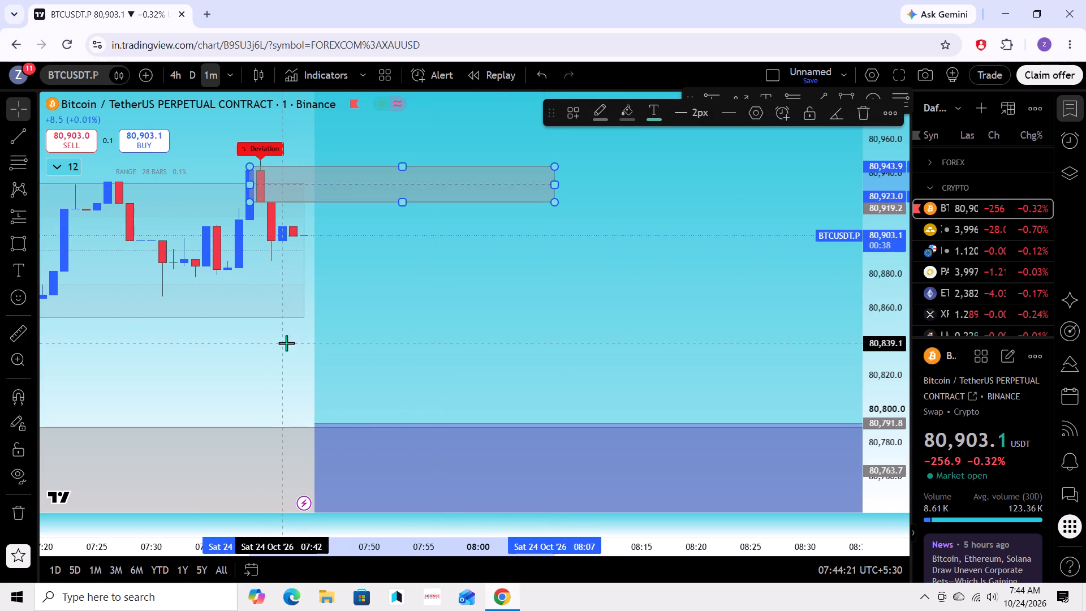
click(290, 333)
Place a short position with entry at about 80,922 on the new zone's lower edge and stop at about 80,946.
drag(296, 376, 379, 305)
scroll(410, 283, down, 4)
drag(423, 301, 379, 296)
drag(415, 303, 404, 309)
drag(417, 309, 406, 315)
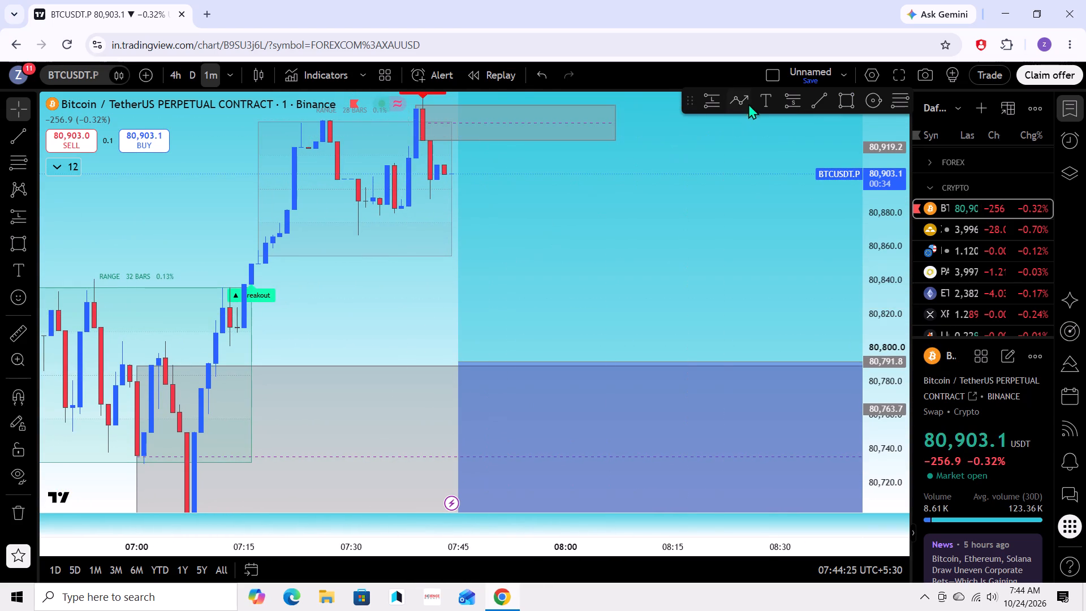
click(803, 93)
click(791, 98)
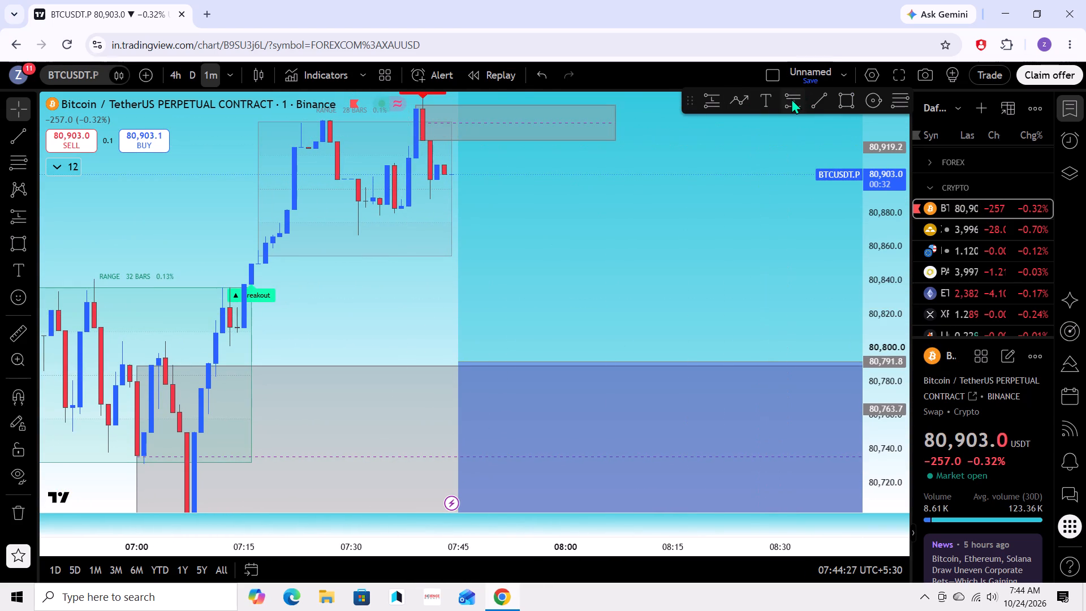
click(478, 141)
drag(395, 277, 381, 407)
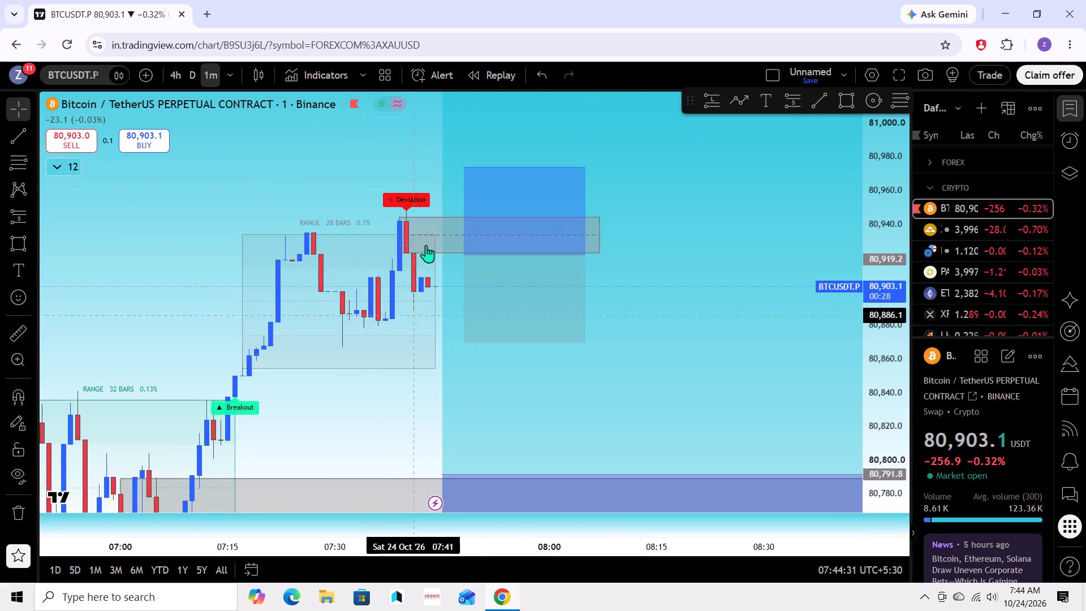
drag(464, 165, 457, 215)
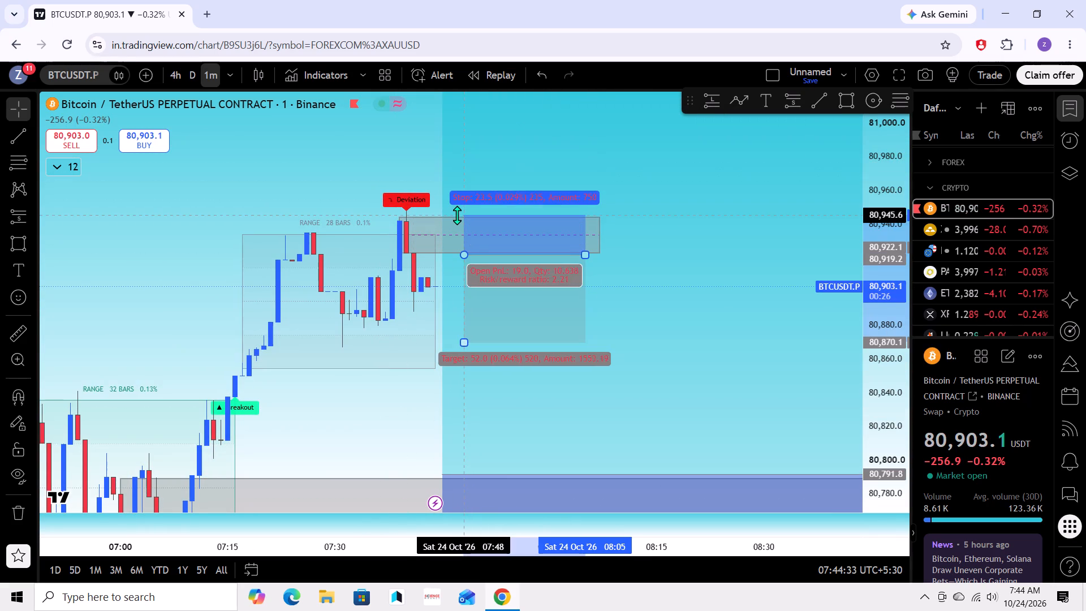
drag(457, 215, 457, 213)
Extend the short position's target down to about 80,810, just above the large lower zone.
drag(353, 194, 301, 100)
drag(183, 349, 186, 349)
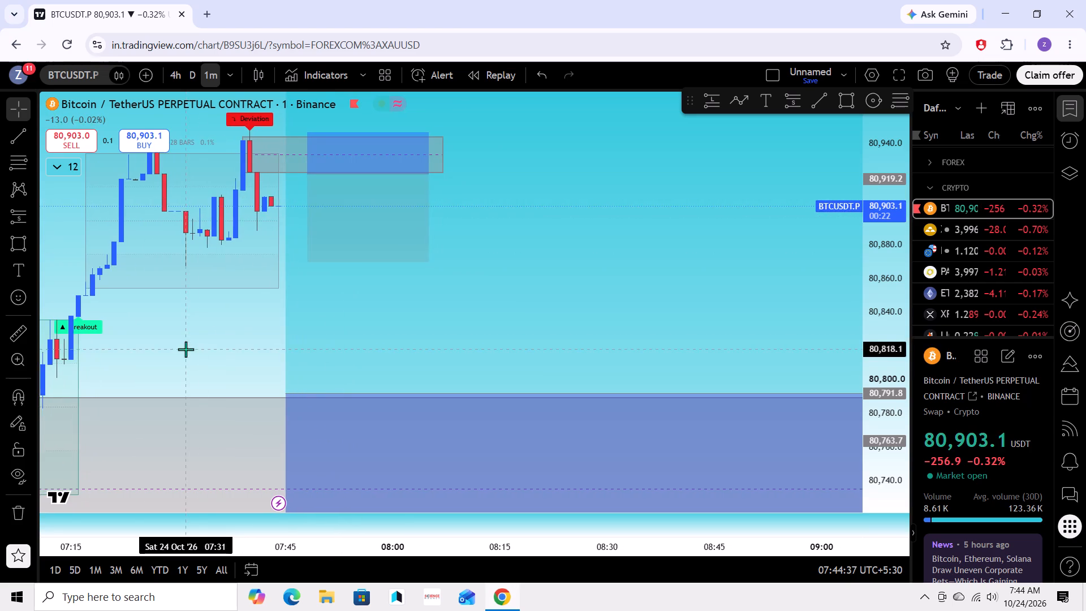
drag(186, 349, 338, 237)
drag(319, 253, 338, 278)
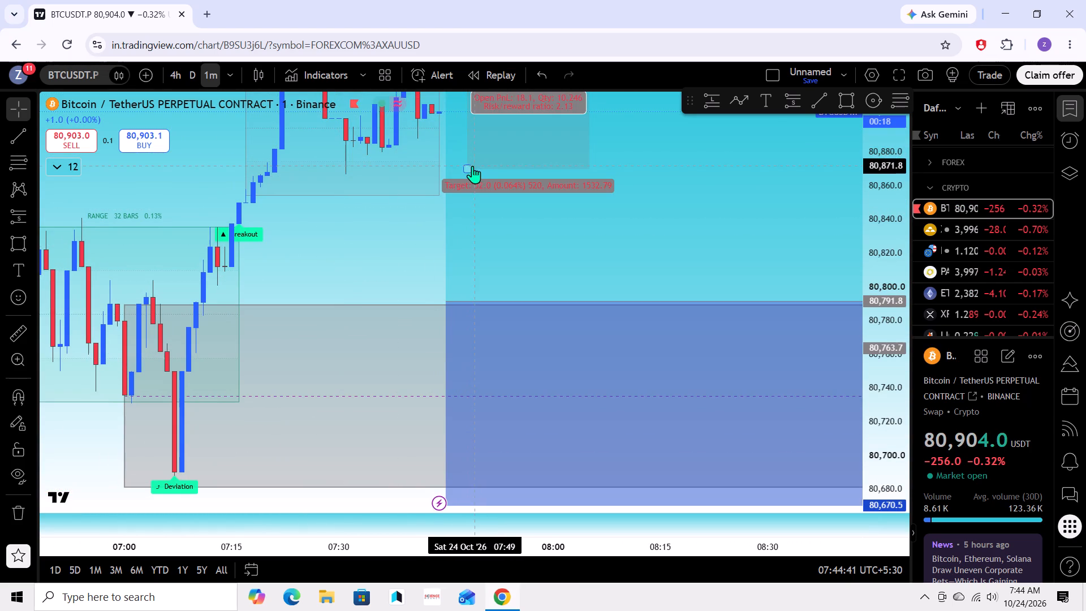
drag(468, 165, 464, 170)
double_click(464, 170)
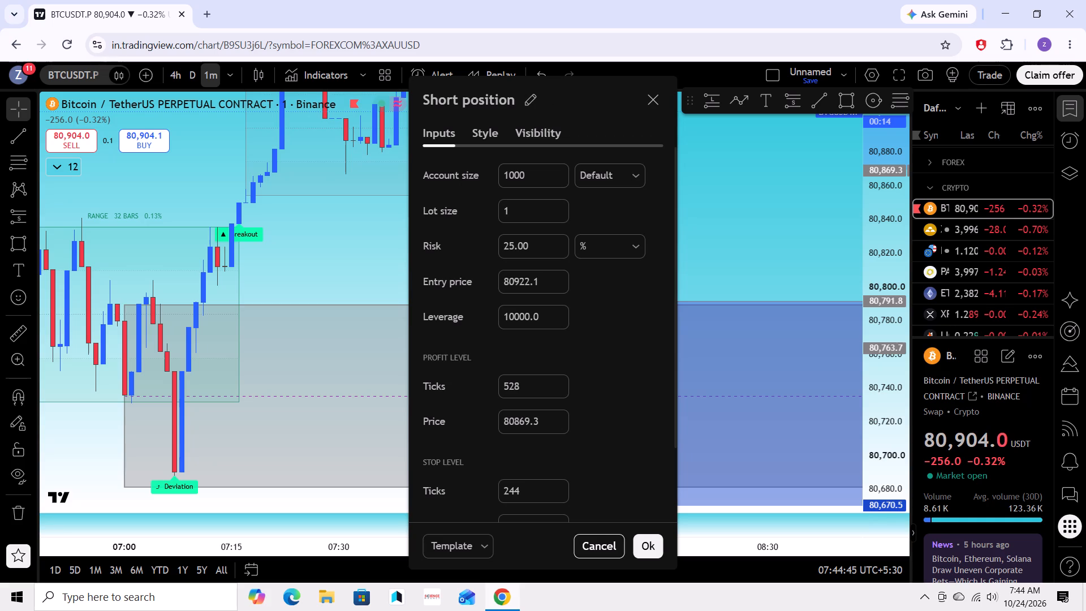
click(651, 94)
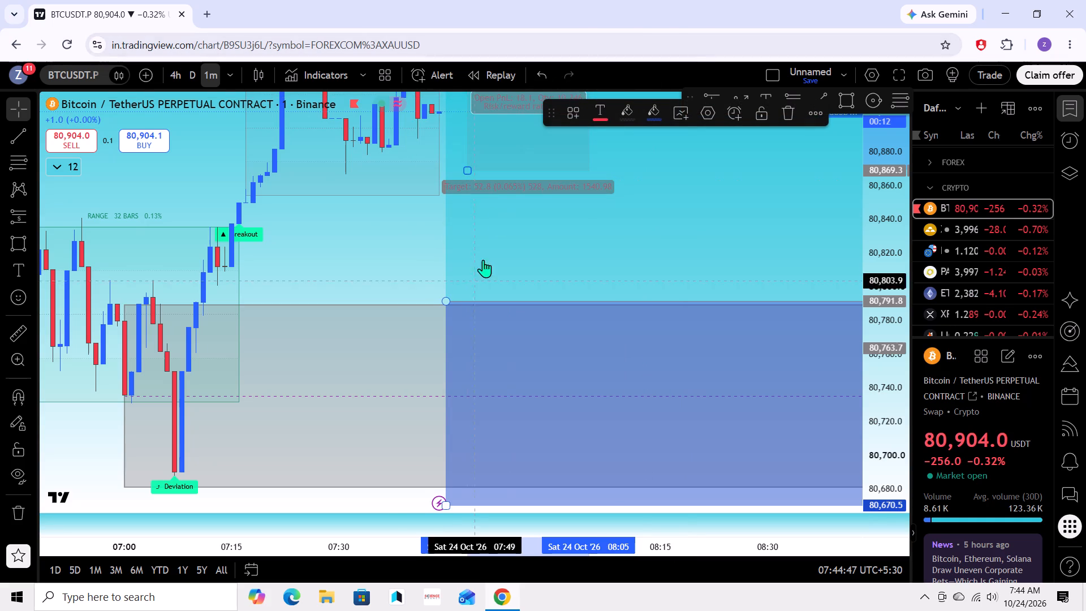
drag(466, 166, 466, 255)
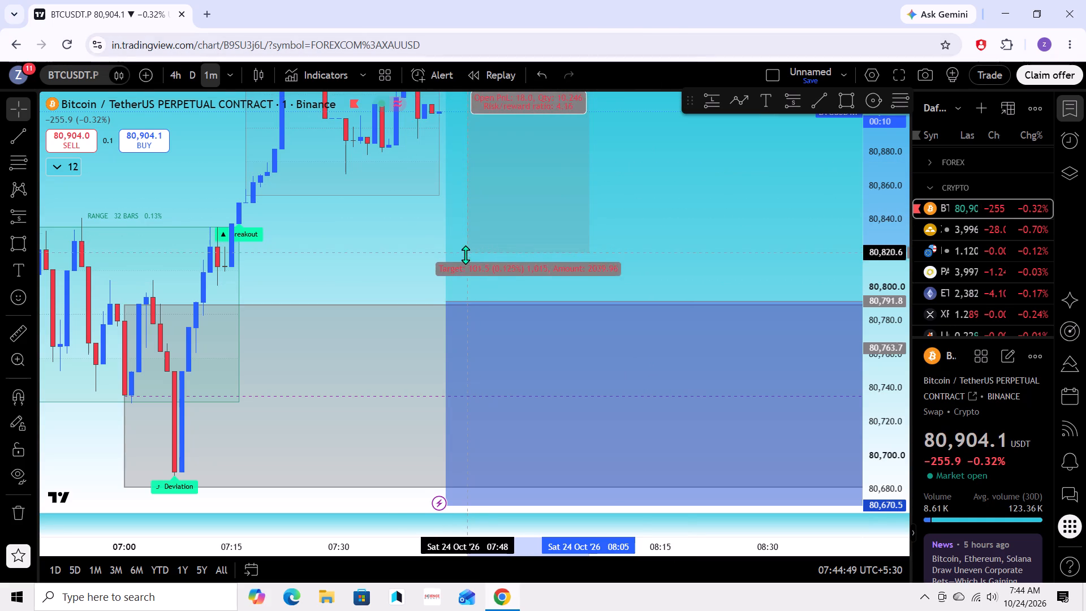
drag(466, 255, 466, 269)
Examine the 1-minute price action after the red deviation, relative to the short position, the detected ranges and the lower zone.
drag(404, 250, 345, 338)
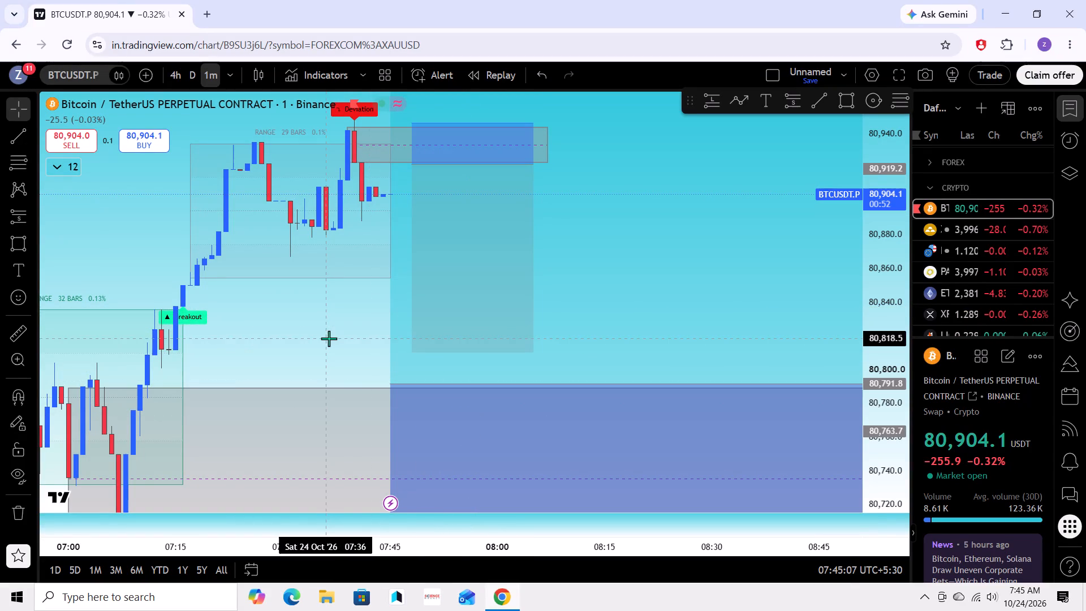
scroll(376, 414, down, 1)
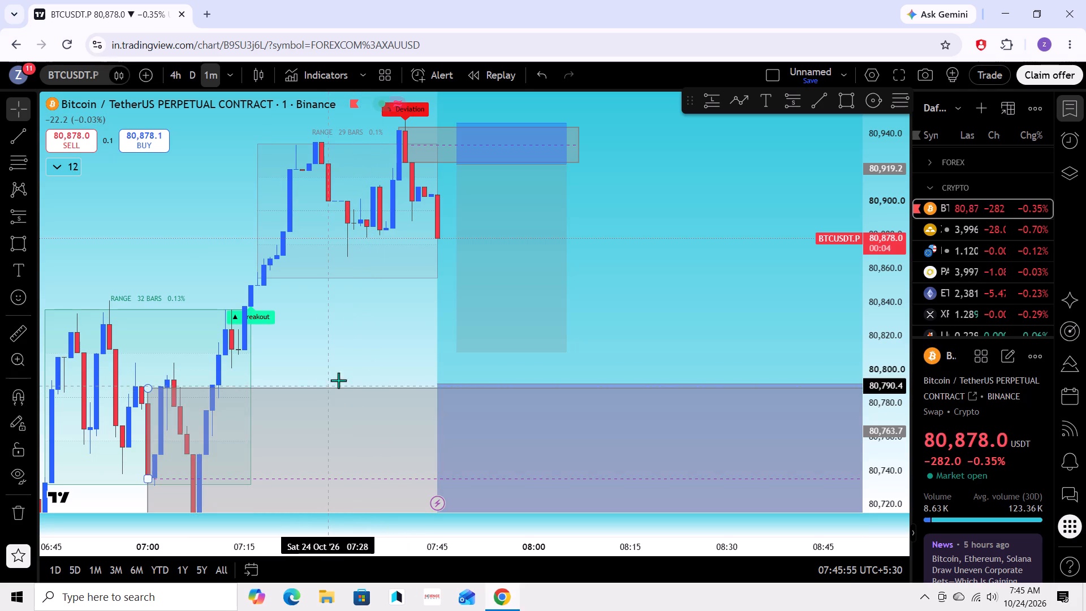
scroll(381, 355, up, 1)
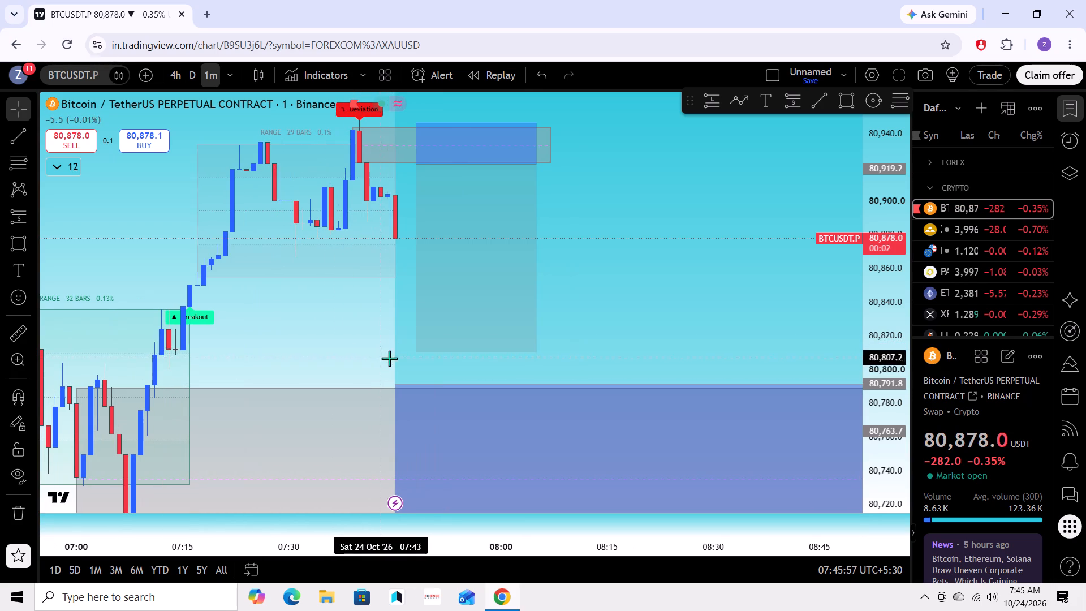
scroll(895, 301, up, 1)
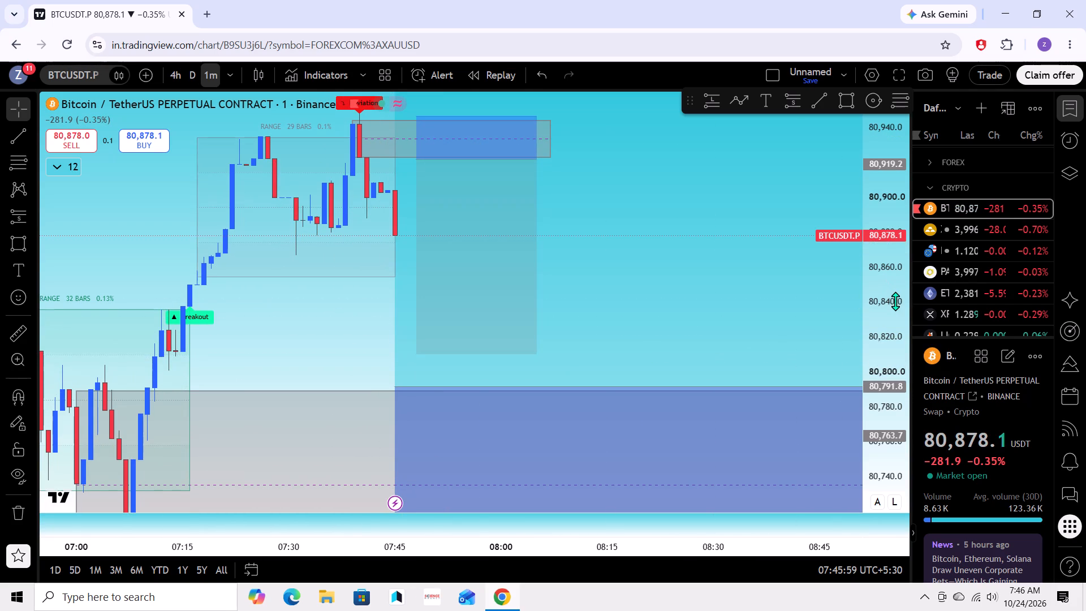
scroll(882, 317, up, 3)
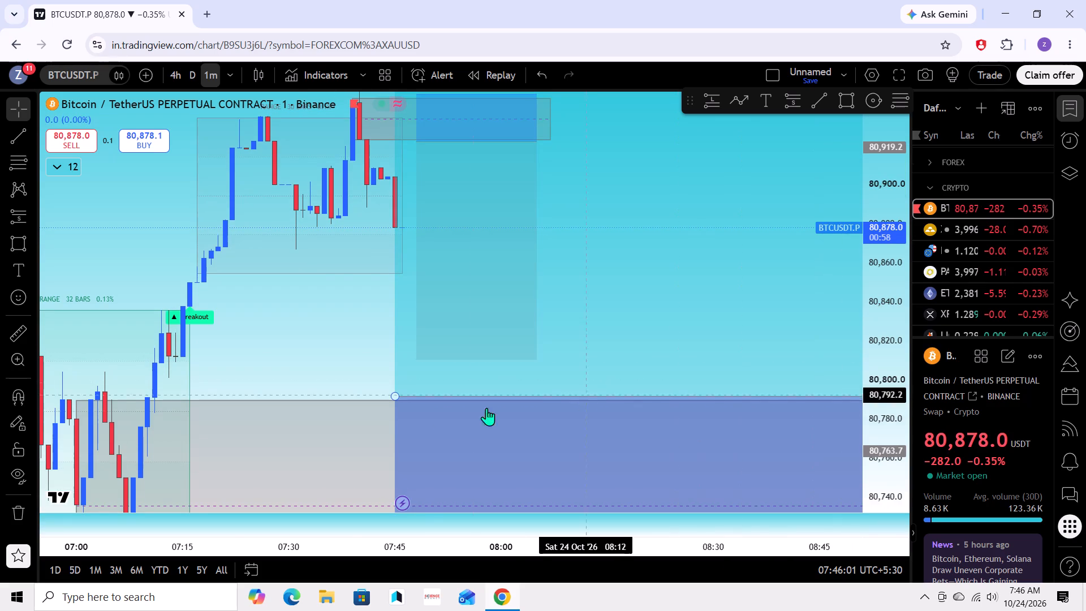
drag(295, 376, 436, 388)
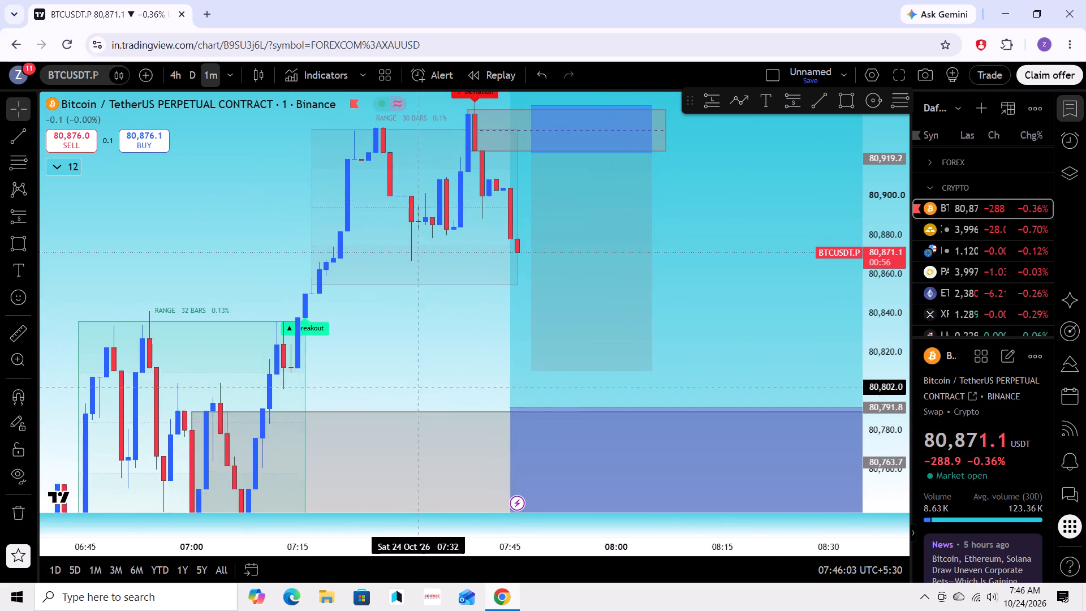
drag(436, 388, 441, 389)
scroll(418, 399, up, 3)
drag(313, 378, 473, 414)
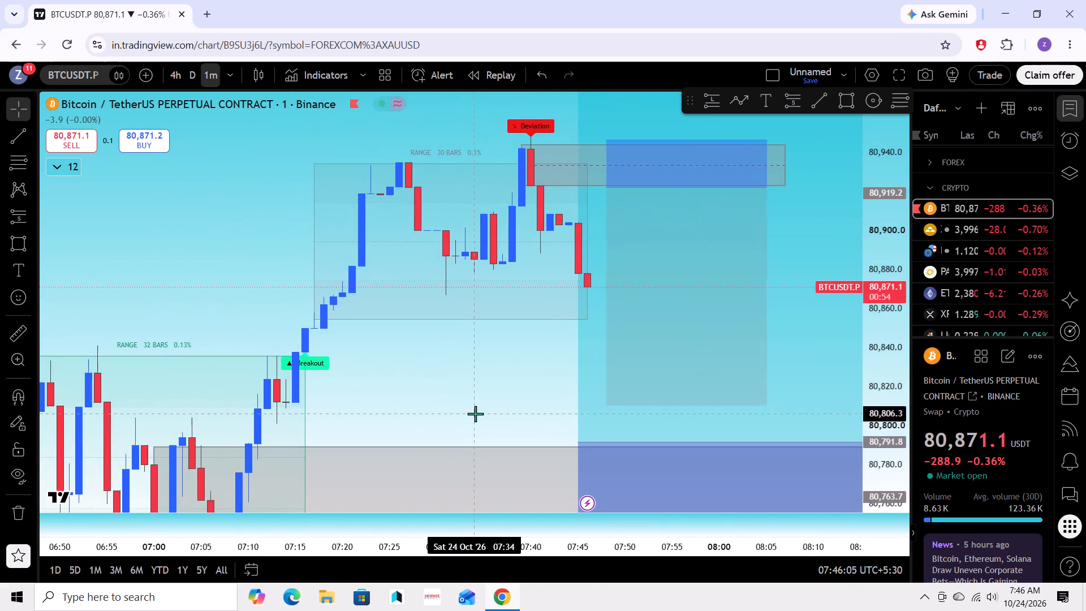
drag(478, 424, 485, 473)
scroll(885, 367, down, 4)
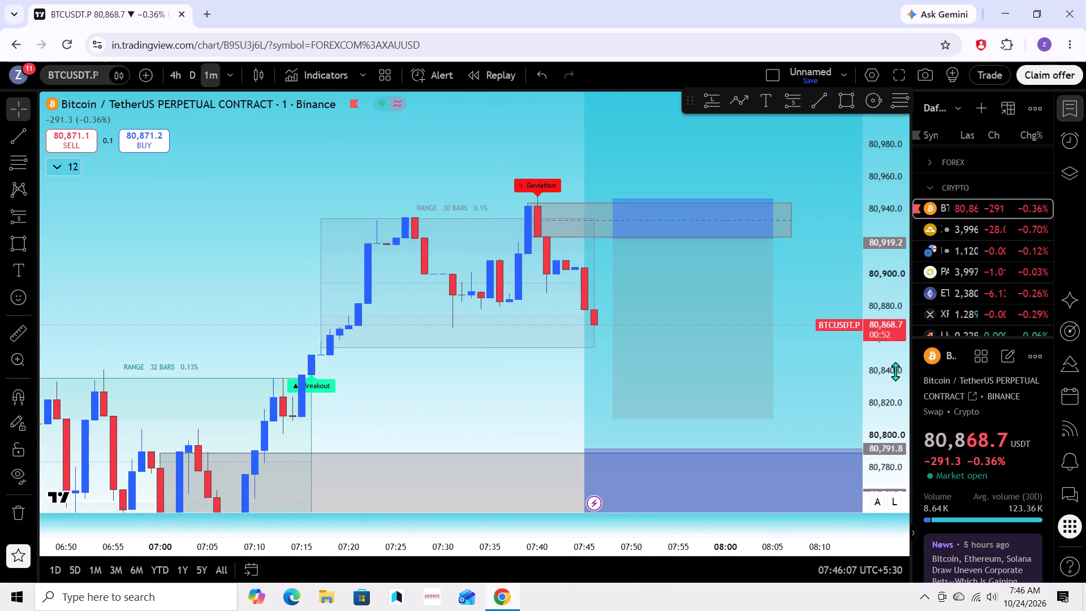
scroll(895, 371, down, 14)
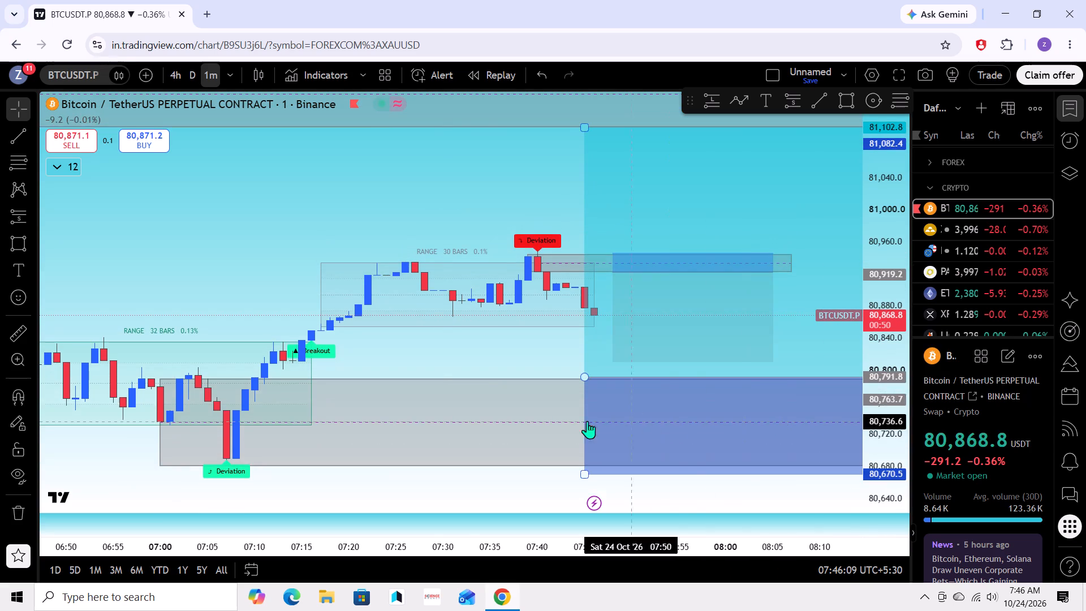
scroll(449, 378, down, 4)
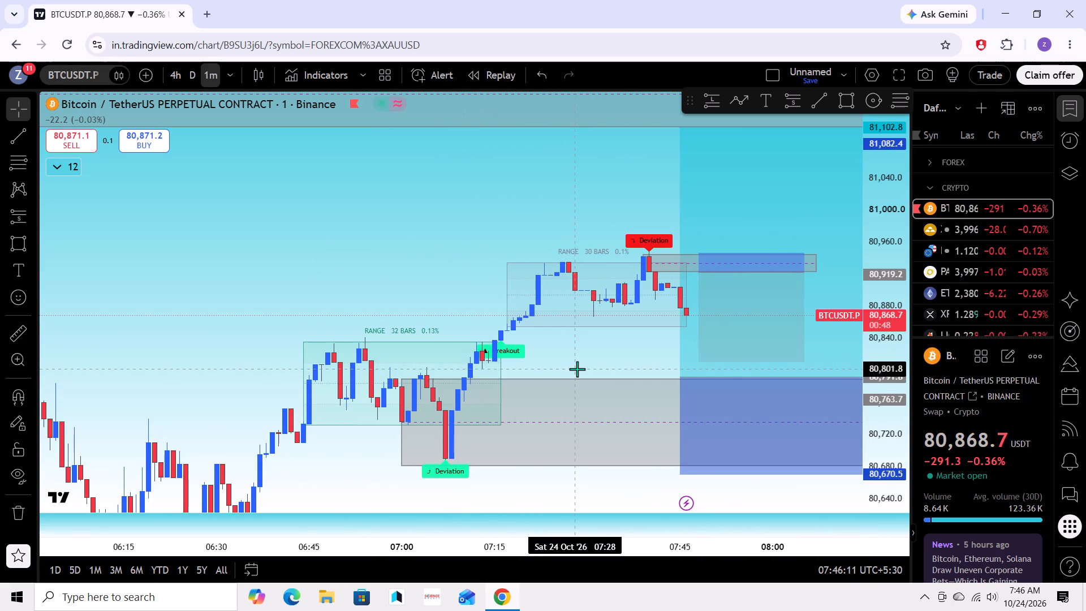
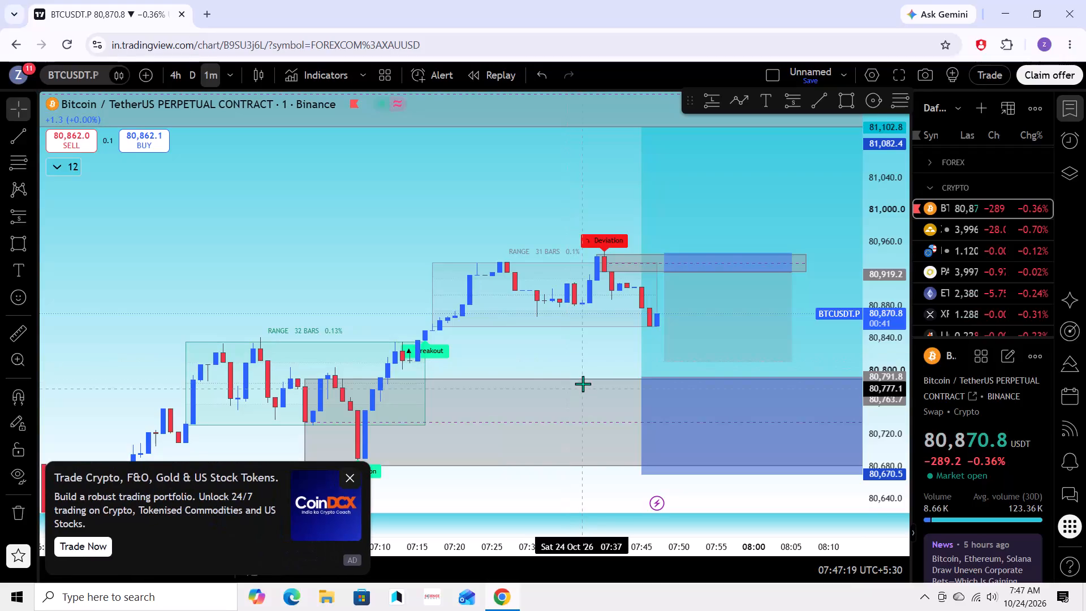
Dismiss the advertisement covering the chart and examine the 1-minute price action between the short position, the detected ranges and the lower zone.
drag(578, 372, 493, 372)
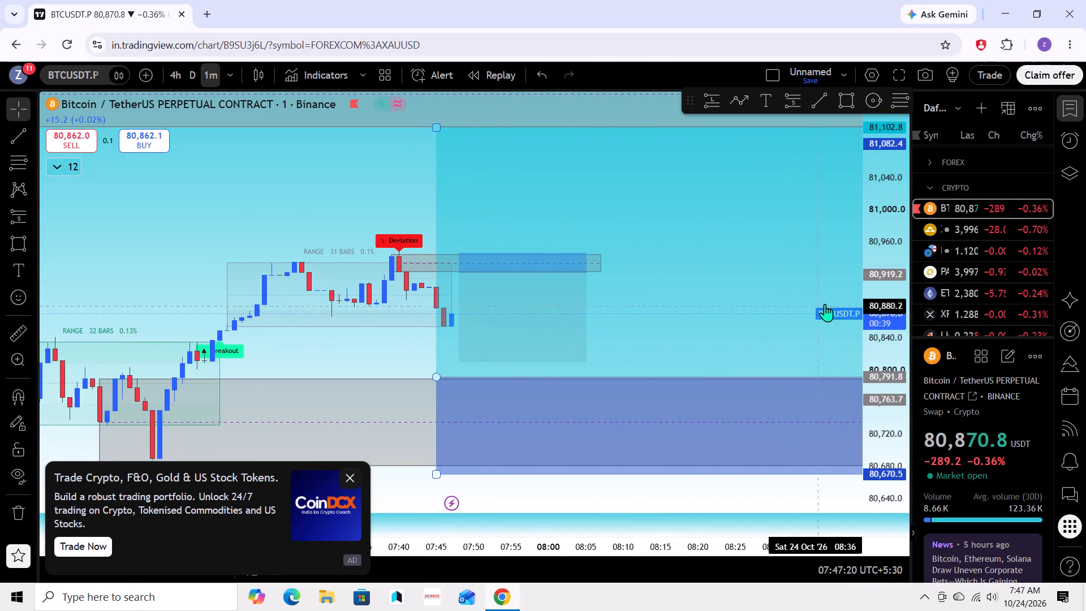
scroll(897, 331, up, 12)
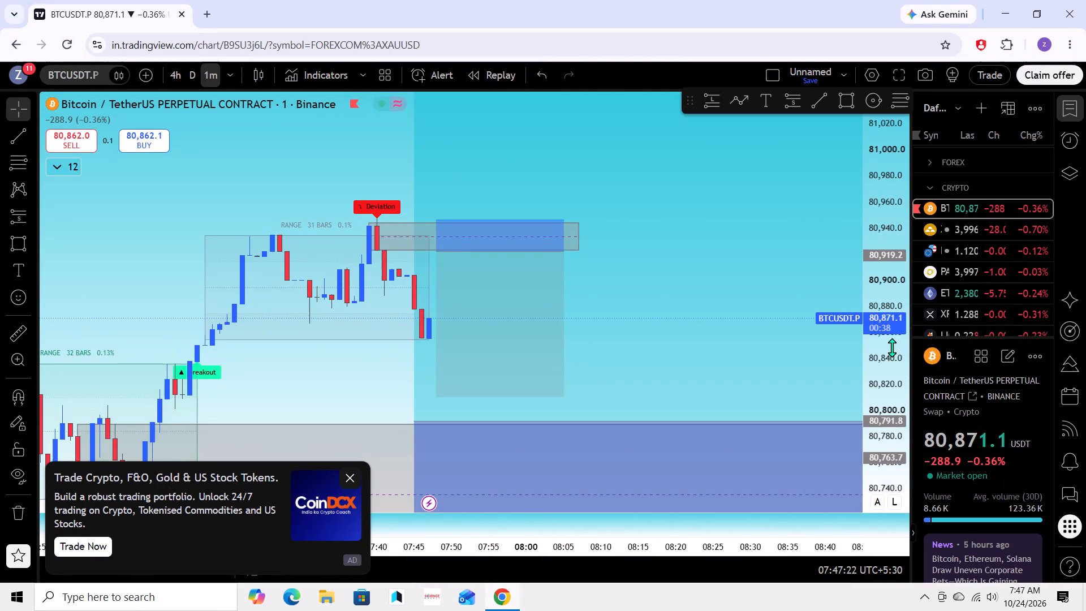
scroll(892, 347, up, 6)
drag(338, 410, 367, 401)
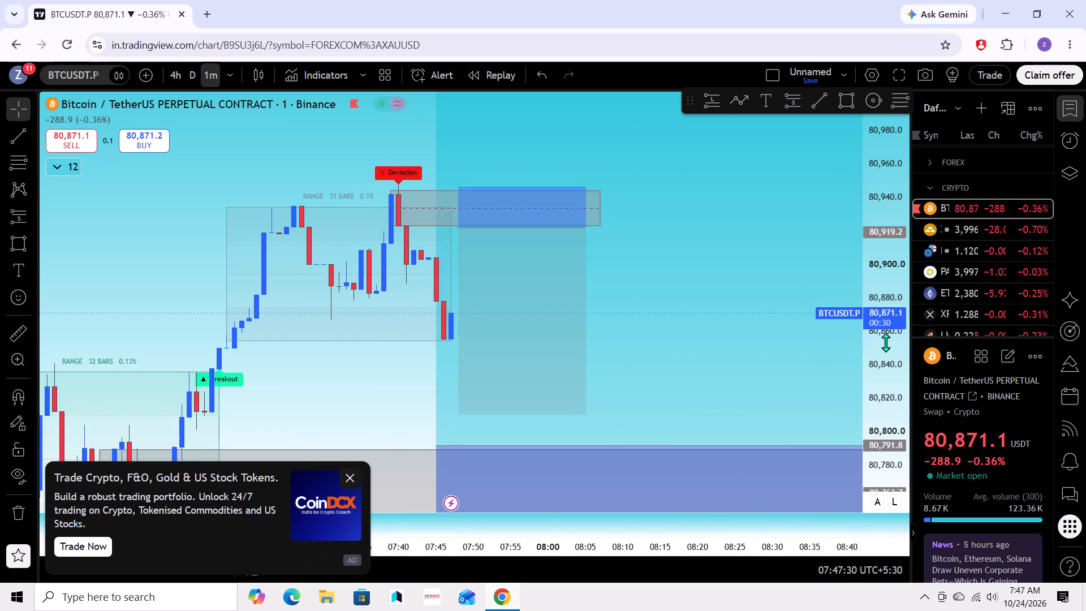
scroll(886, 337, up, 6)
scroll(354, 427, up, 5)
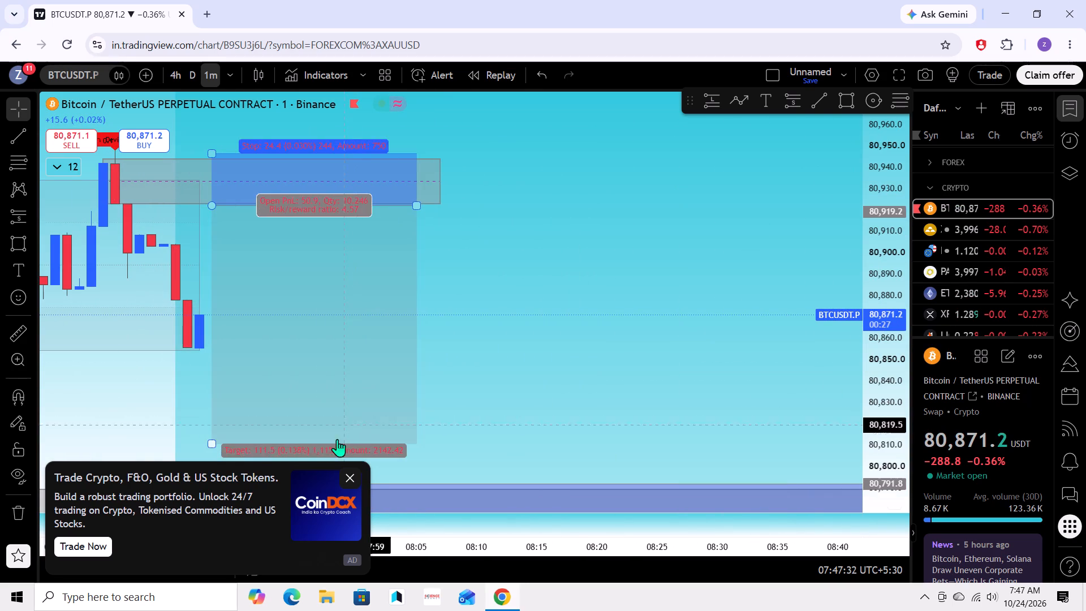
click(347, 476)
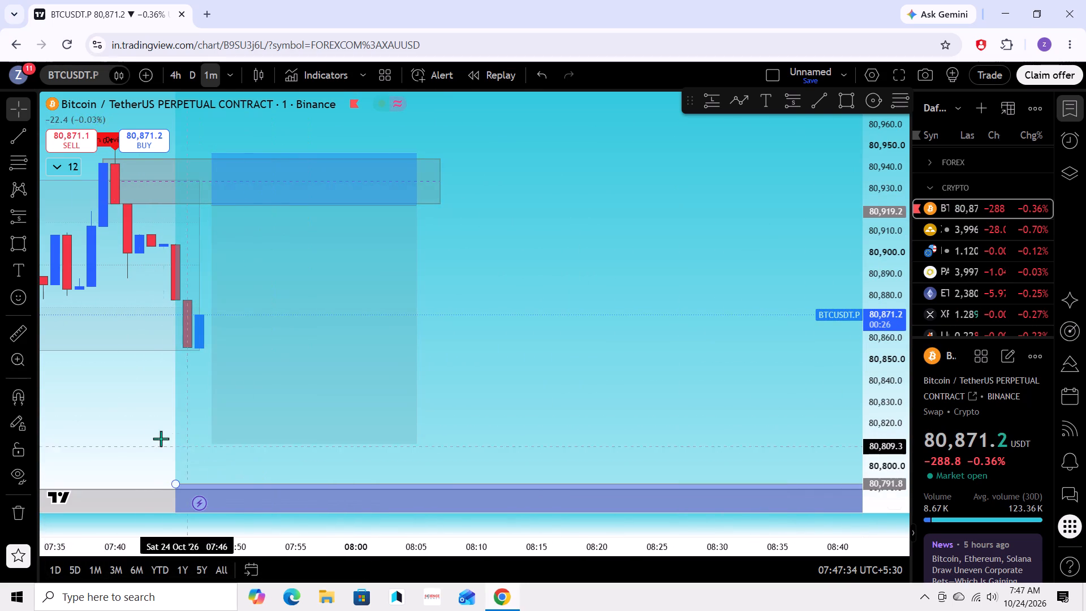
drag(131, 430, 315, 448)
scroll(900, 319, down, 2)
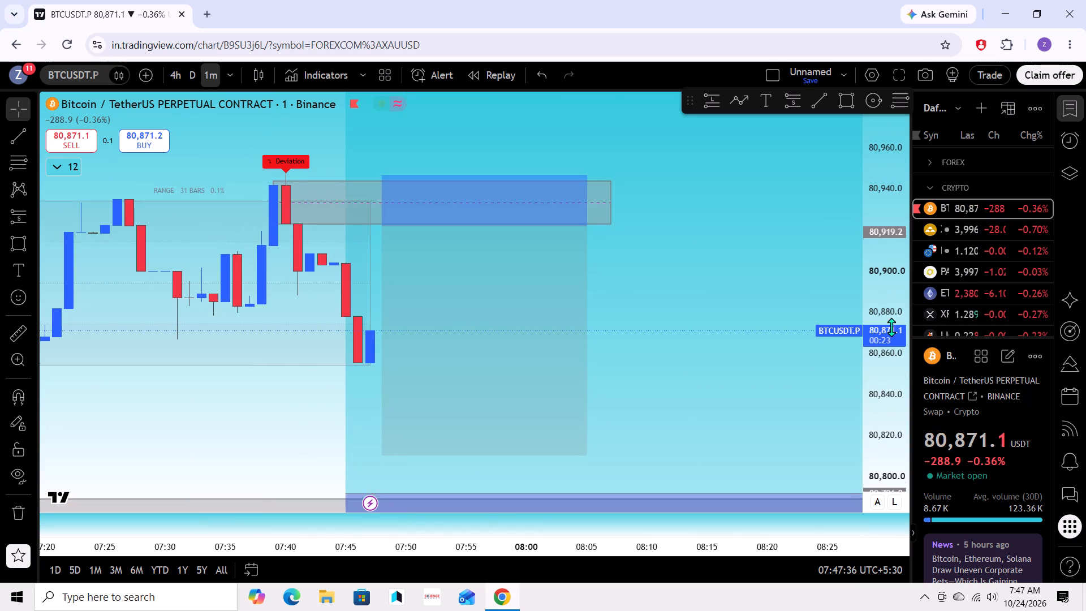
scroll(891, 327, down, 6)
scroll(885, 333, up, 1)
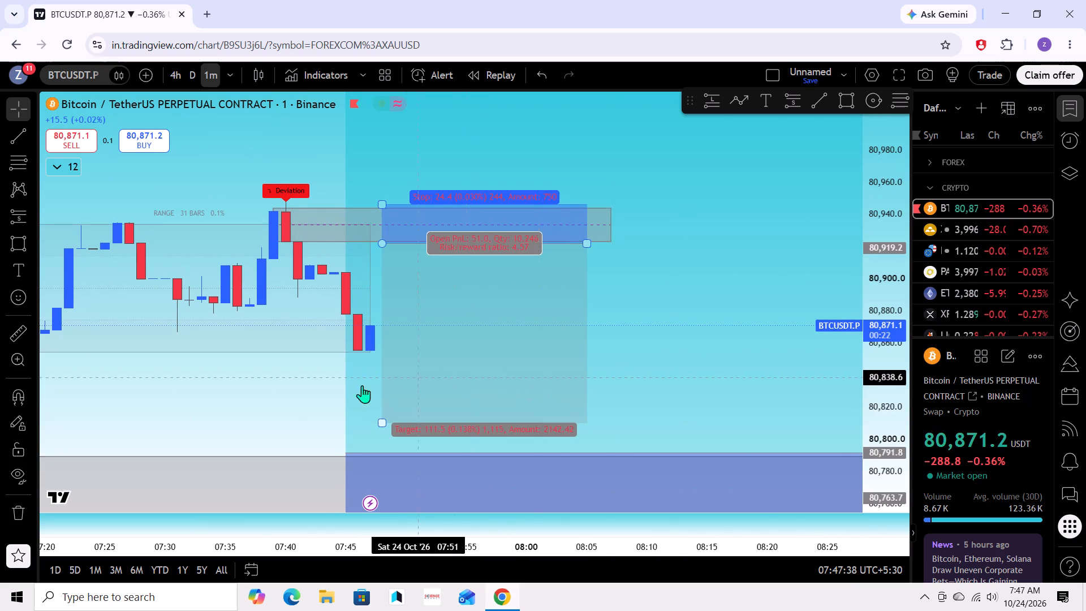
scroll(297, 395, down, 3)
drag(364, 402, 447, 413)
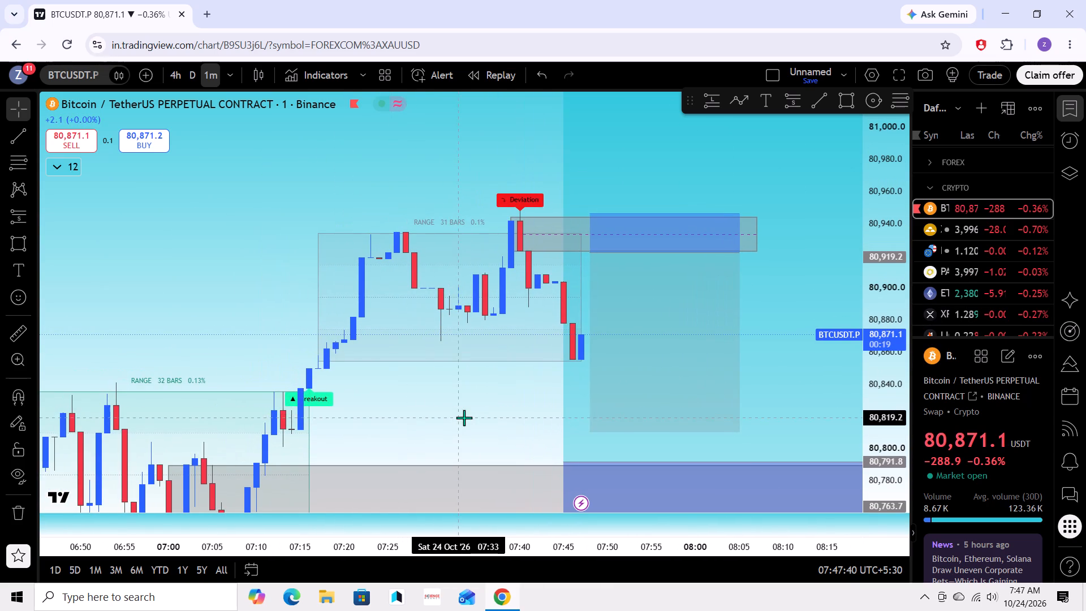
drag(467, 424, 627, 350)
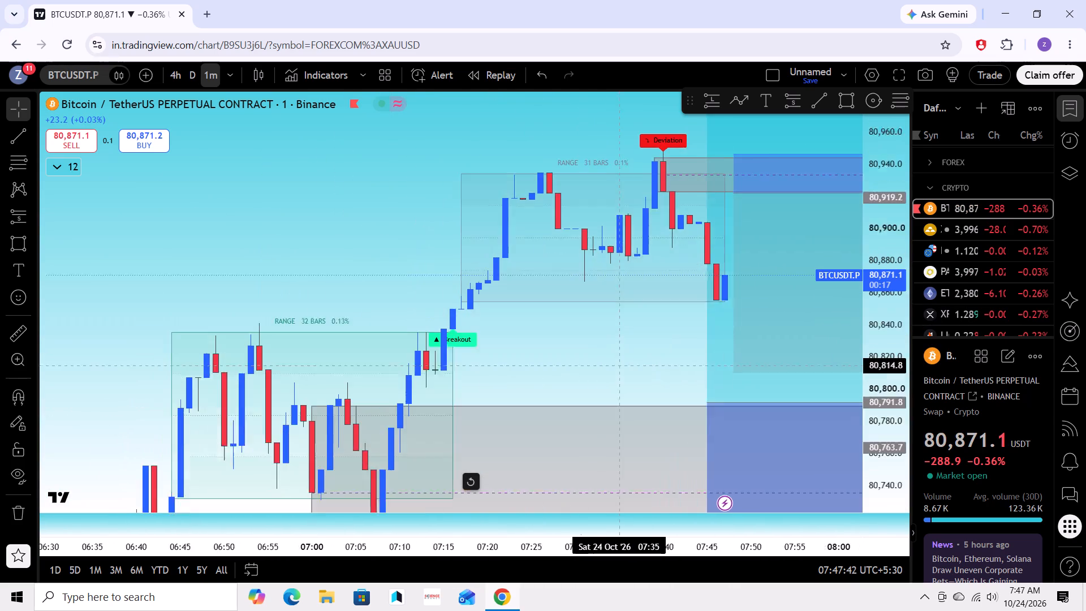
drag(627, 350, 630, 345)
drag(571, 362, 521, 441)
drag(559, 408, 527, 445)
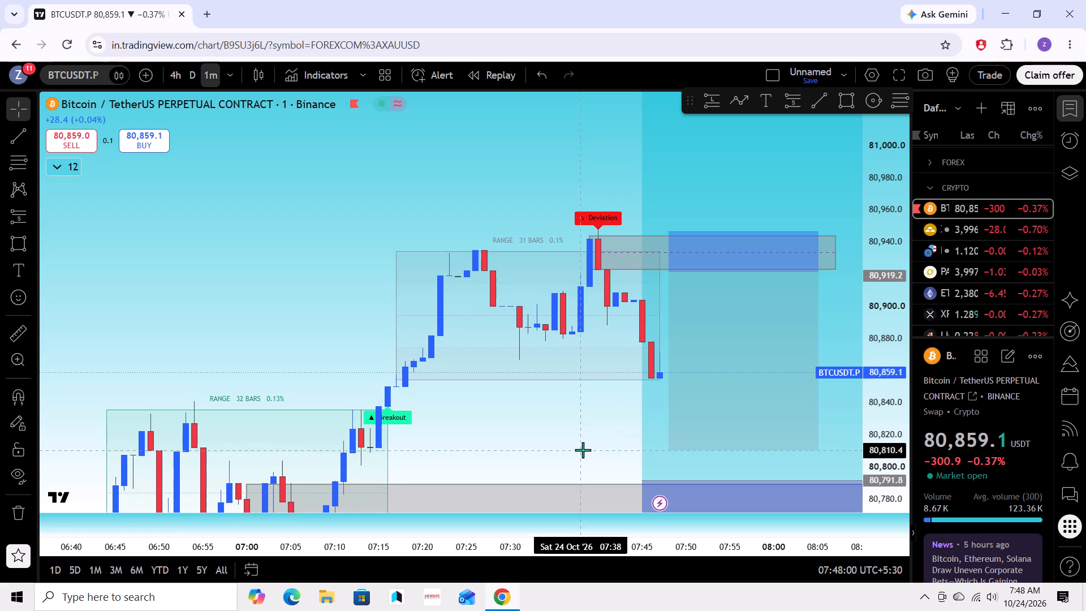
drag(584, 451, 549, 459)
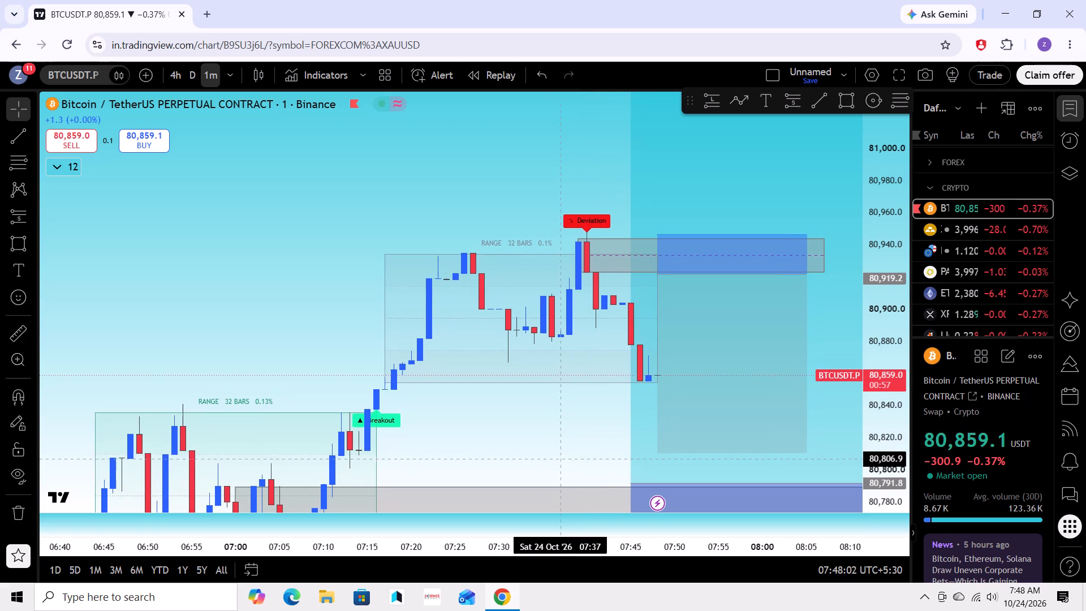
drag(549, 459, 539, 458)
drag(546, 454, 588, 391)
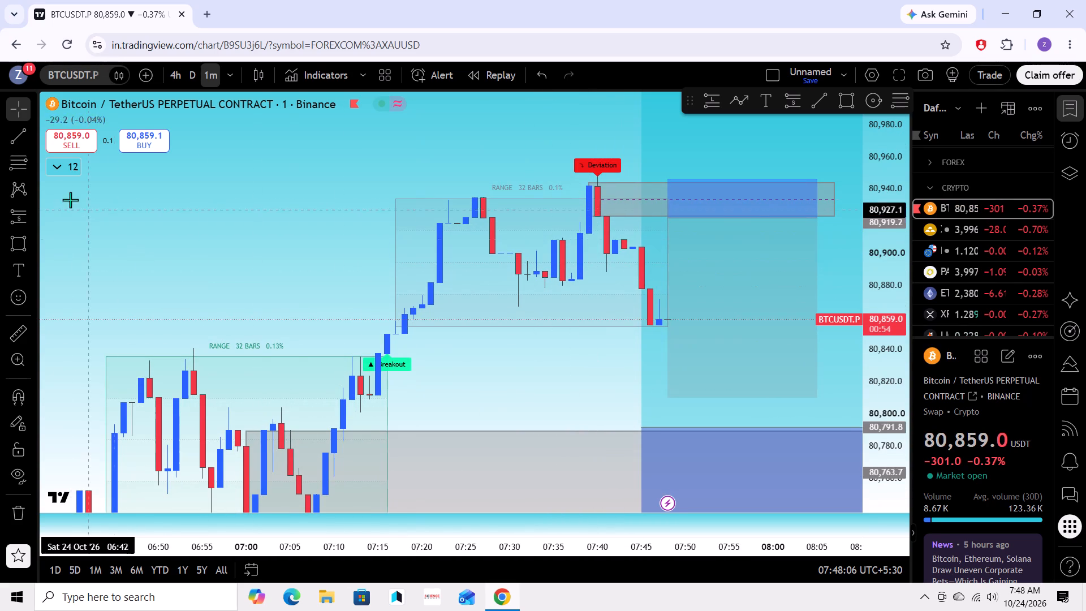
Swap the chart's indicators: show the Range Indicator with Golden Pocket, Liquidity and FairValueGaps, and hide the Auto Range Detector.
click(51, 167)
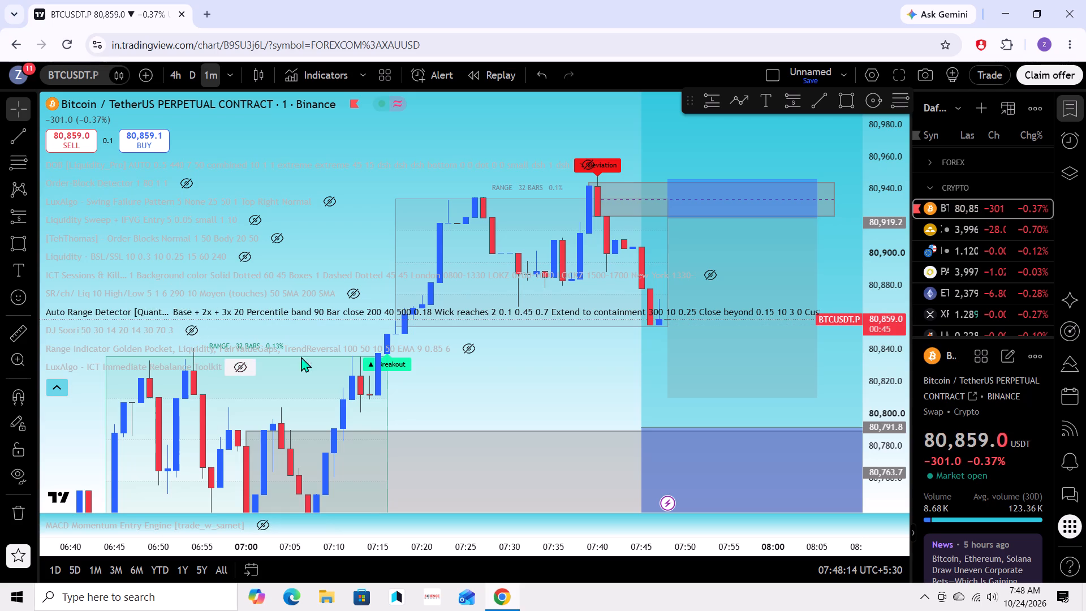
click(475, 348)
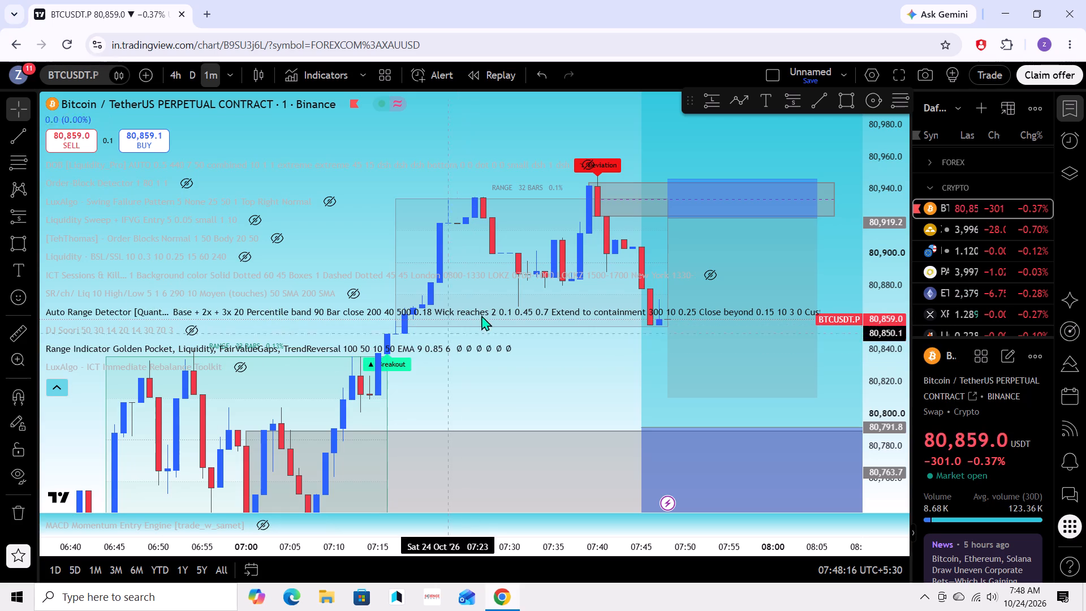
click(669, 316)
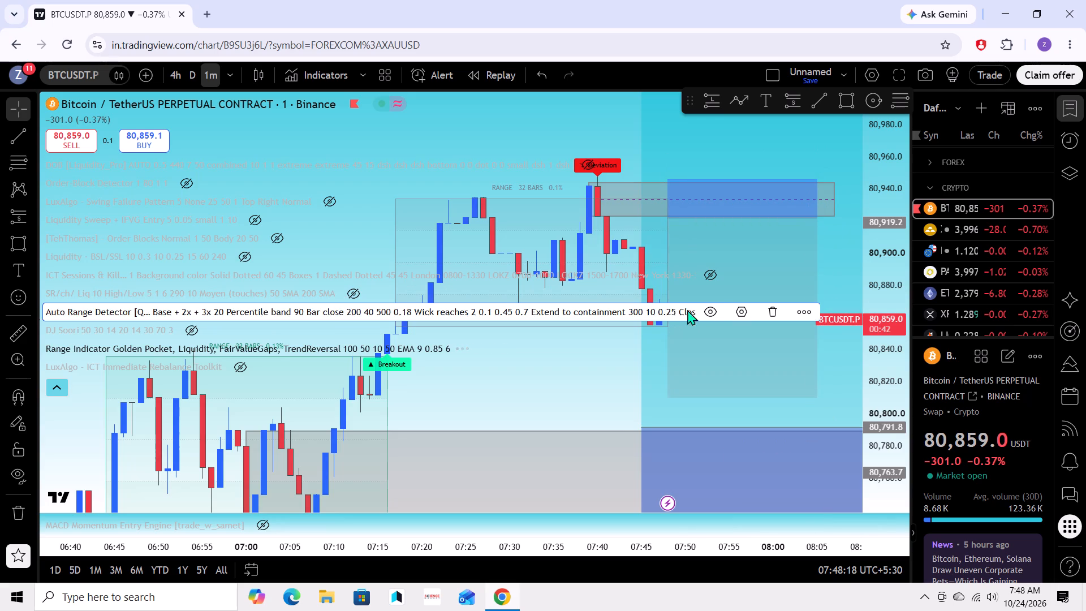
click(710, 305)
click(67, 382)
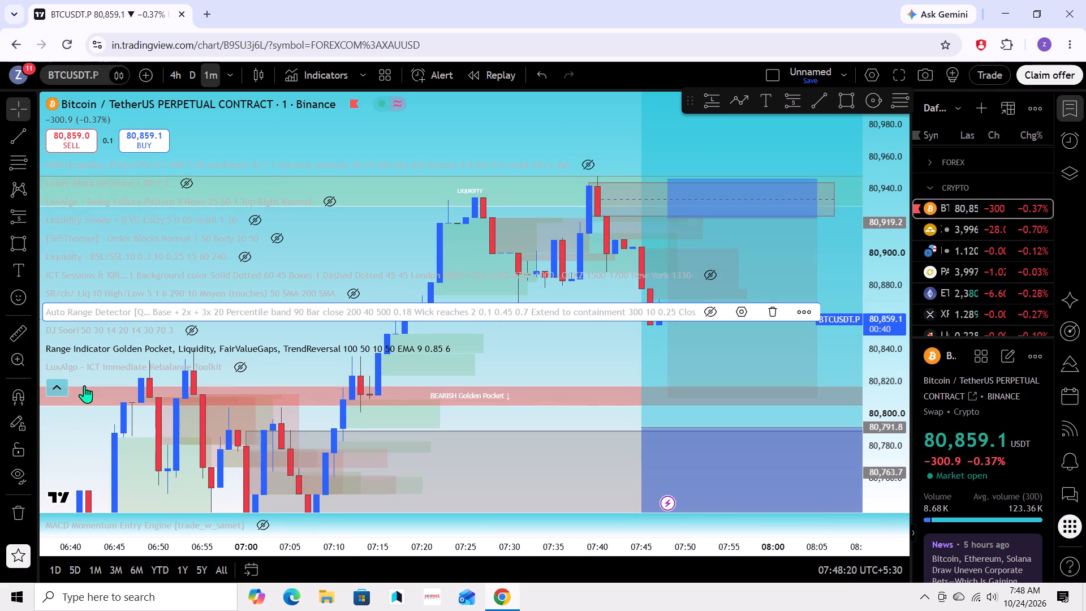
Examine the golden pockets, liquidity band and fair value gaps relative to the short position, the recent swings and the lower zone.
scroll(580, 335, down, 3)
drag(639, 317, 617, 368)
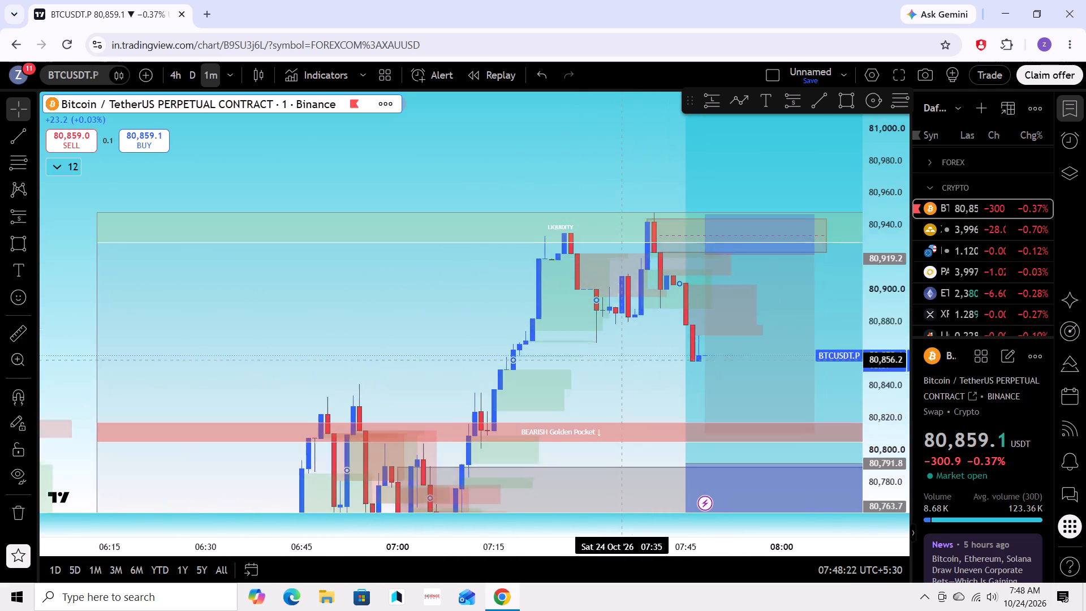
drag(617, 368, 614, 333)
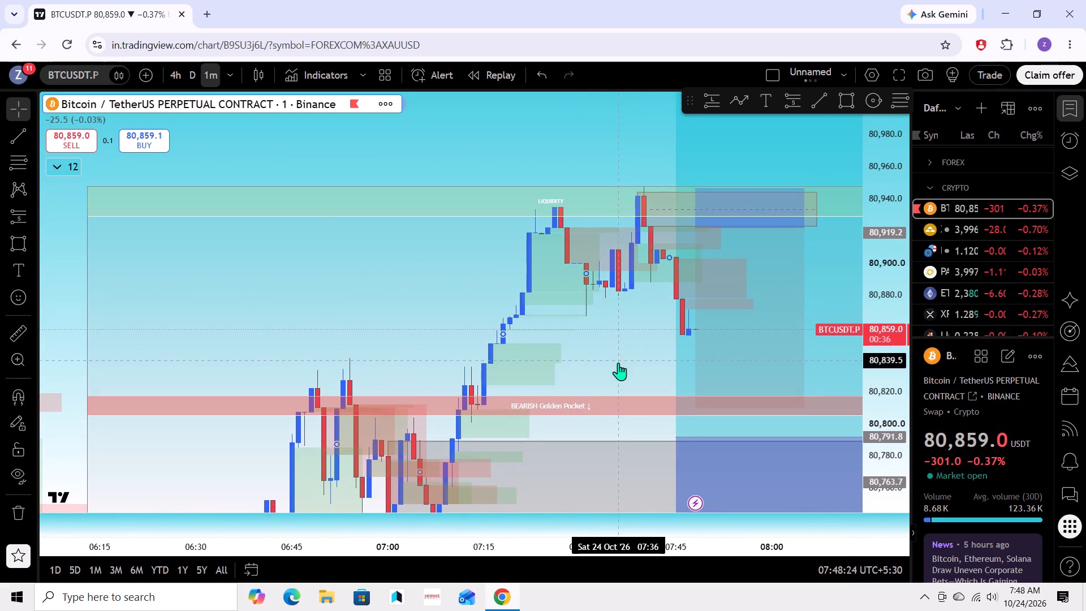
drag(613, 364, 614, 308)
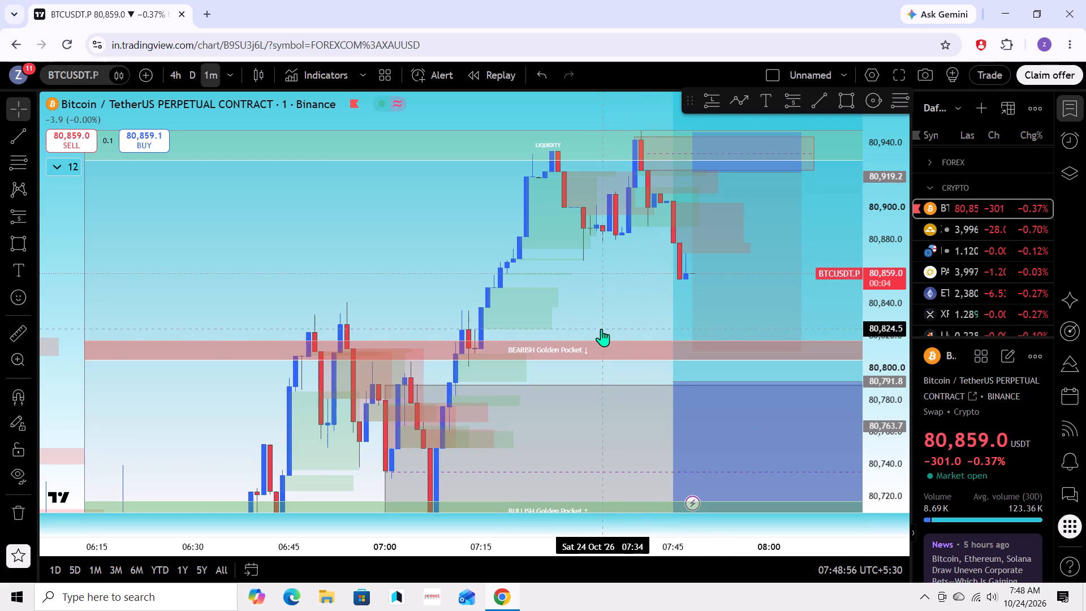
drag(608, 366, 594, 265)
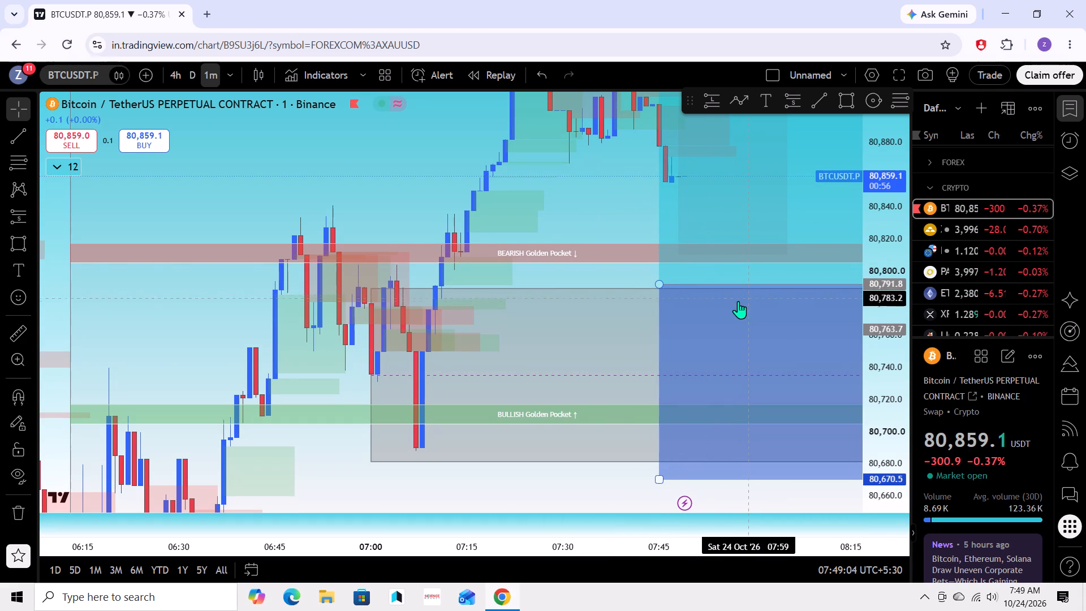
scroll(580, 267, down, 3)
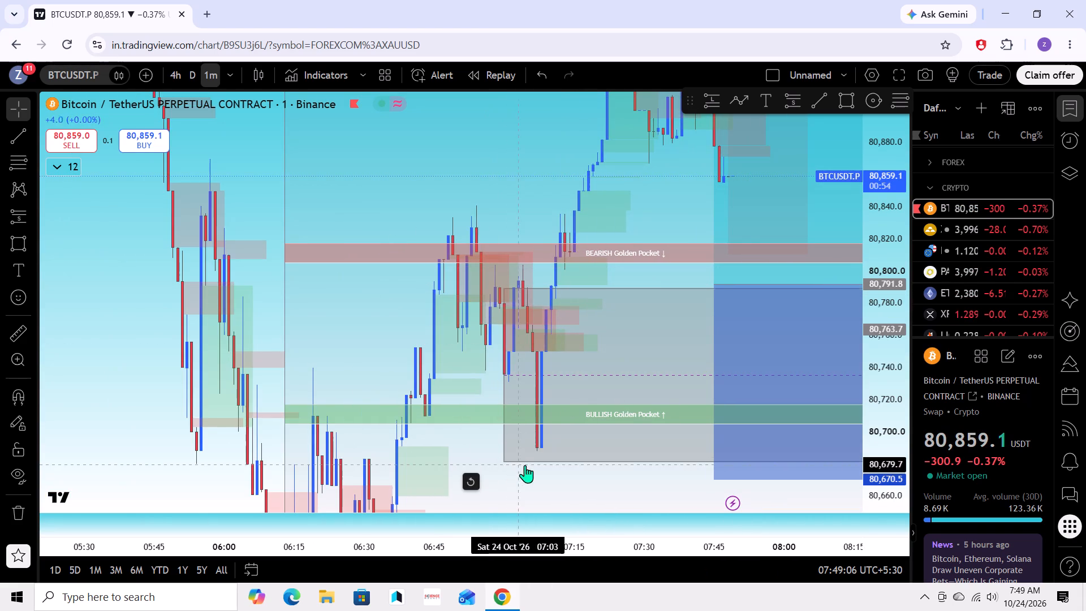
drag(525, 466, 516, 325)
drag(550, 393, 545, 427)
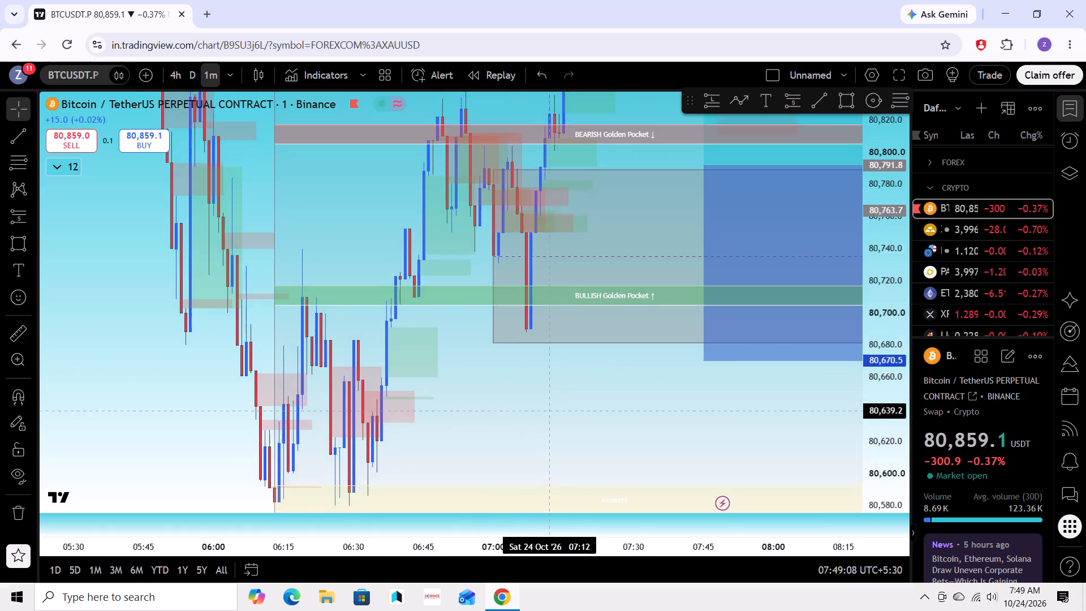
drag(545, 427, 536, 438)
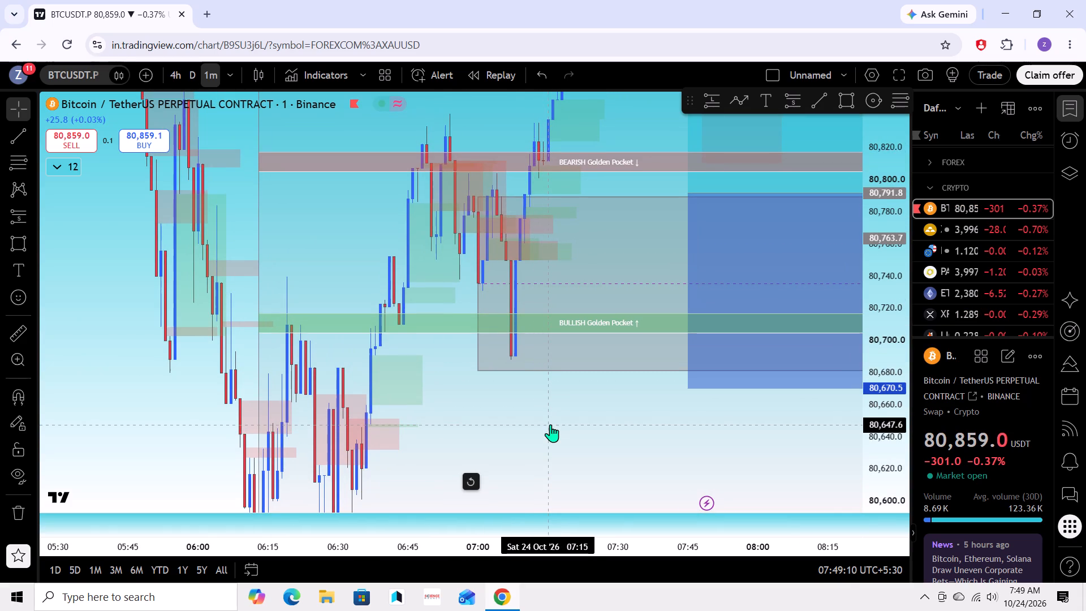
drag(618, 411, 571, 462)
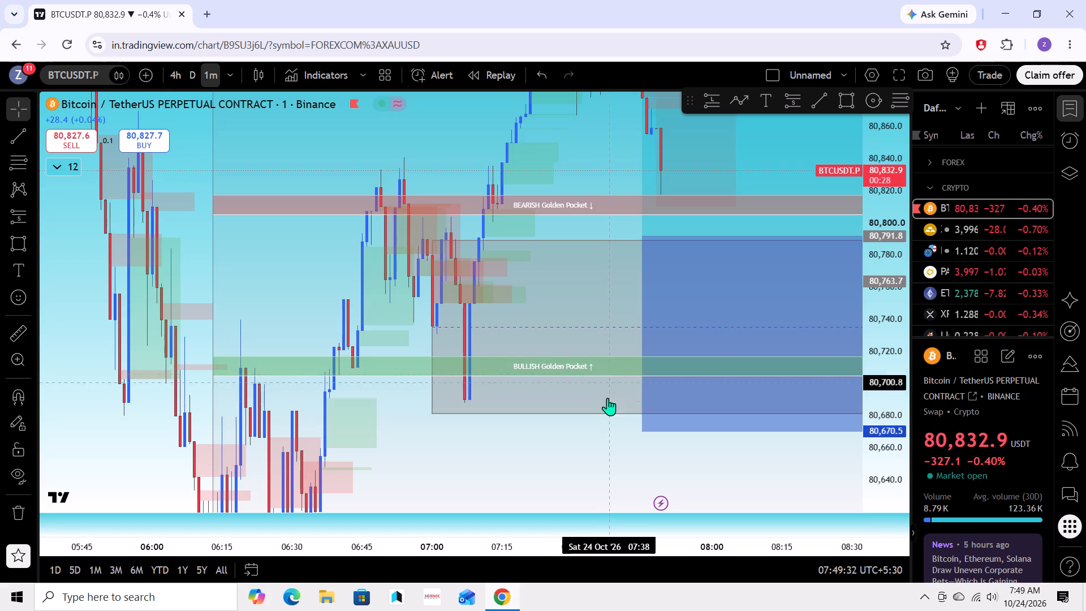
Move the whole long position up slightly so its entry sits at about 80,801.8 and its stop at about 80,680.5.
scroll(608, 454, up, 2)
drag(610, 459, 513, 467)
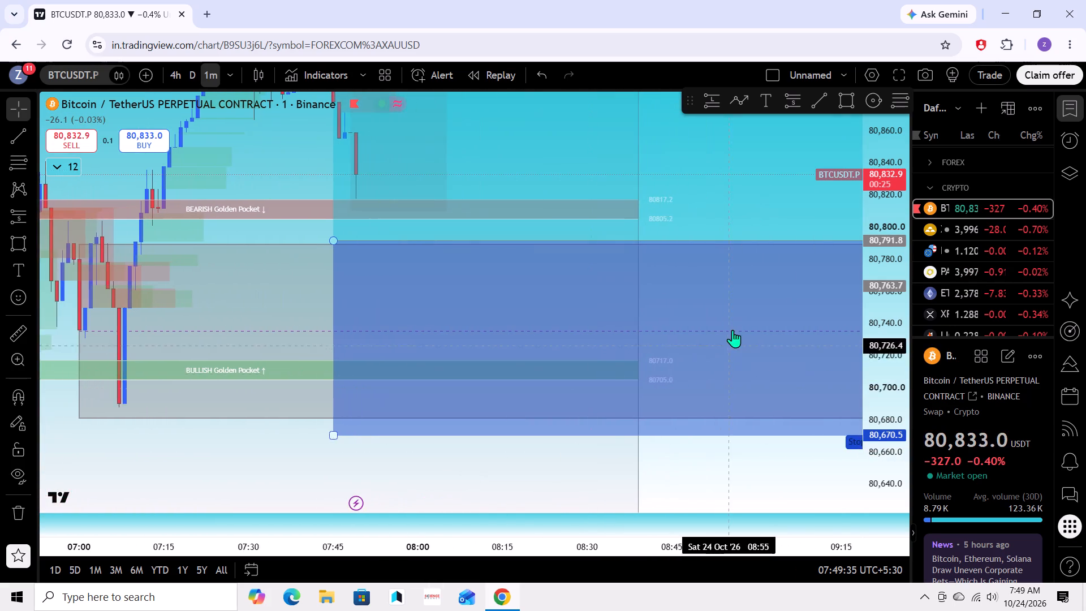
scroll(885, 227, down, 9)
scroll(694, 239, down, 5)
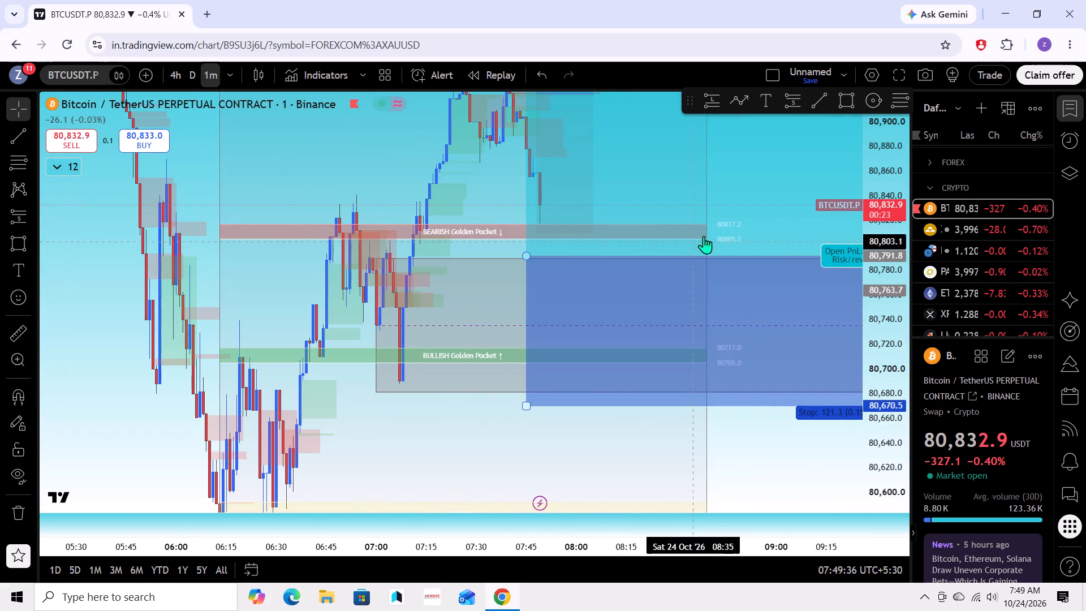
scroll(884, 222, up, 10)
scroll(786, 241, up, 1)
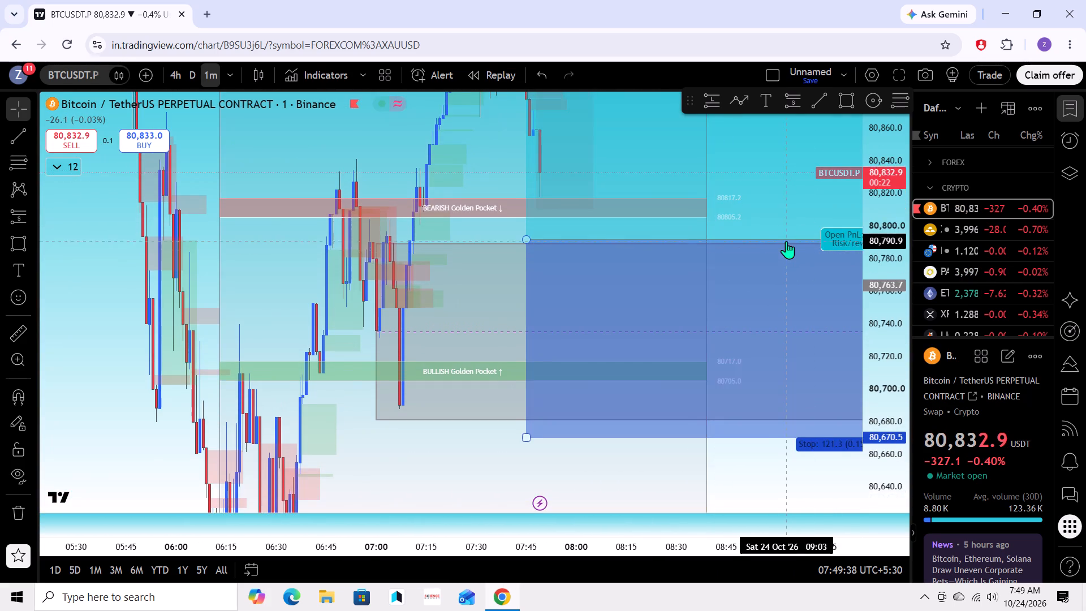
drag(744, 207, 746, 191)
Examine how price trades into the bearish golden pocket and the long position's entry, and compare with the bullish golden pocket below.
drag(445, 160, 319, 308)
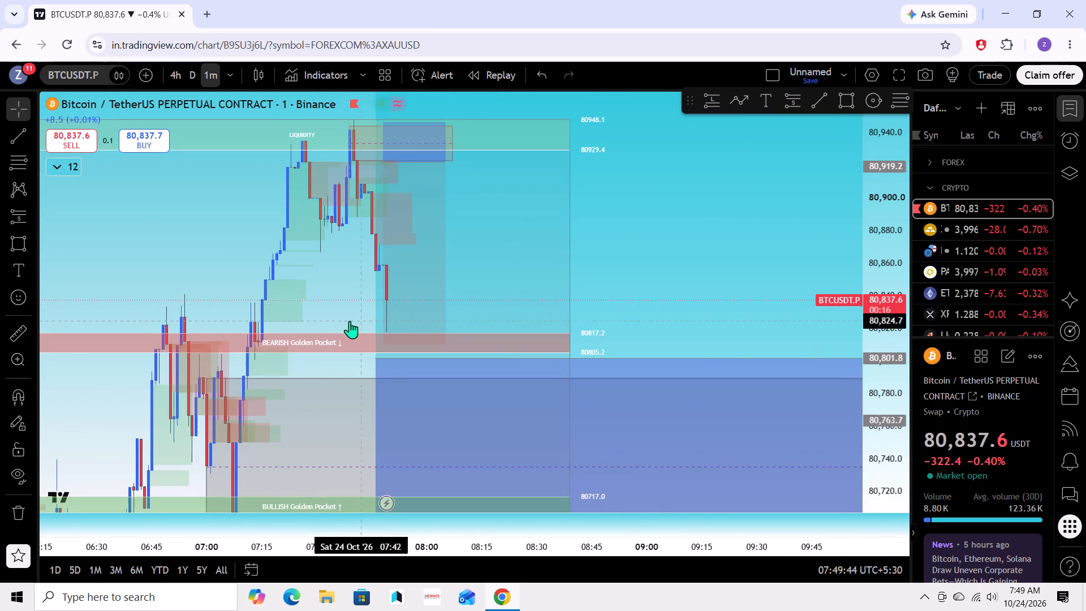
drag(326, 311, 344, 297)
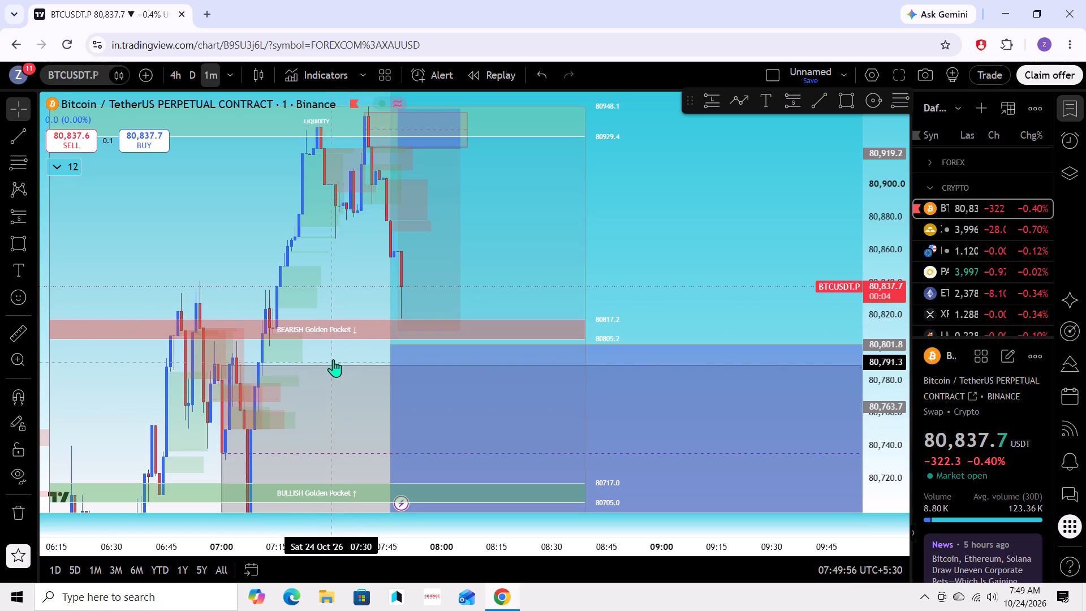
drag(345, 347, 378, 264)
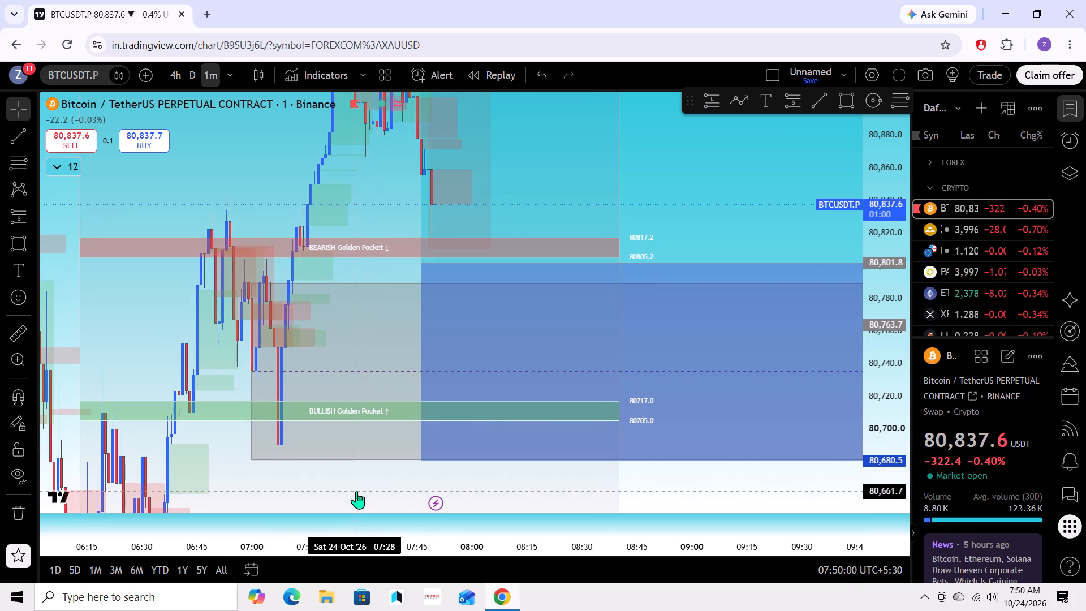
drag(357, 489, 373, 470)
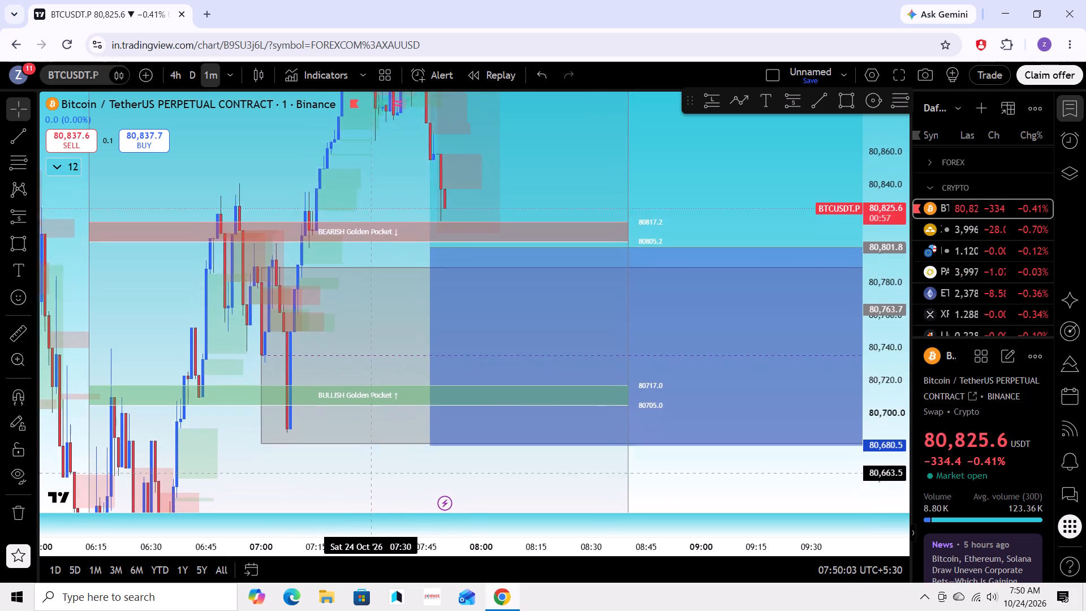
drag(373, 470, 381, 485)
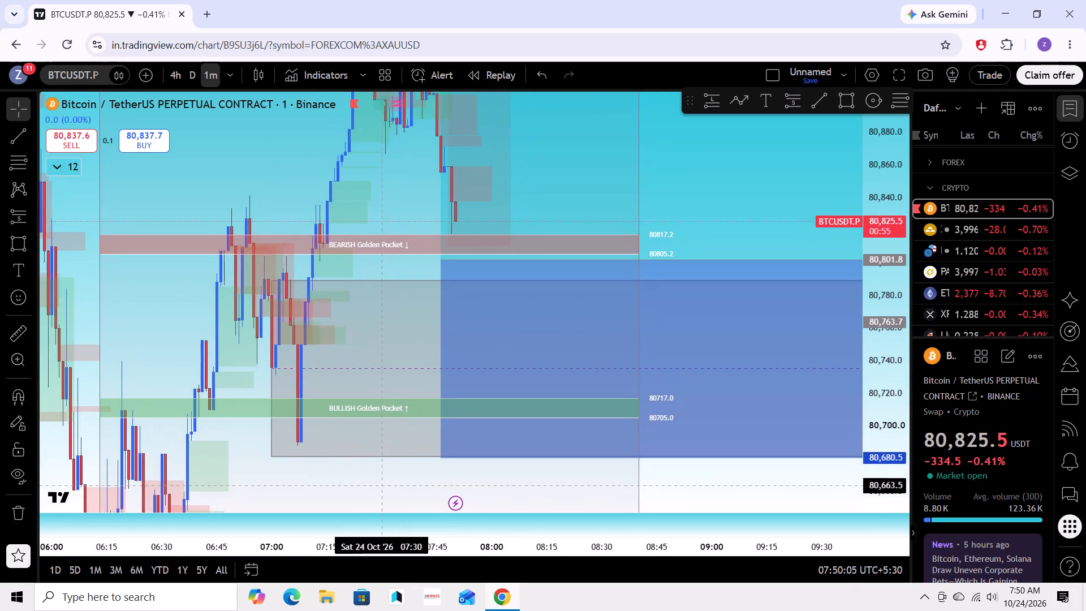
drag(381, 485, 375, 490)
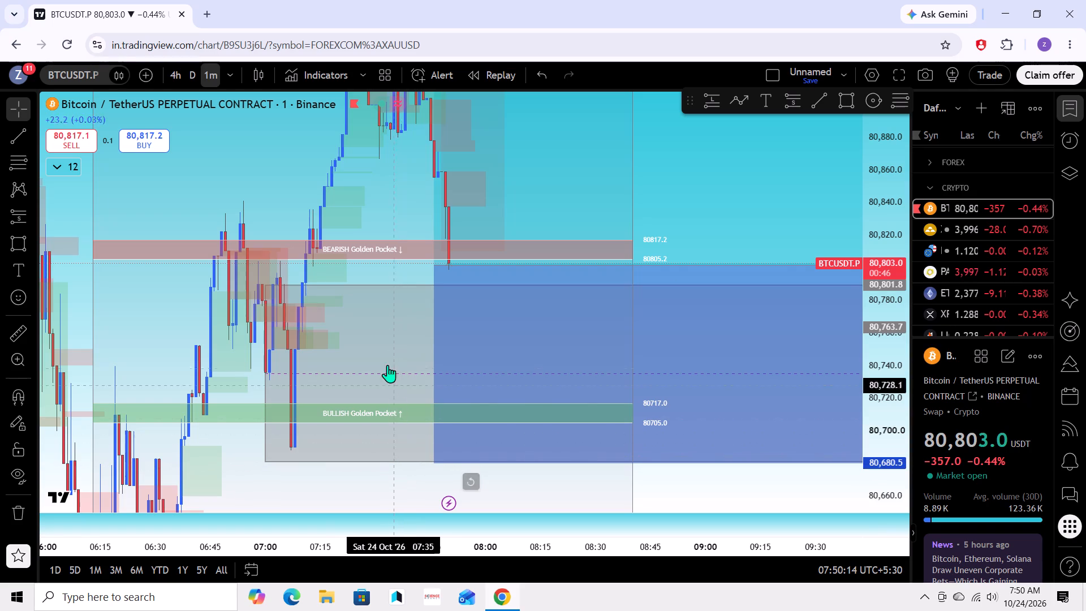
drag(400, 170, 400, 228)
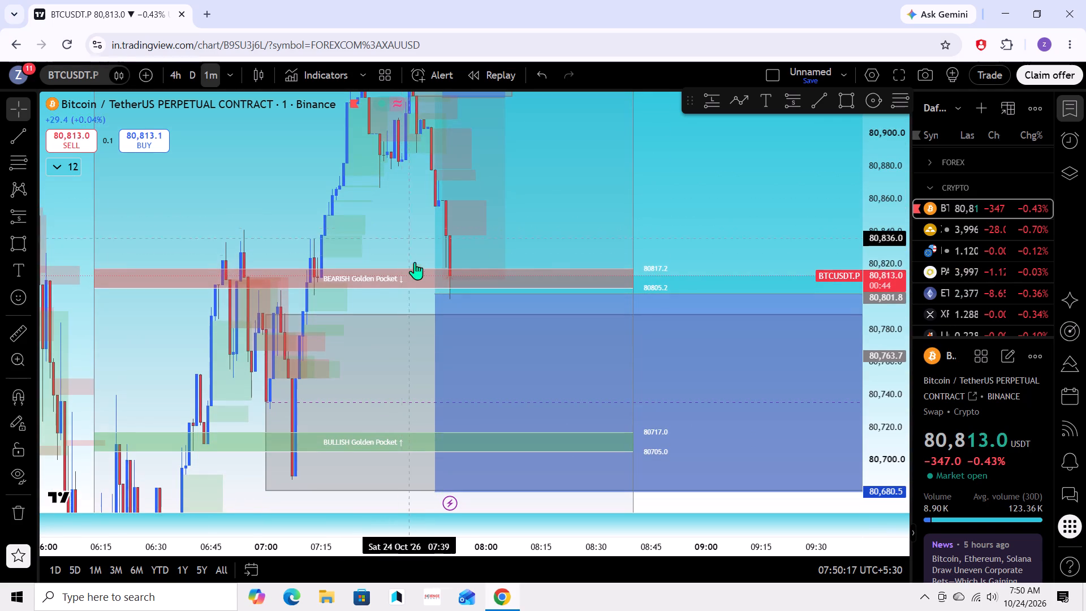
scroll(417, 255, up, 3)
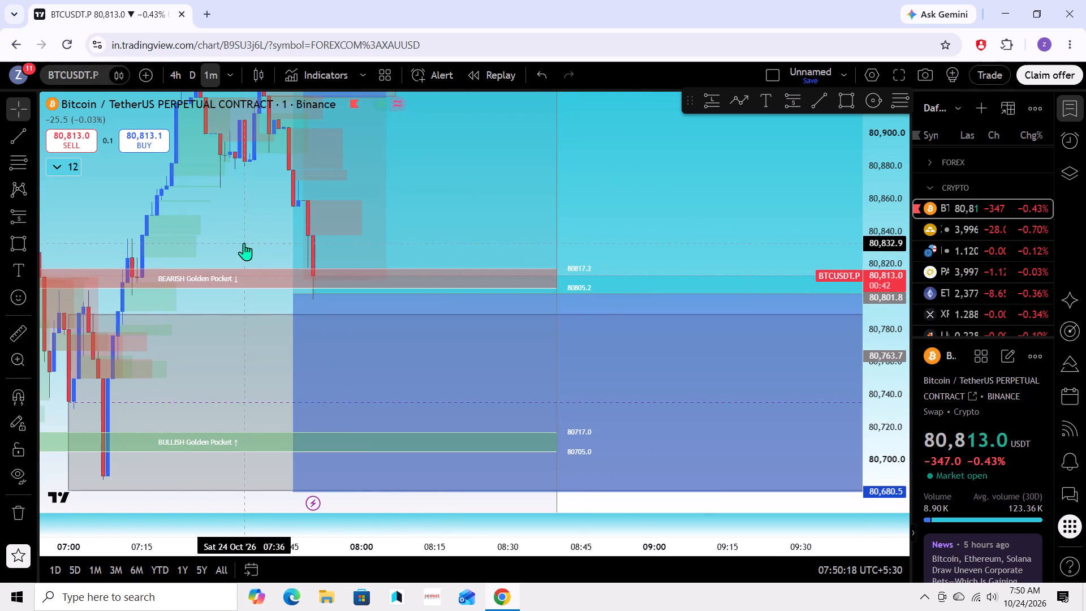
drag(248, 242, 347, 255)
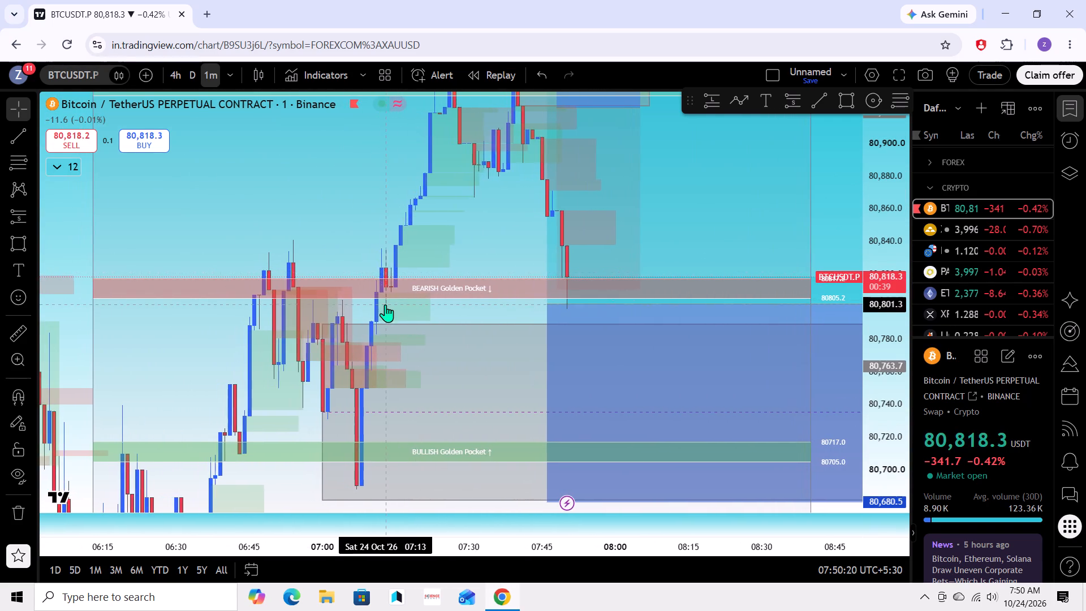
drag(449, 267, 468, 219)
drag(471, 207, 454, 268)
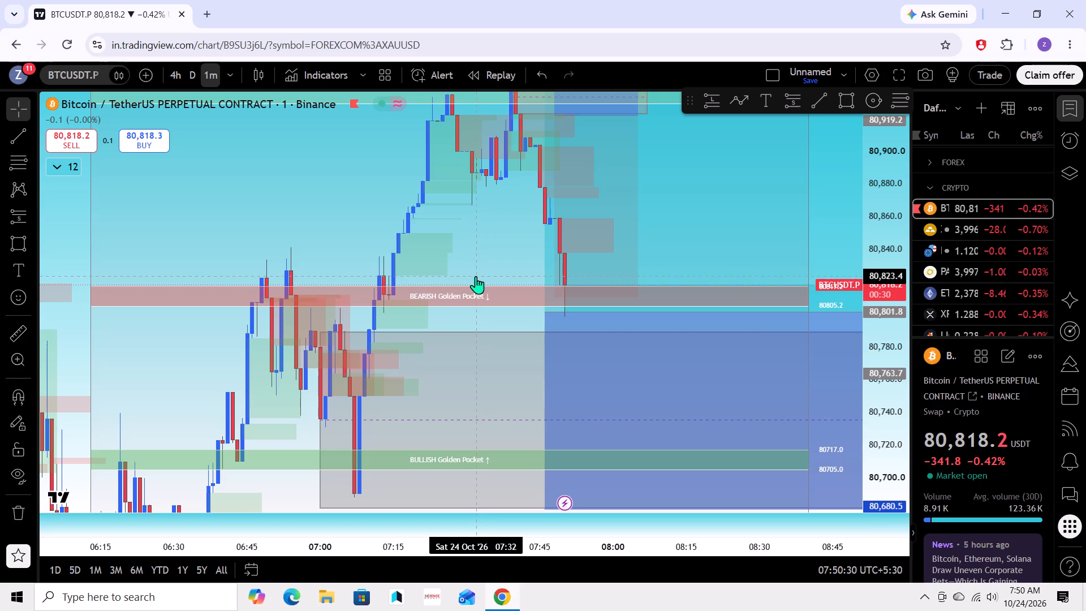
drag(477, 266, 460, 239)
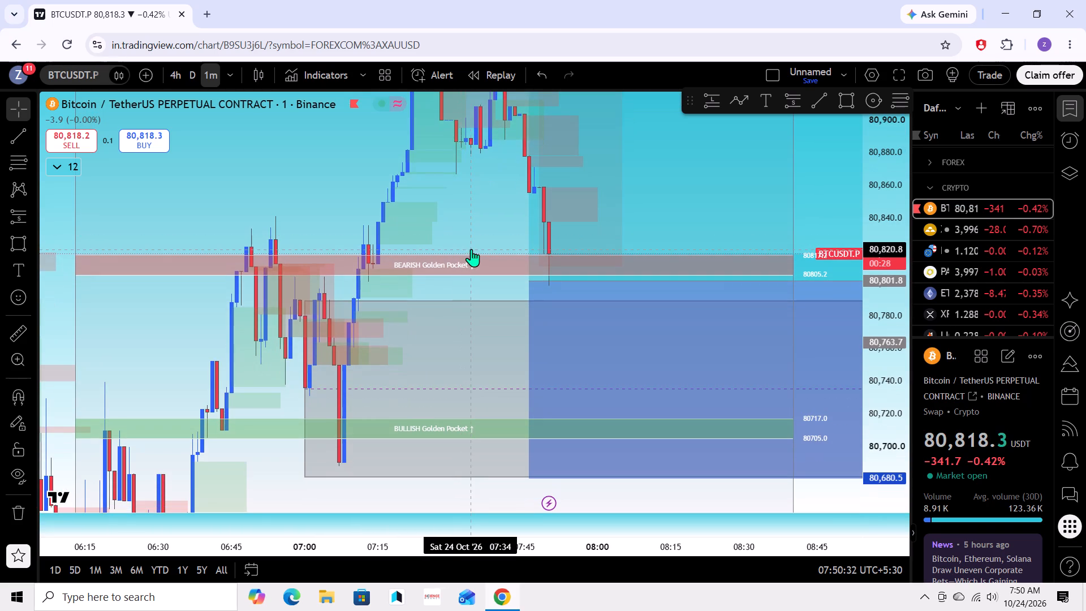
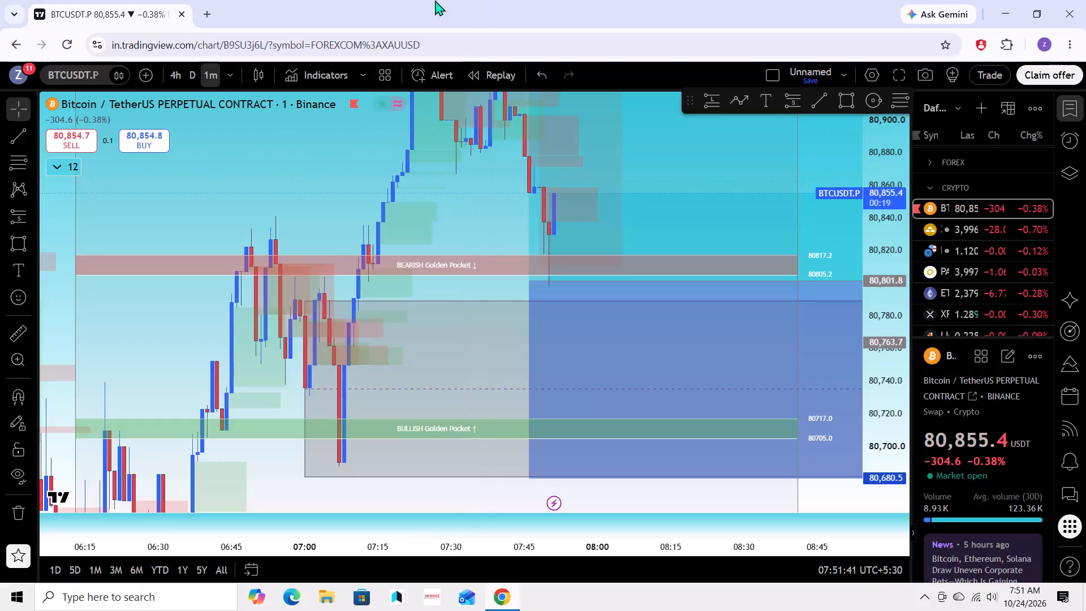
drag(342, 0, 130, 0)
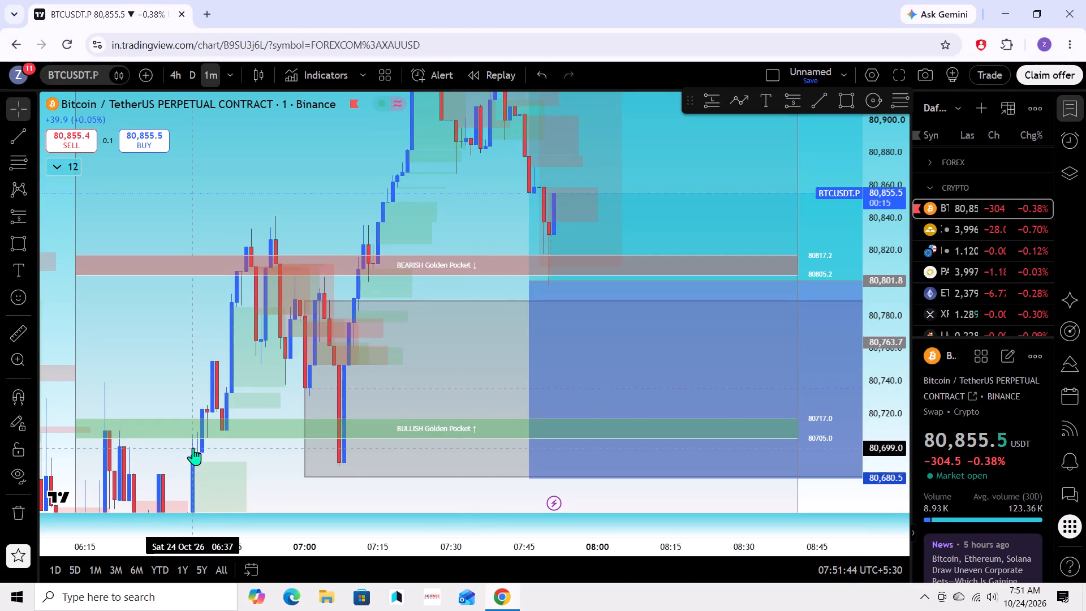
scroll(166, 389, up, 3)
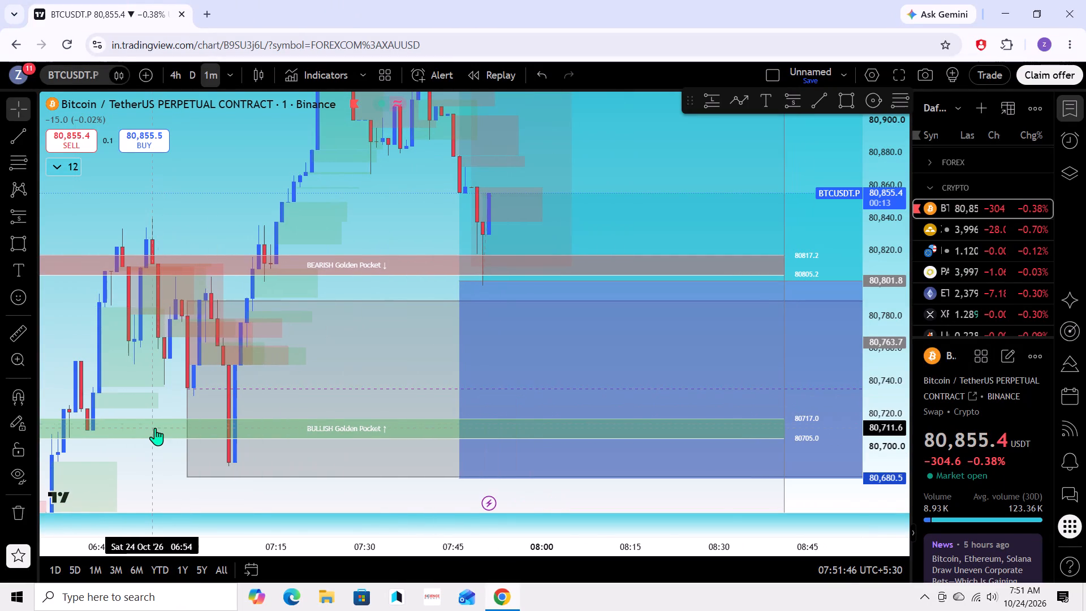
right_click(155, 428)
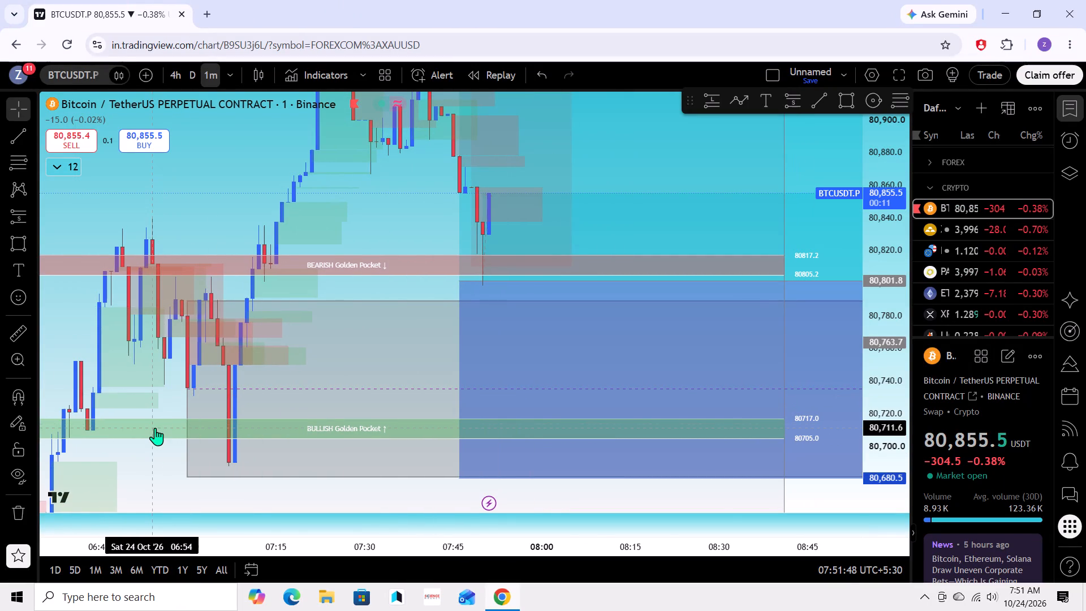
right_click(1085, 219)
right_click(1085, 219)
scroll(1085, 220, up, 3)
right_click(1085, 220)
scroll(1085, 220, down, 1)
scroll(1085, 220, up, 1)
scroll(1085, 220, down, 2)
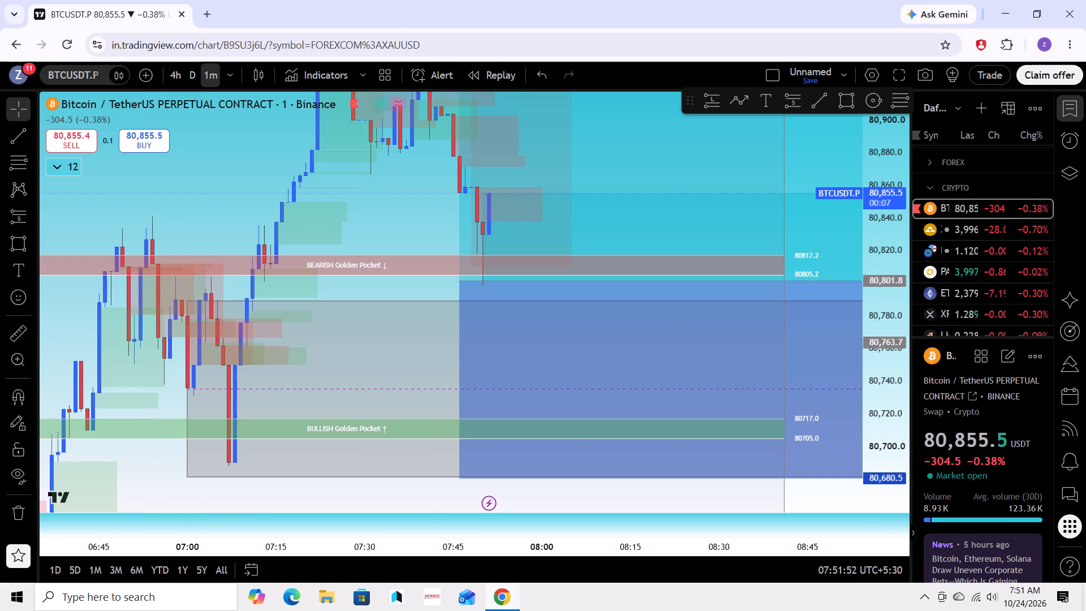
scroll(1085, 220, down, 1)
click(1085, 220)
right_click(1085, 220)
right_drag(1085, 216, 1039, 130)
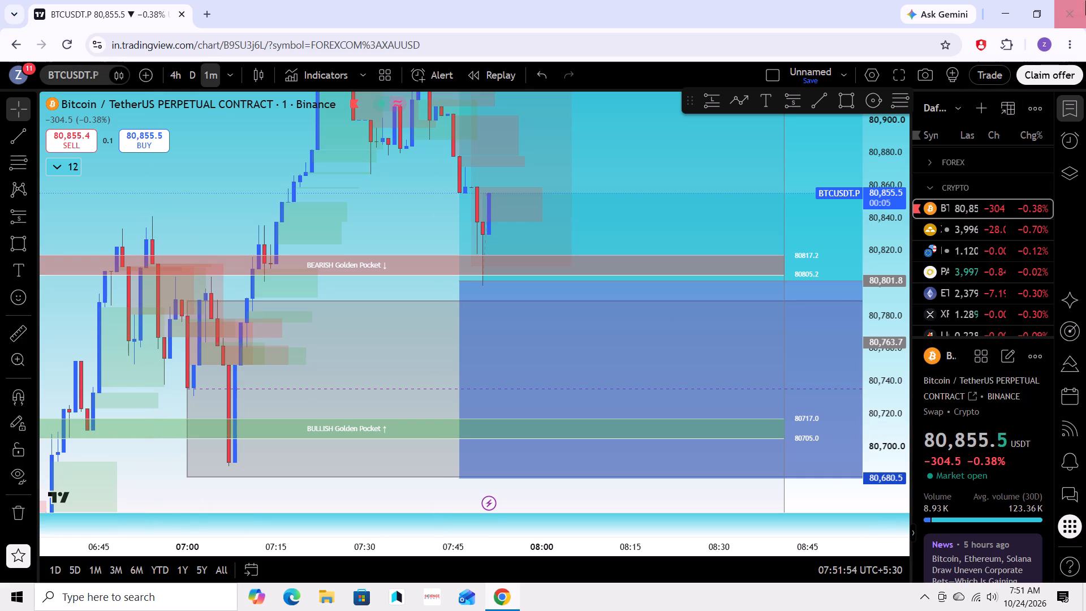
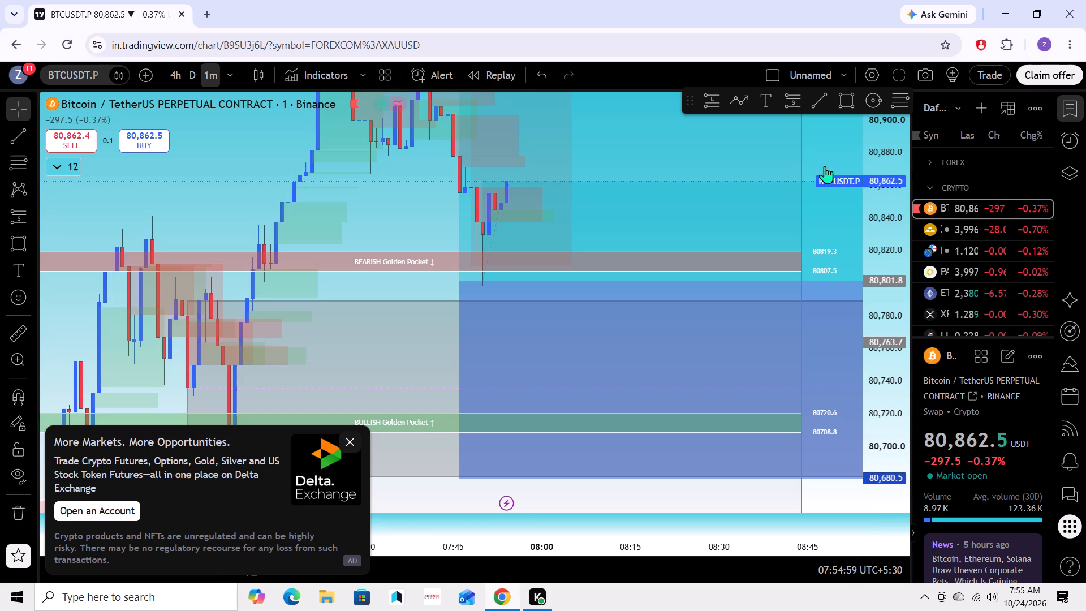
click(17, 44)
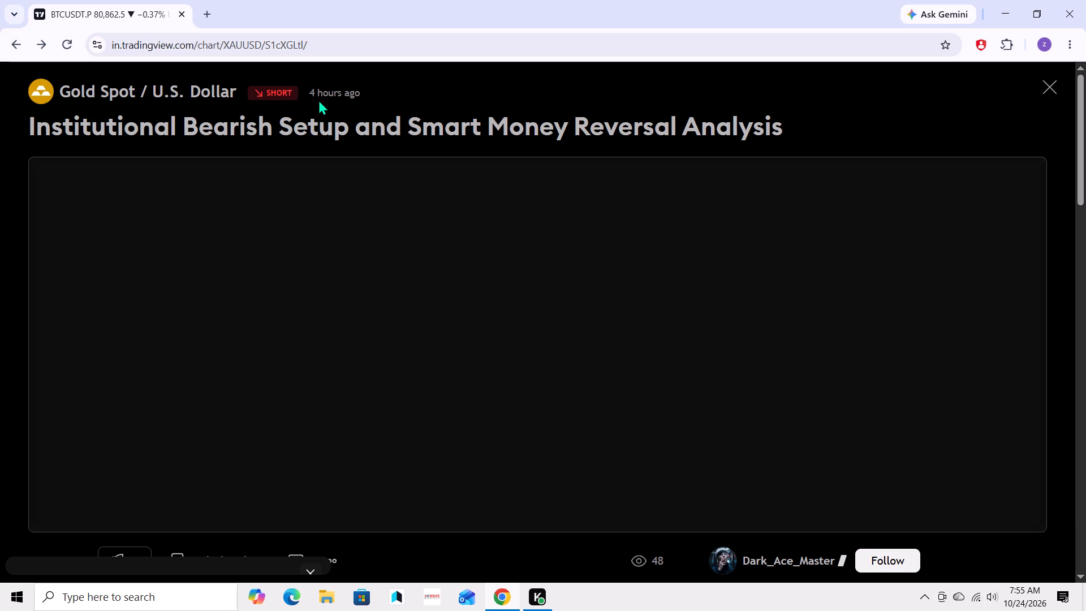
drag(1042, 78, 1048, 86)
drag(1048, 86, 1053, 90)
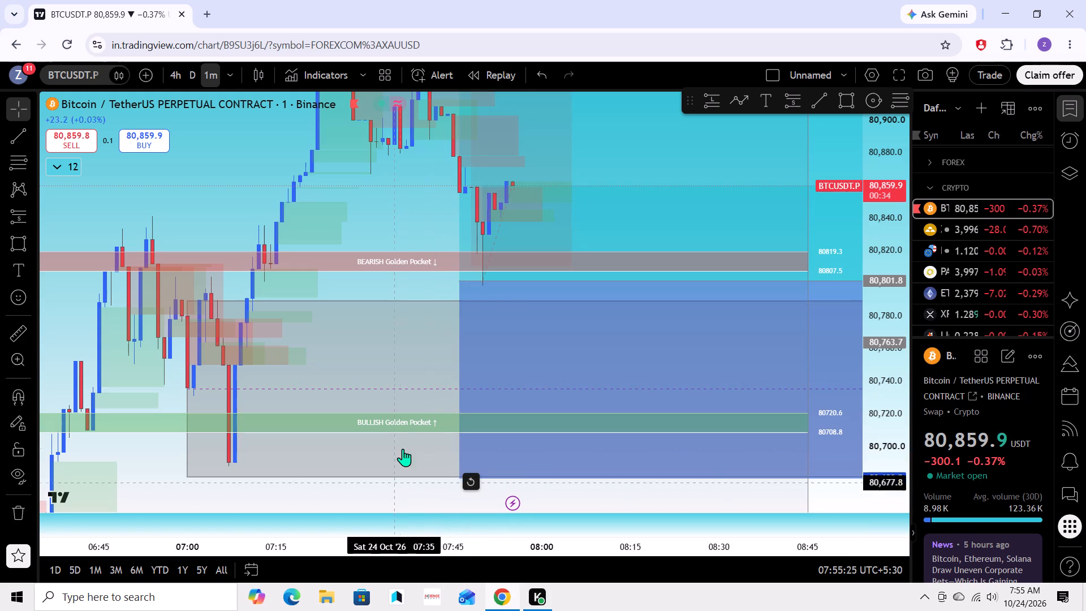
Delete the short position with entry at 80,922.1 and target at 80,810.6 from the BTCUSDT.P 1-minute chart.
drag(413, 230, 361, 418)
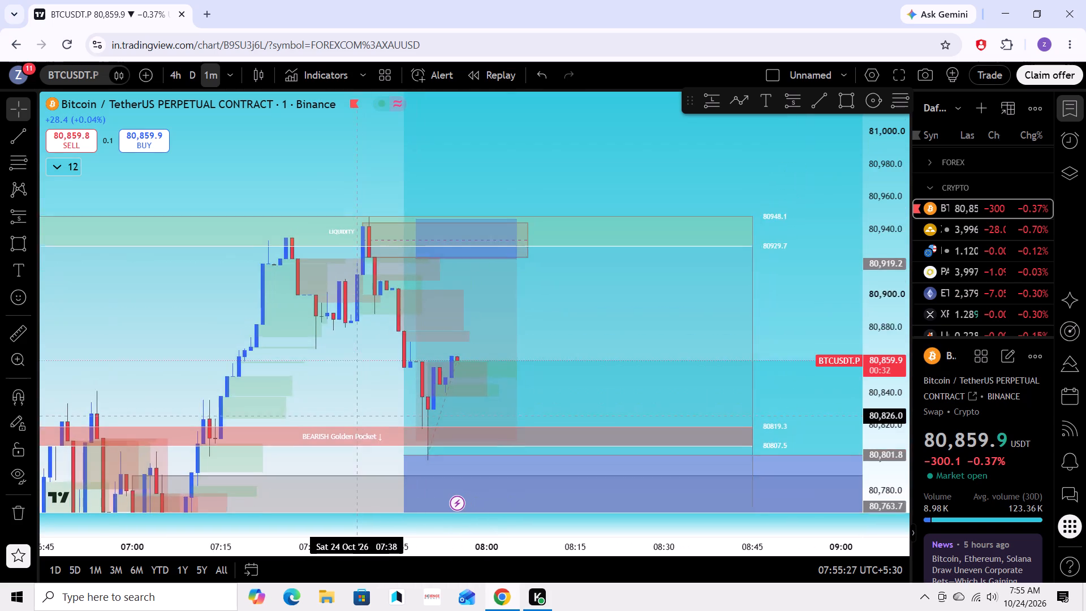
drag(361, 418, 368, 423)
scroll(368, 425, up, 2)
click(393, 348)
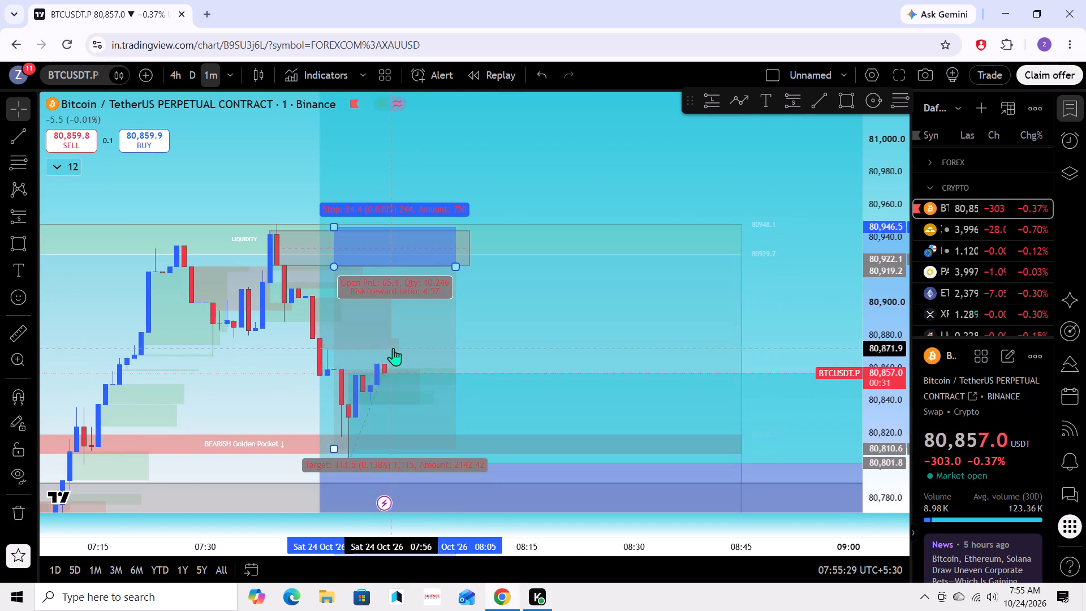
click(791, 111)
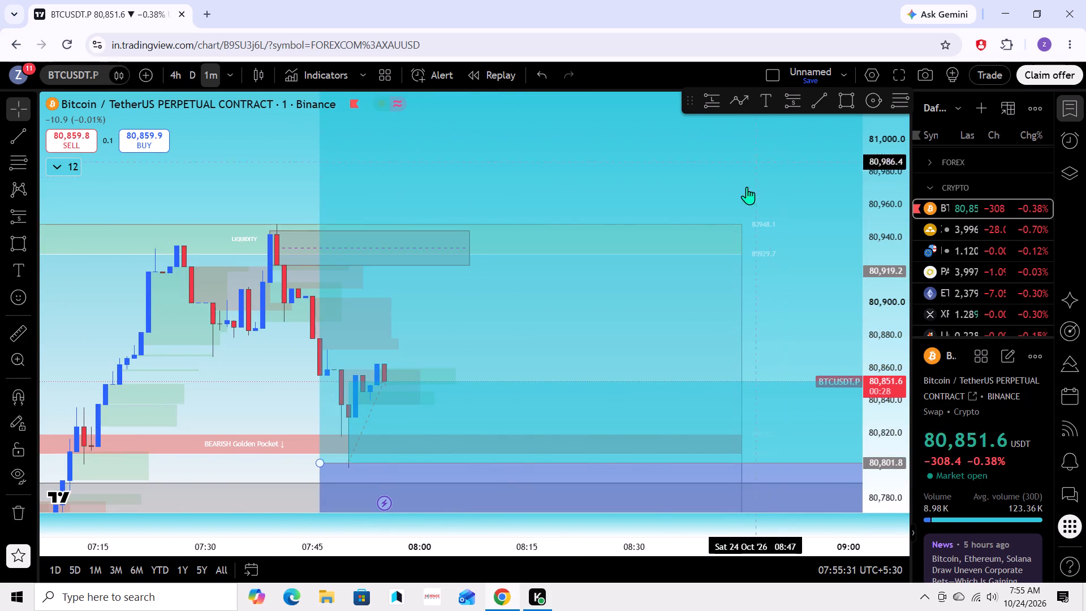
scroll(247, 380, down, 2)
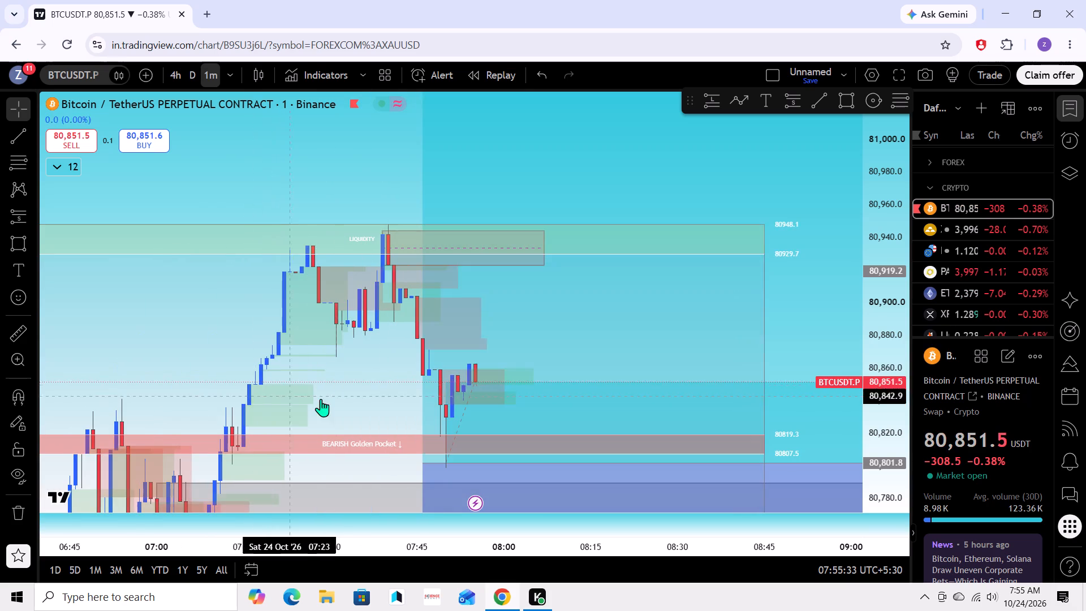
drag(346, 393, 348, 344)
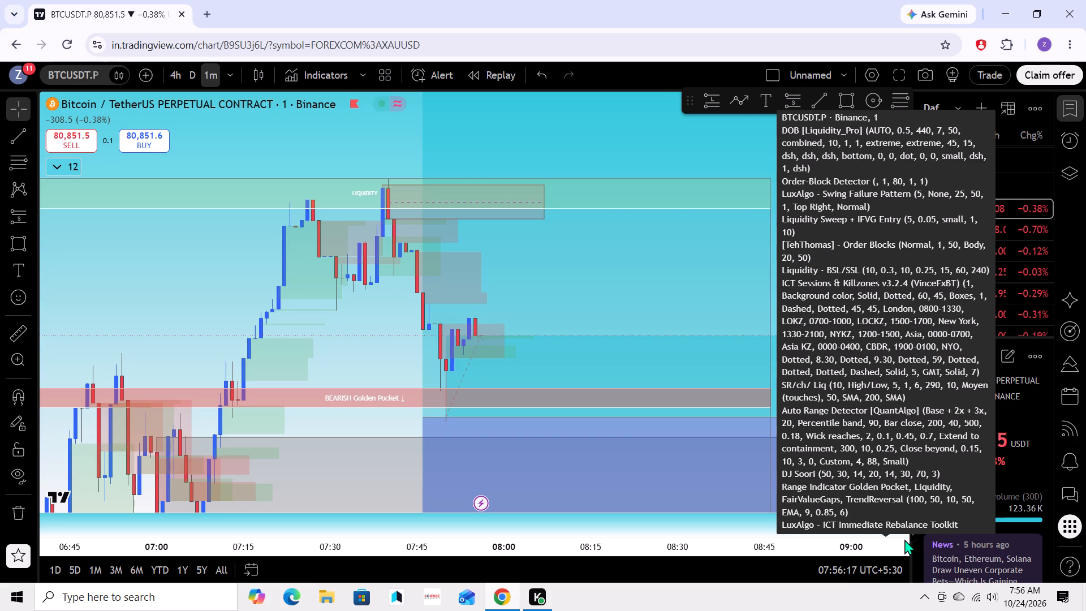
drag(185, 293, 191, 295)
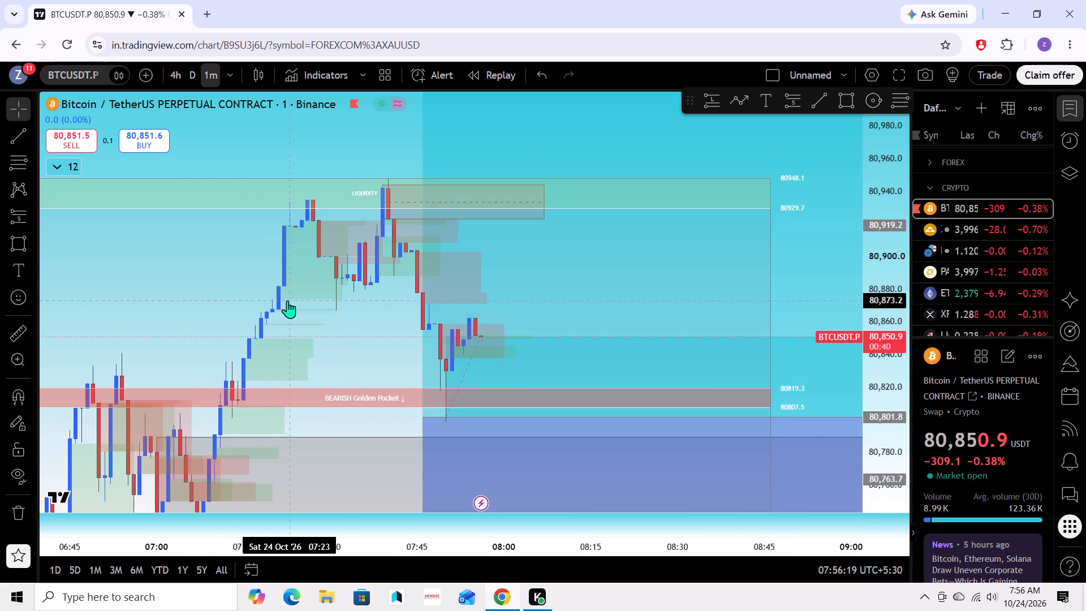